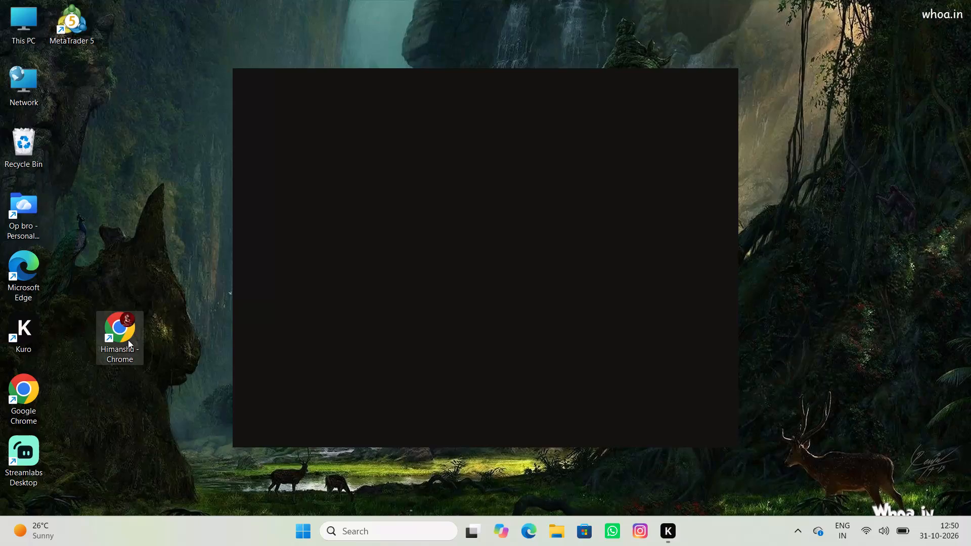
Open TradingView in Google Chrome and bring up the chart of the US100 index CFD from Skilling.
left_click(128, 340)
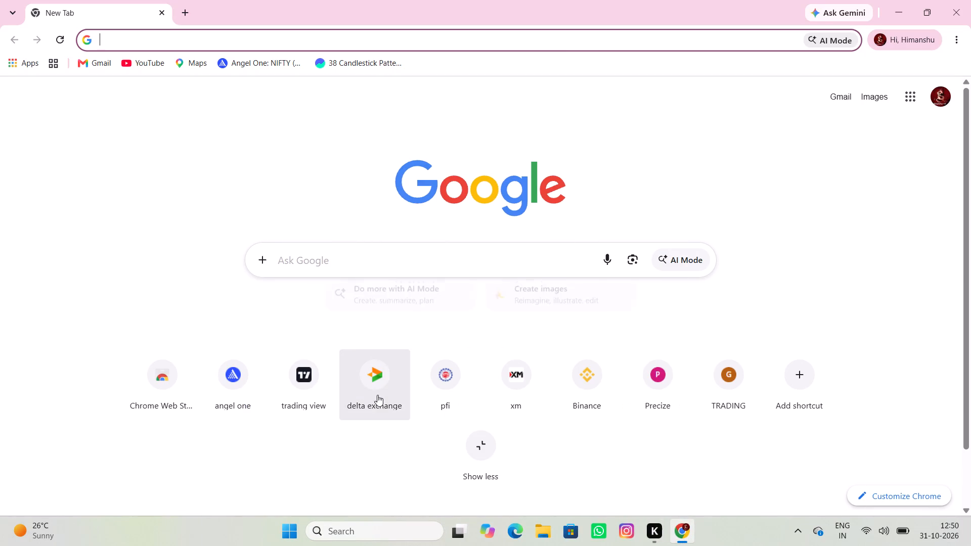
double_click(283, 398)
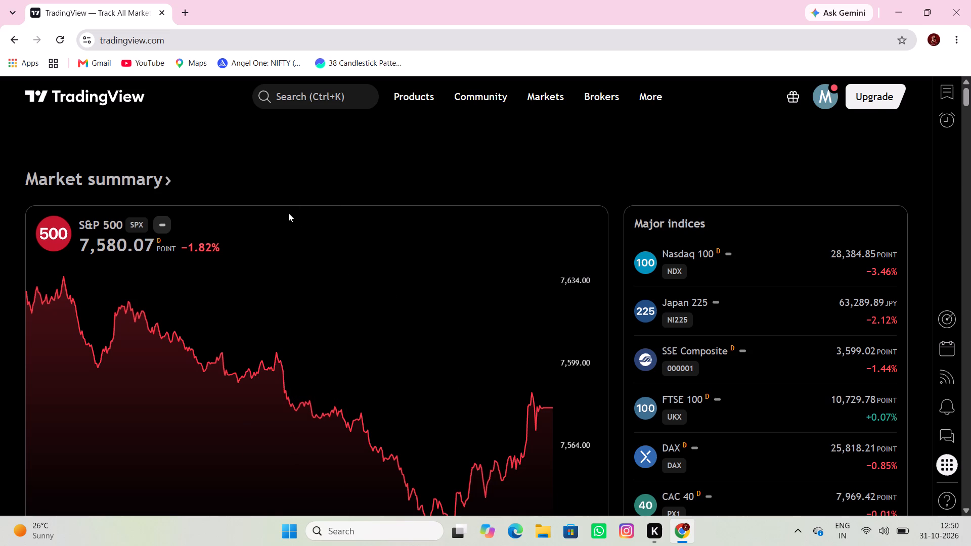
left_click(311, 90)
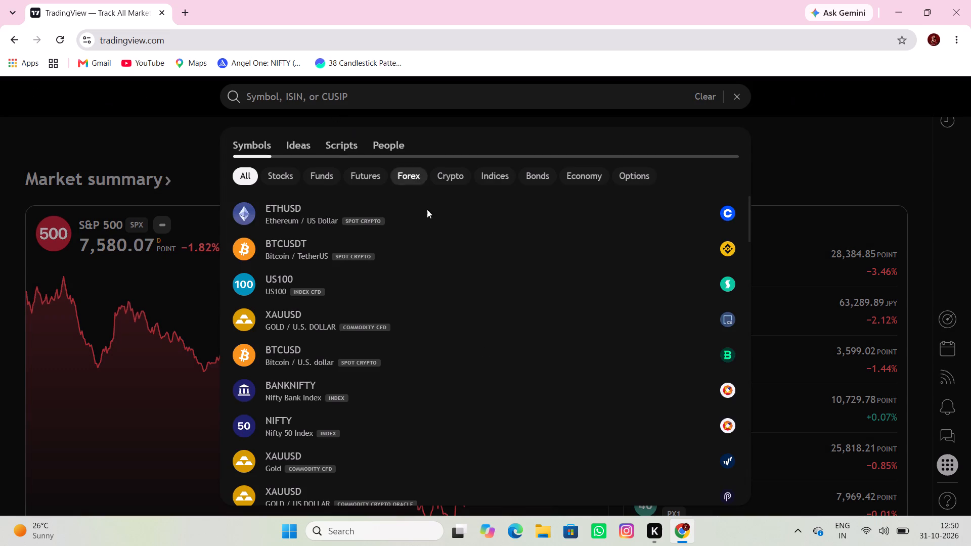
left_click(421, 277)
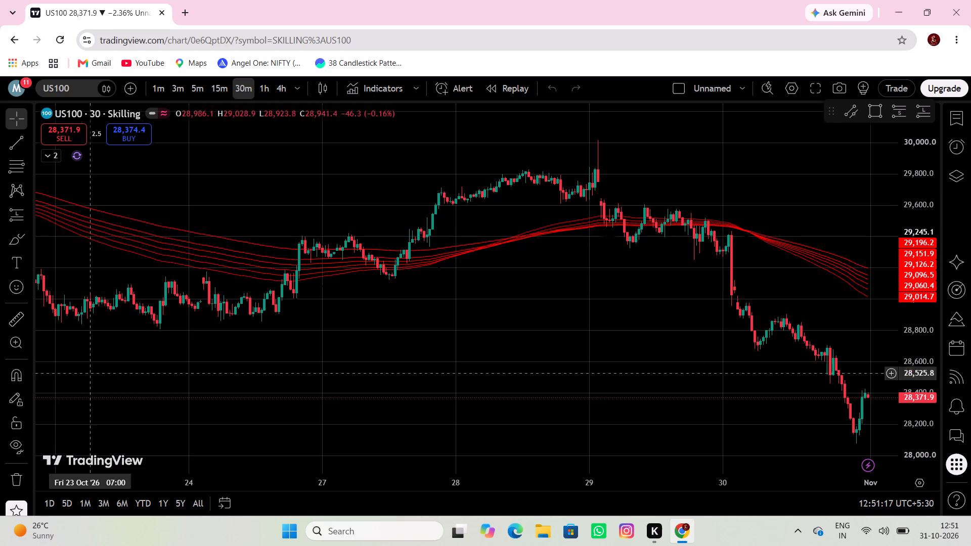
Examine the US100 price action on the 30-minute chart, from the earlier October candles up to the latest ones.
left_click_drag(154, 348, 255, 356)
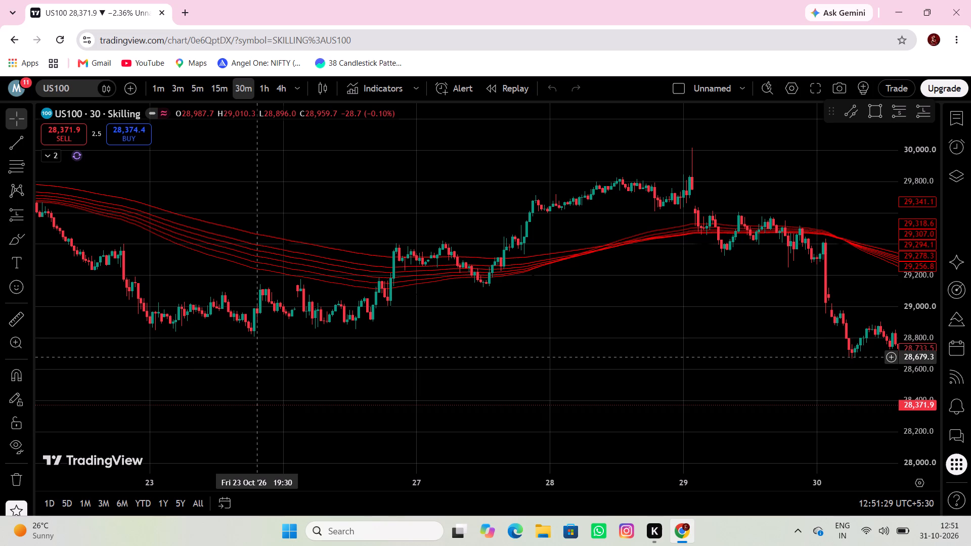
left_click_drag(477, 351, 386, 368)
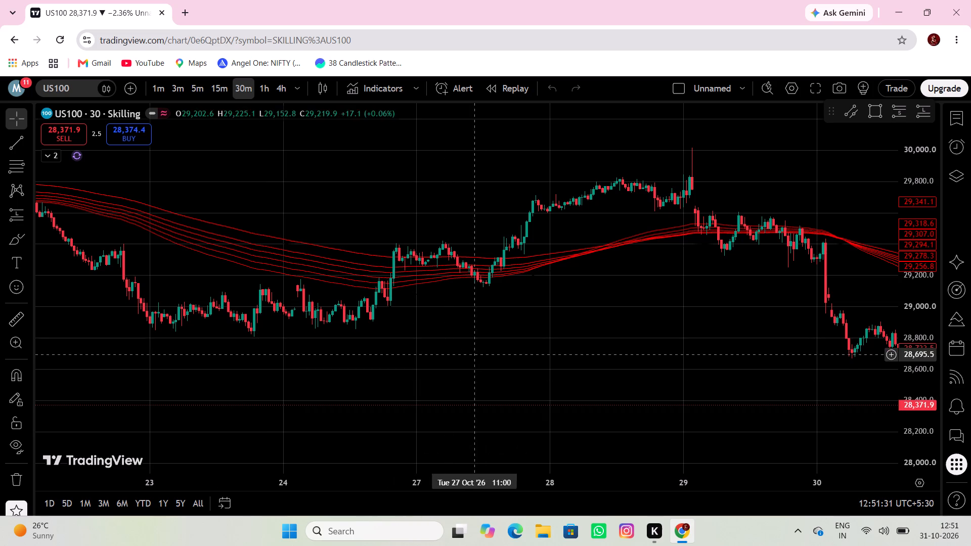
left_click_drag(386, 368, 213, 362)
left_click_drag(521, 379, 453, 338)
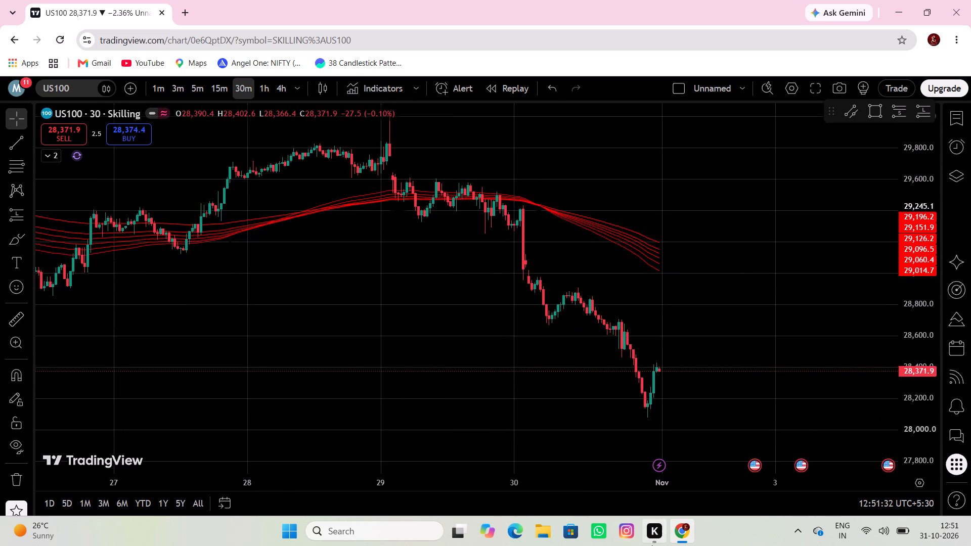
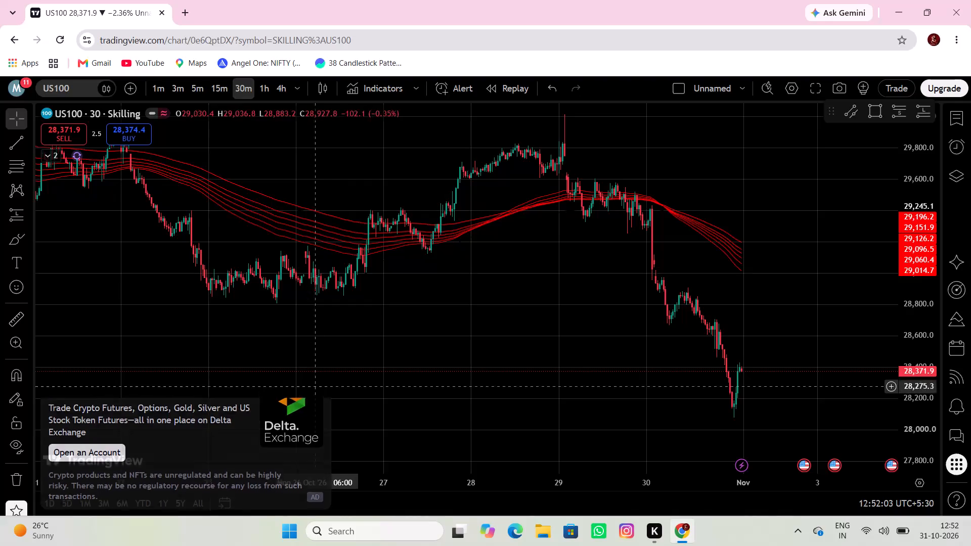
Measure the price and date range of the decline from 22 October 08:30 to the lows around 24 October.
left_click(395, 363)
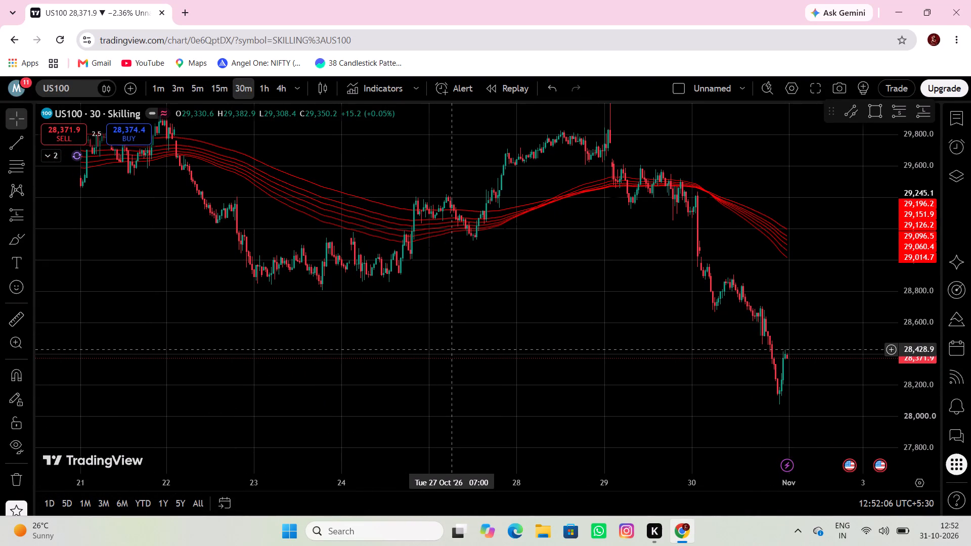
left_click_drag(450, 348, 553, 351)
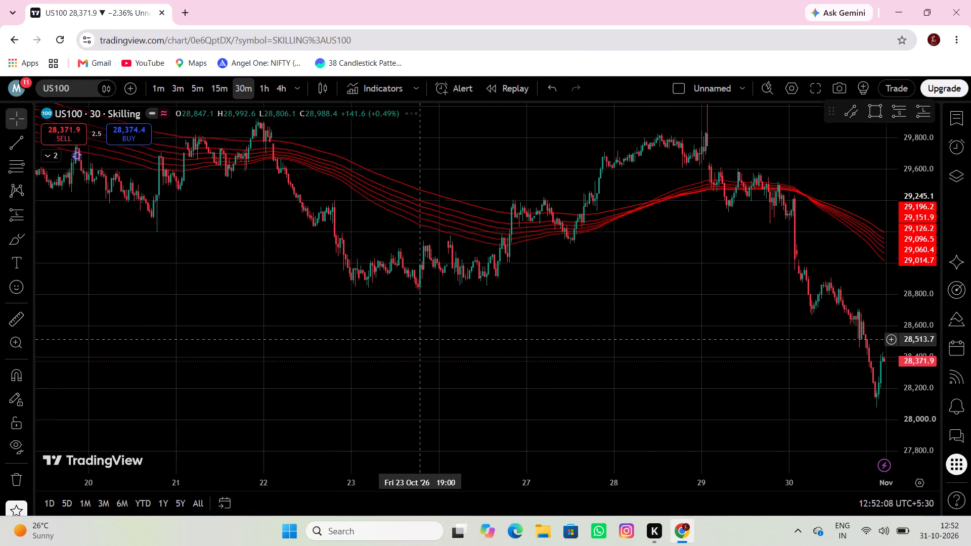
left_click_drag(408, 318, 517, 358)
left_click_drag(315, 331, 331, 335)
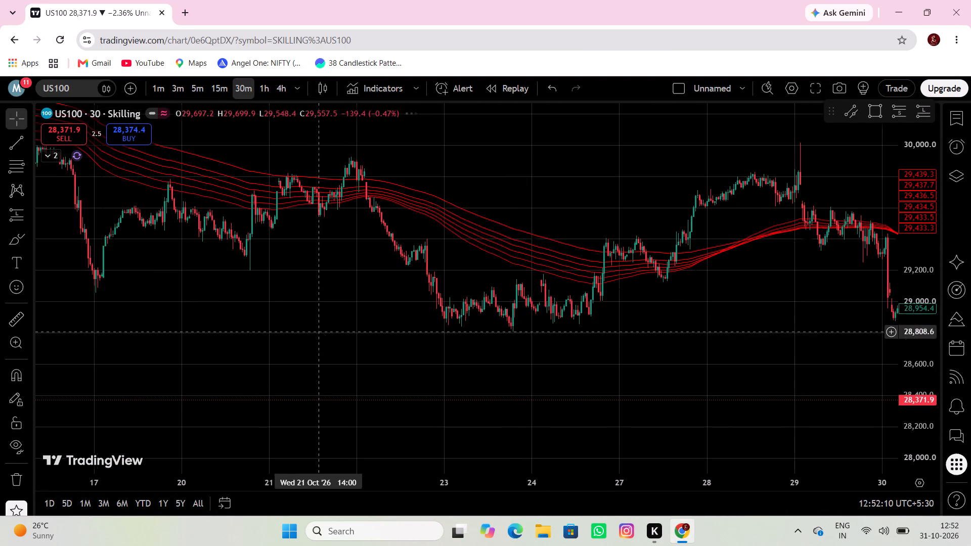
left_click_drag(331, 335, 340, 353)
left_click(23, 312)
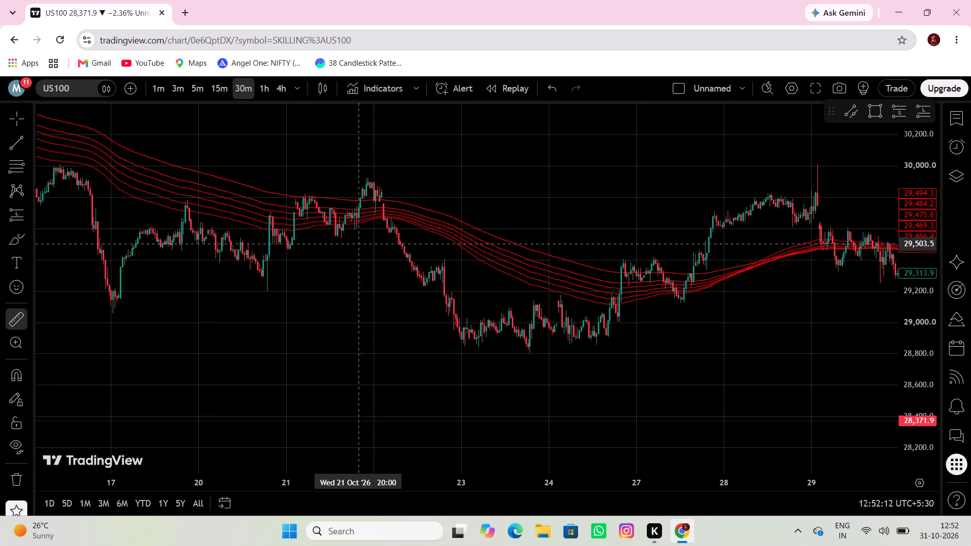
left_click(402, 227)
left_click(554, 343)
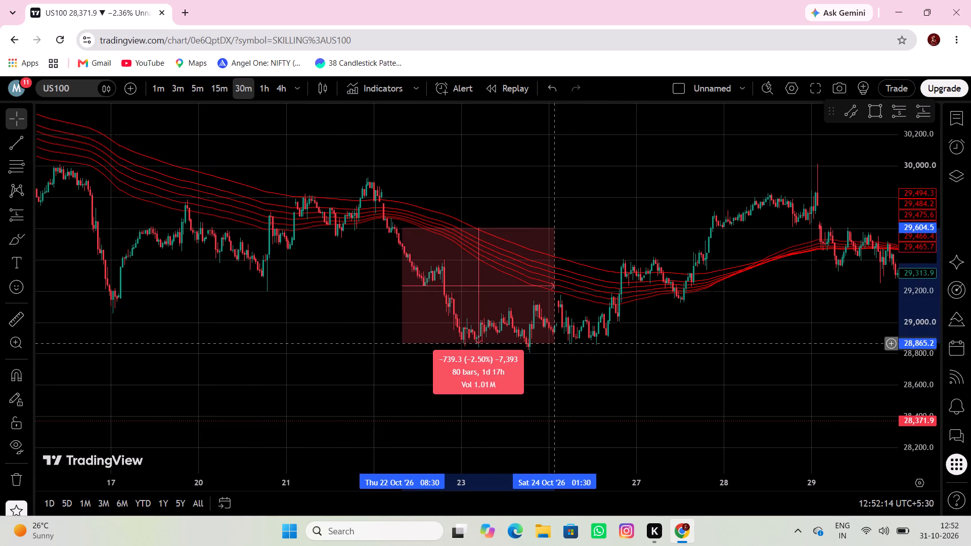
Measure the latest decline, from 29 October 22:30 at about 29,374 down to about 28,211 past the last candle.
left_click_drag(619, 369, 348, 398)
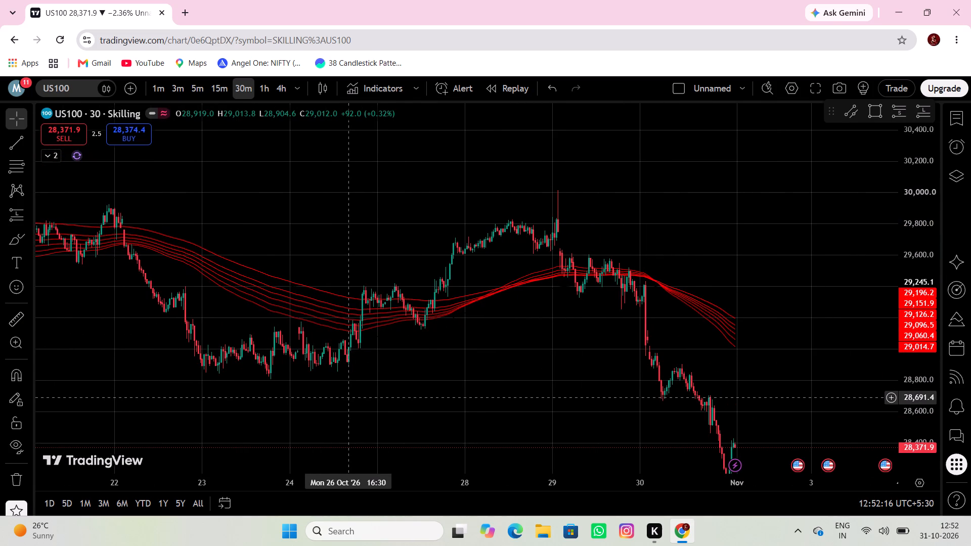
left_click_drag(437, 378, 329, 343)
left_click_drag(448, 348, 408, 337)
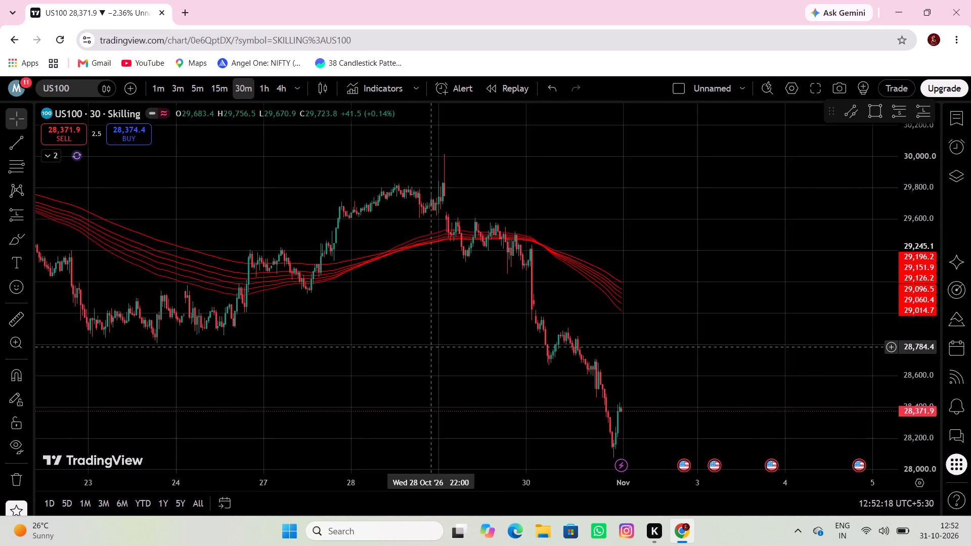
left_click_drag(408, 337, 373, 287)
left_click(16, 321)
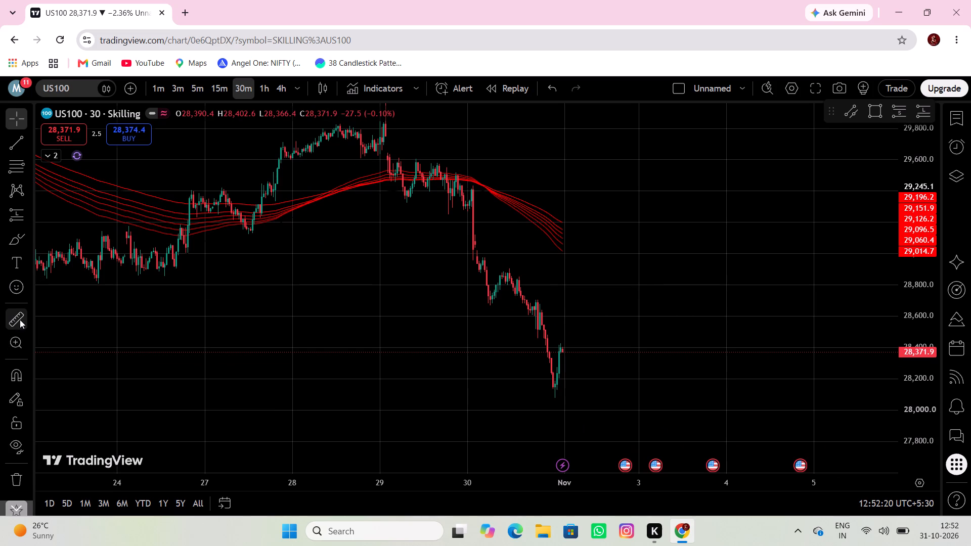
left_click(462, 195)
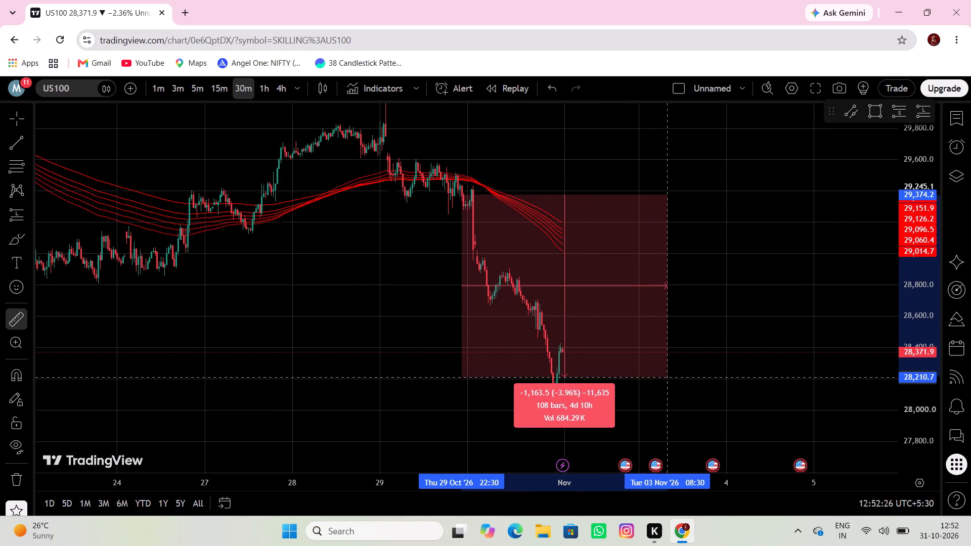
left_click(667, 379)
Place a short position forecast just before the 30 October drop, with its entry at about 29,237.
left_click_drag(679, 354, 733, 332)
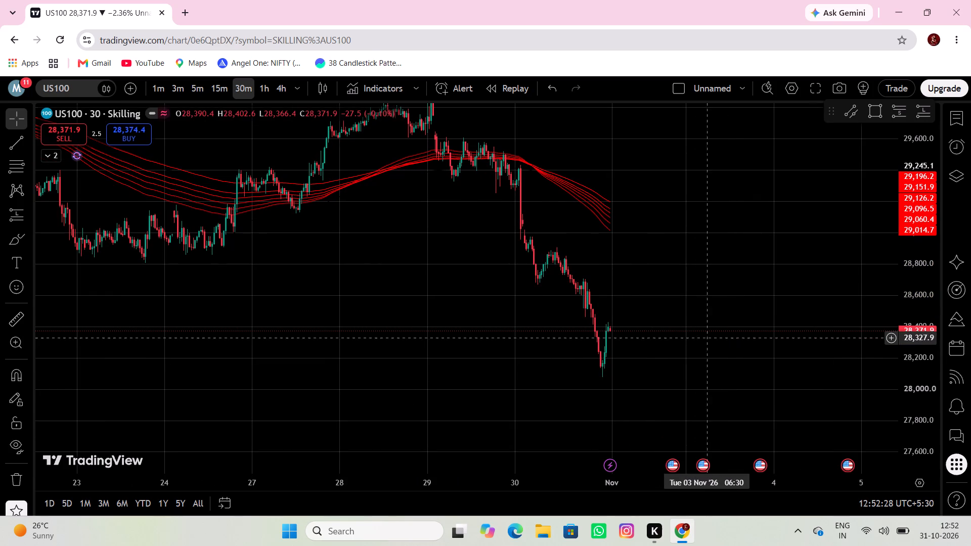
scroll(318, 346, "down", 2)
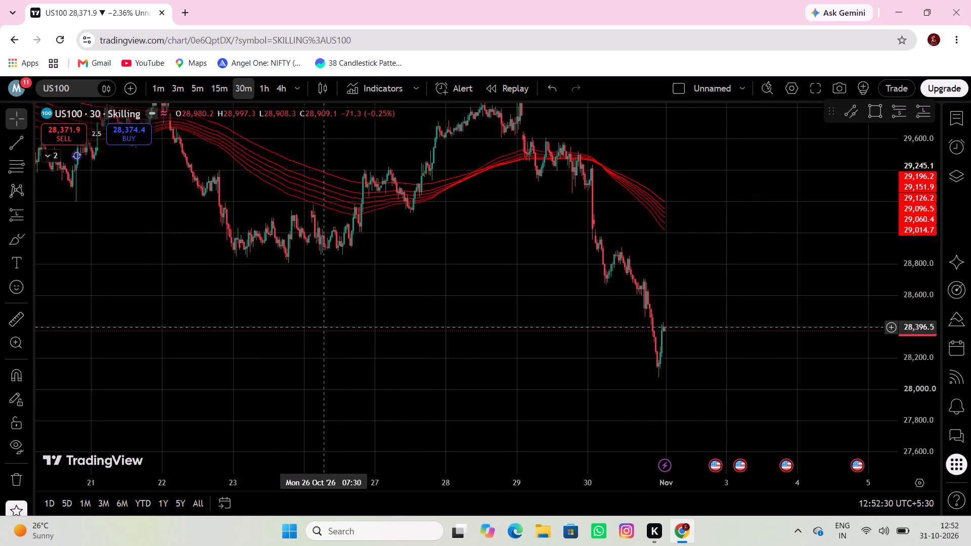
left_click_drag(326, 324, 450, 427)
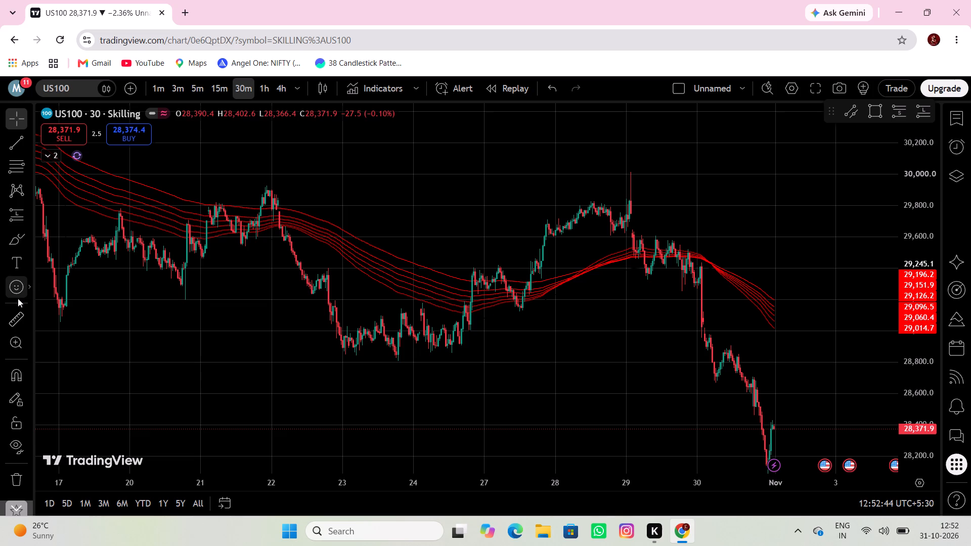
left_click(24, 216)
left_click(29, 216)
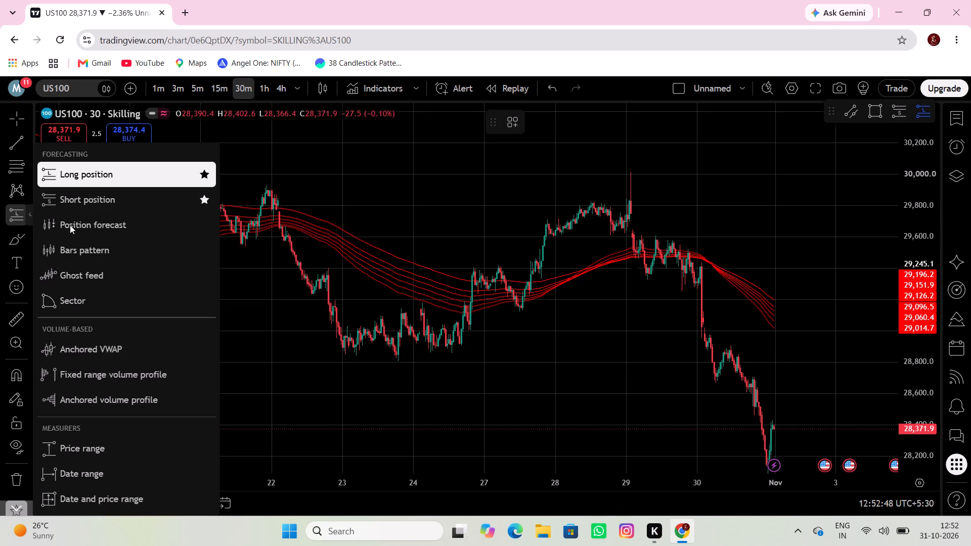
left_click(97, 201)
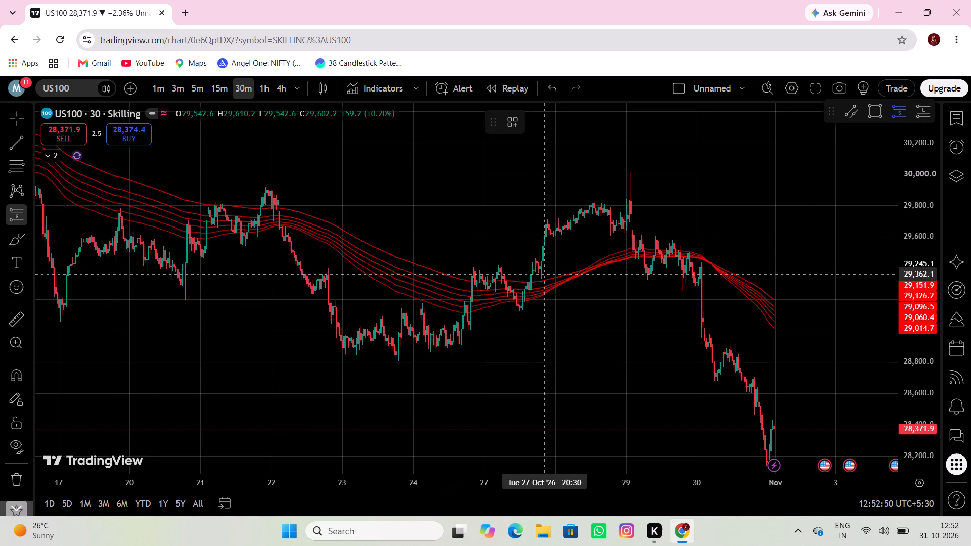
left_click(669, 293)
Adjust the short position's stop to about 29,608 and its target to about 28,235.
left_click(666, 229)
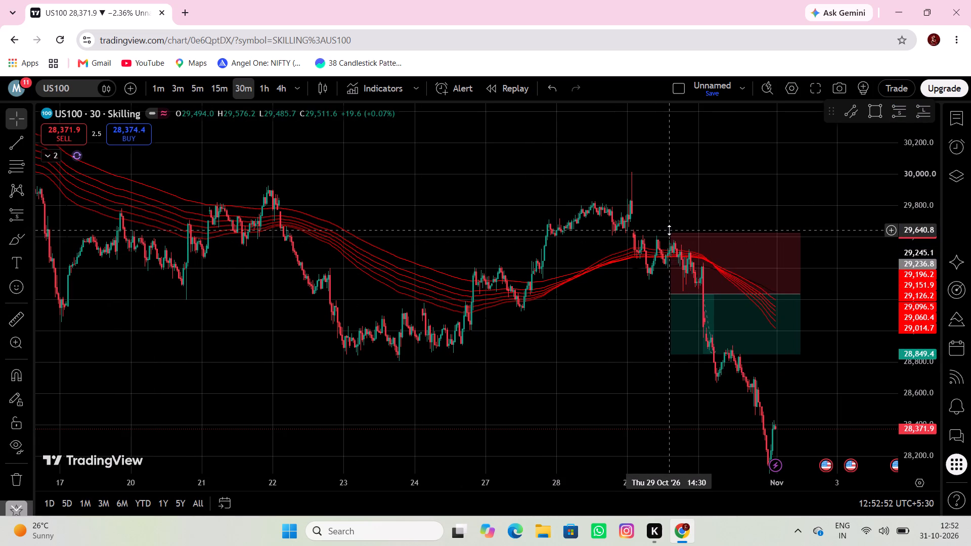
left_click_drag(669, 230, 671, 236)
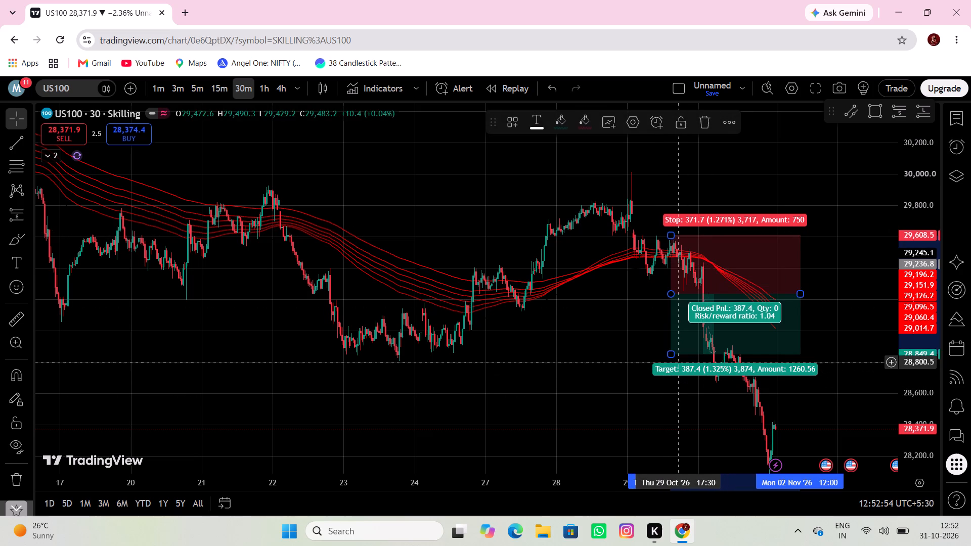
left_click_drag(672, 355, 671, 437)
left_click_drag(591, 405, 517, 353)
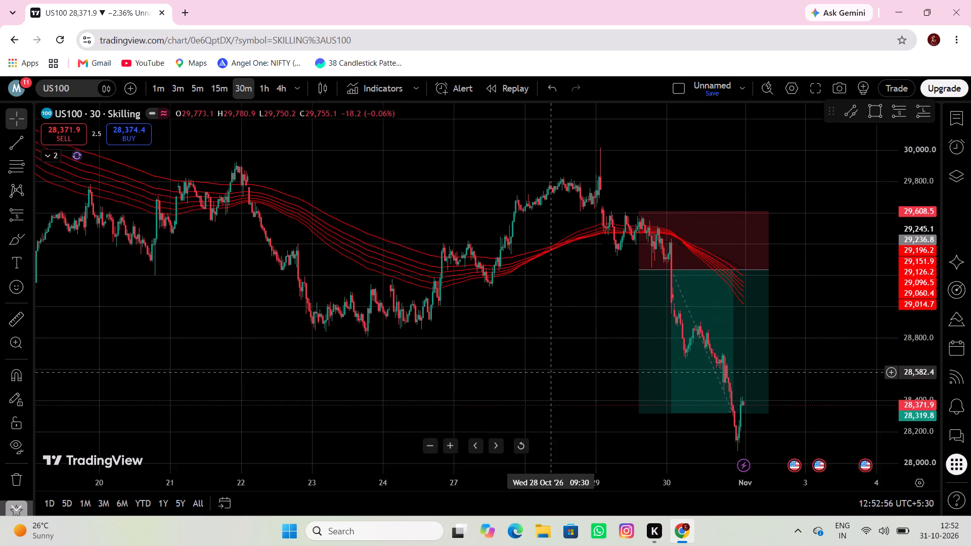
left_click_drag(517, 353, 484, 317)
left_click_drag(571, 356, 574, 371)
Measure the decline again from 22 October, just below the moving averages, to the lows before 27 October.
left_click_drag(534, 392, 505, 389)
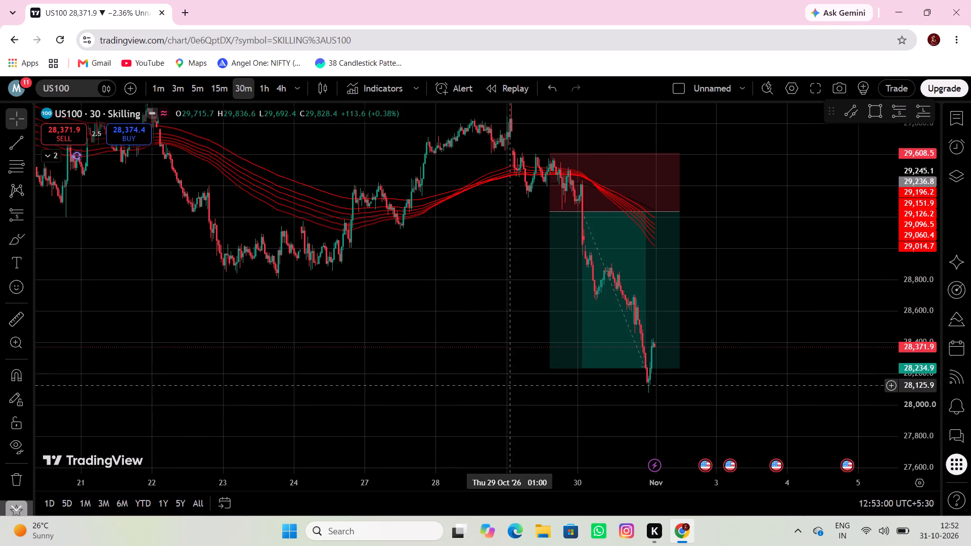
left_click_drag(513, 380, 605, 384)
left_click_drag(595, 375, 599, 375)
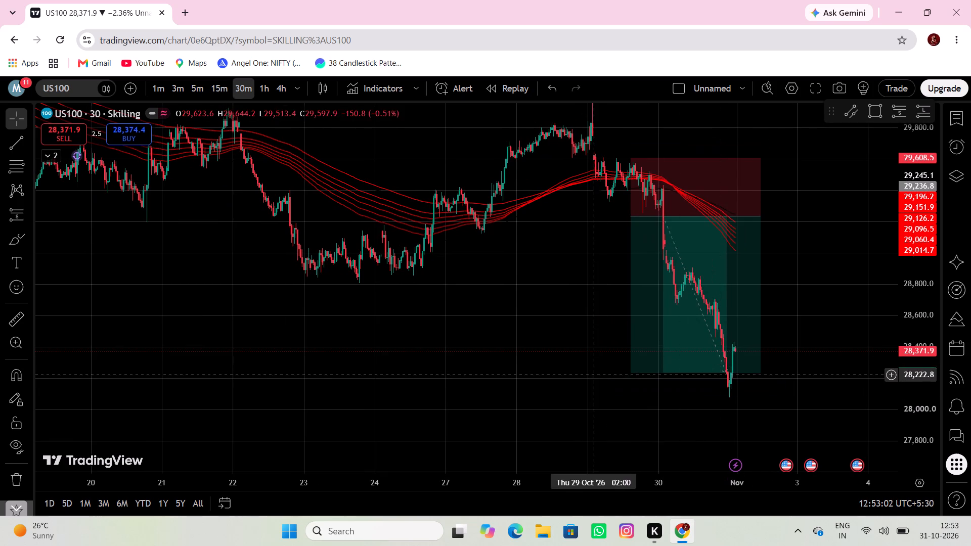
left_click_drag(599, 375, 675, 417)
left_click_drag(442, 367, 490, 410)
left_click(8, 318)
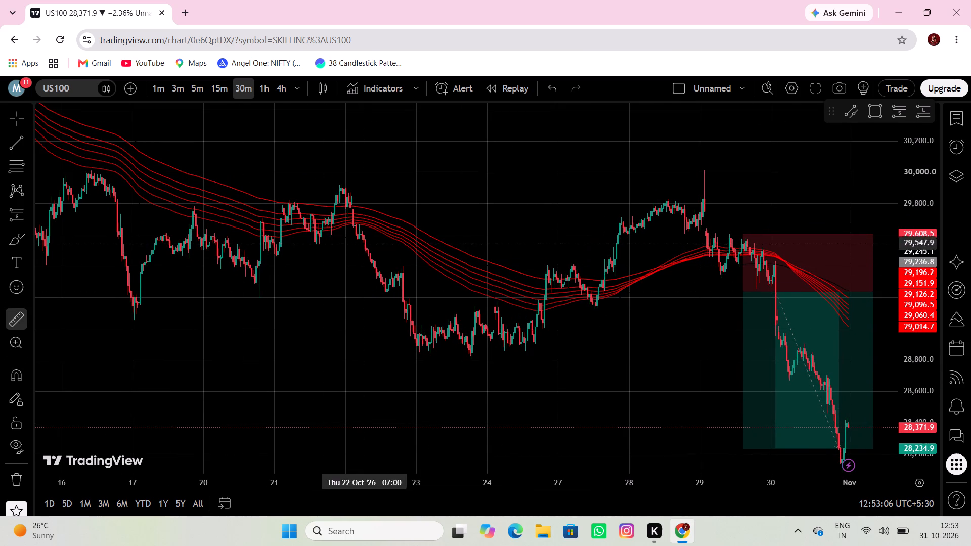
left_click(365, 237)
left_click(512, 353)
Measure the earlier decline from 16 October at about 29,940 to 19 October 14:00 at about 29,055.
left_click_drag(546, 357, 637, 337)
left_click_drag(434, 343, 569, 392)
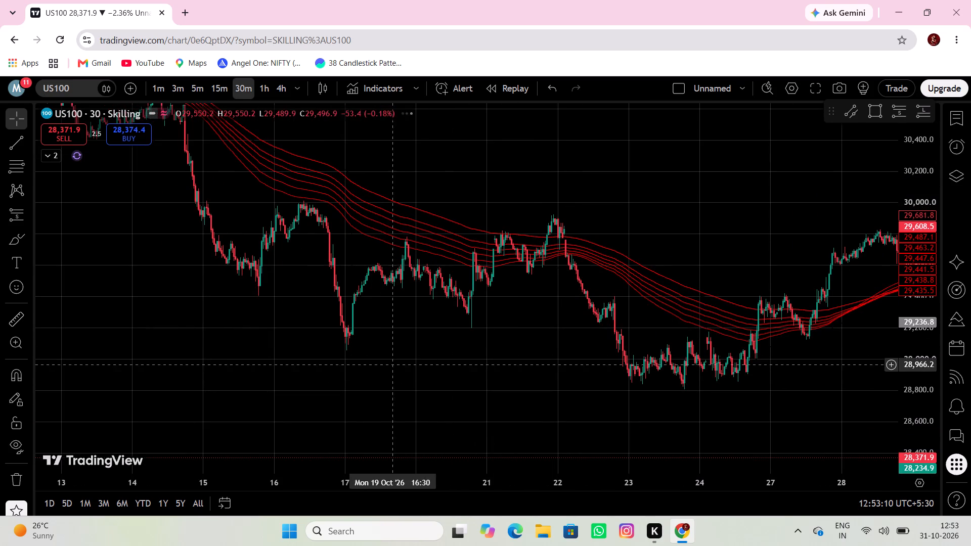
left_click_drag(381, 355, 416, 365)
left_click(12, 317)
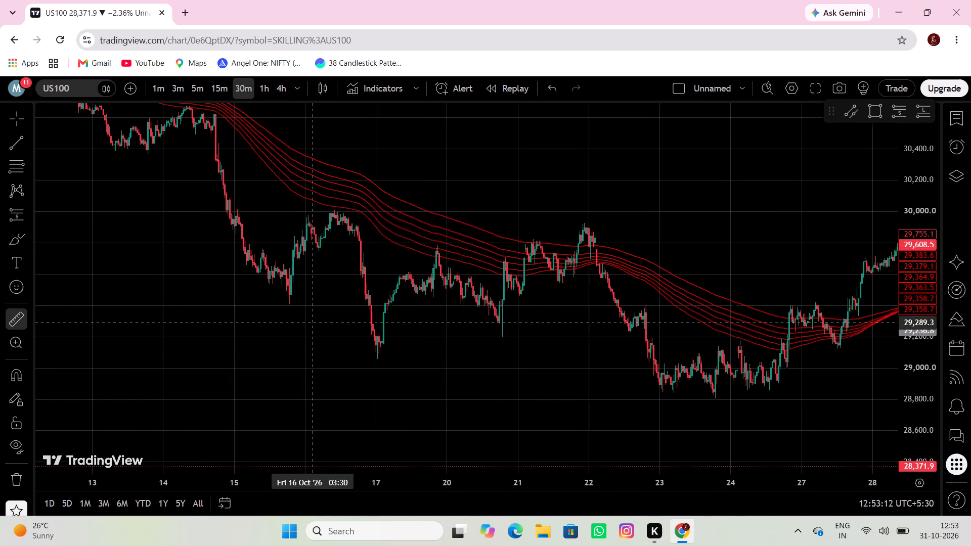
left_click(351, 221)
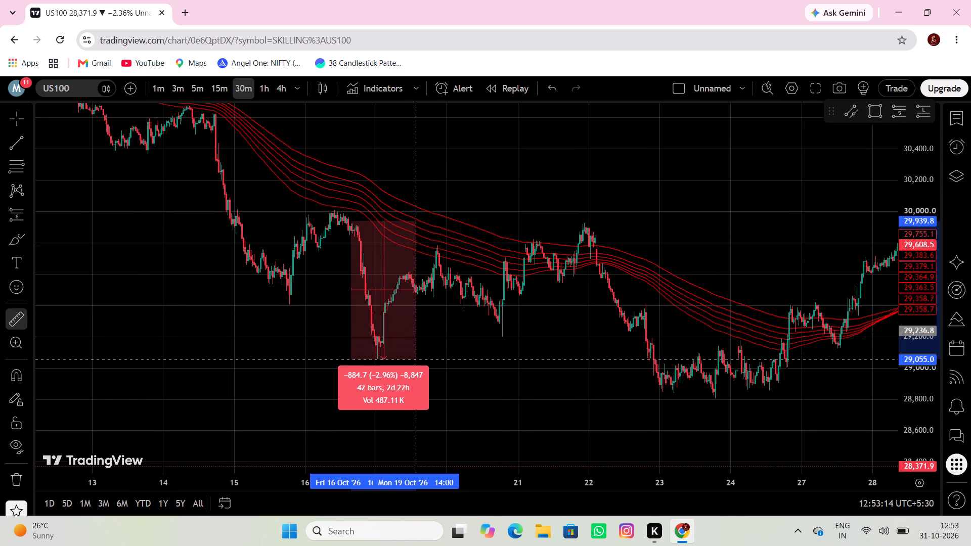
left_click(416, 359)
Measure the decline from 14 October 12:00 at about 30,522 to 16 October 05:30 at about 29,499.
left_click_drag(449, 338, 586, 346)
left_click_drag(431, 358, 525, 384)
left_click_drag(369, 364, 445, 418)
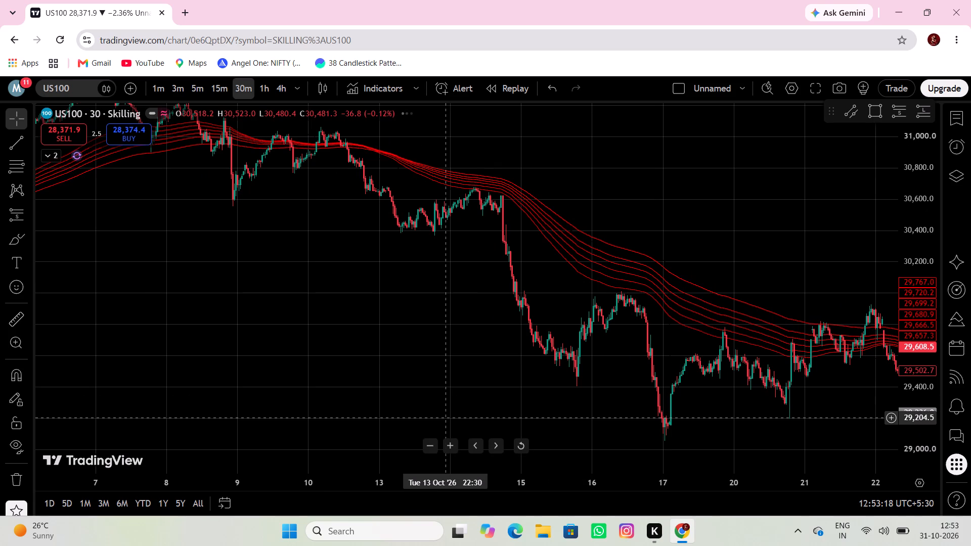
left_click_drag(311, 357, 360, 365)
left_click(16, 321)
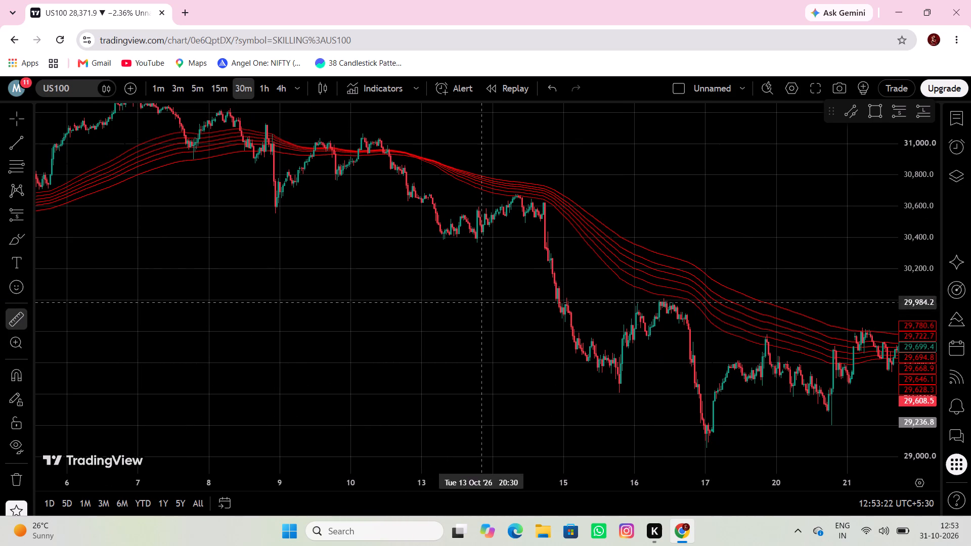
left_click(526, 218)
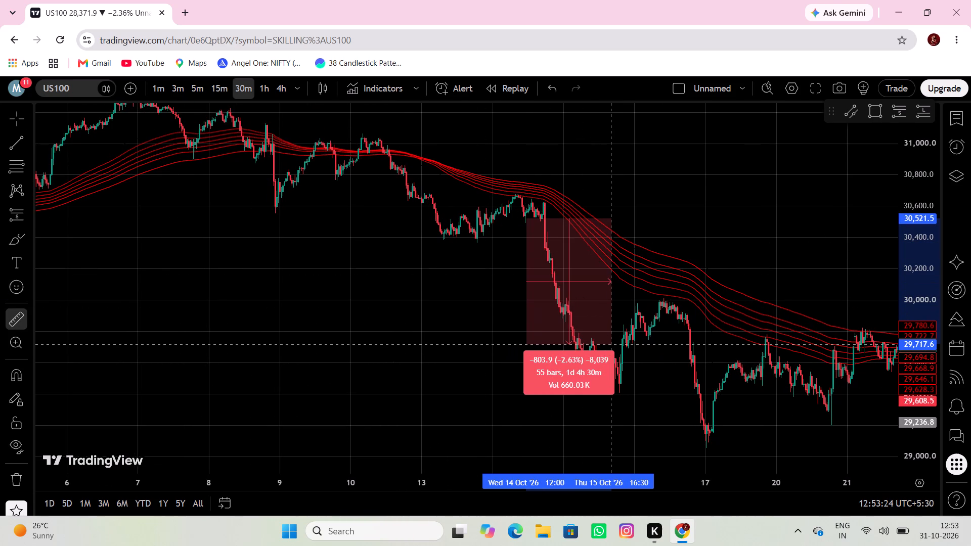
left_click(649, 378)
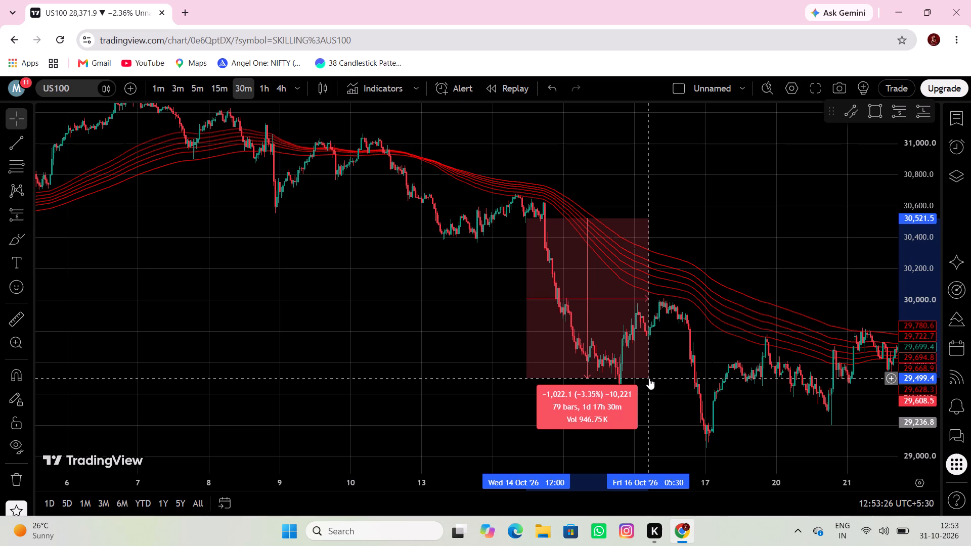
Measure the short drop below the moving averages from 8 October 22:30 to 9 October 02:00.
left_click_drag(479, 329, 605, 362)
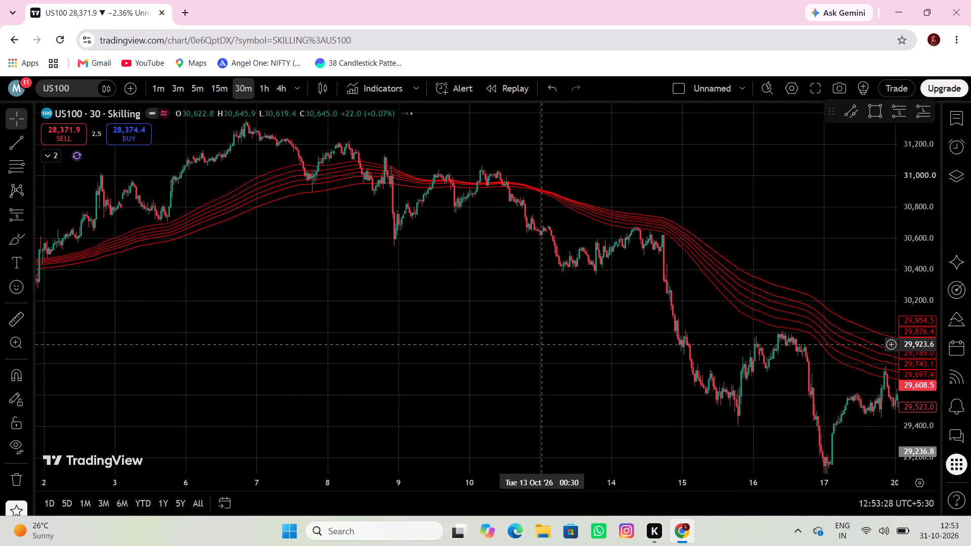
left_click_drag(541, 342, 635, 389)
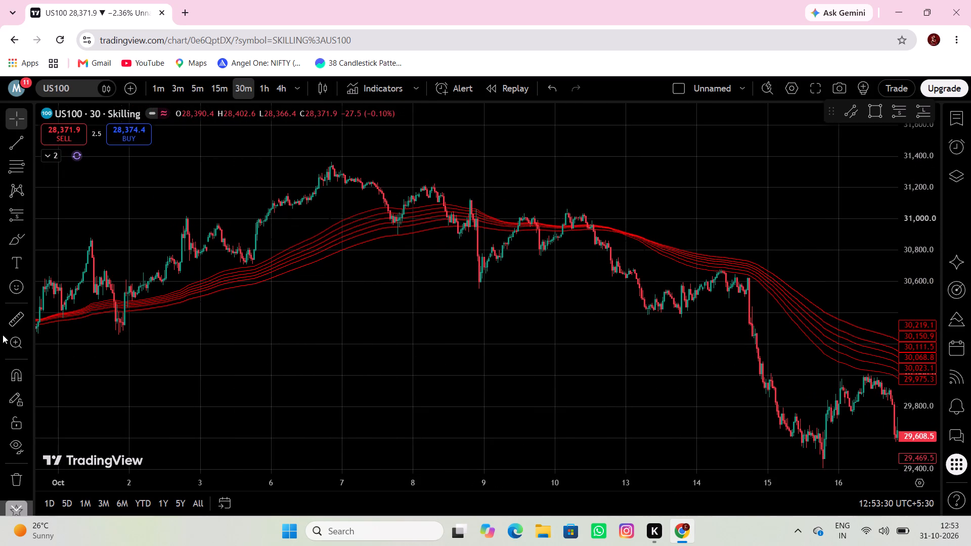
left_click(18, 324)
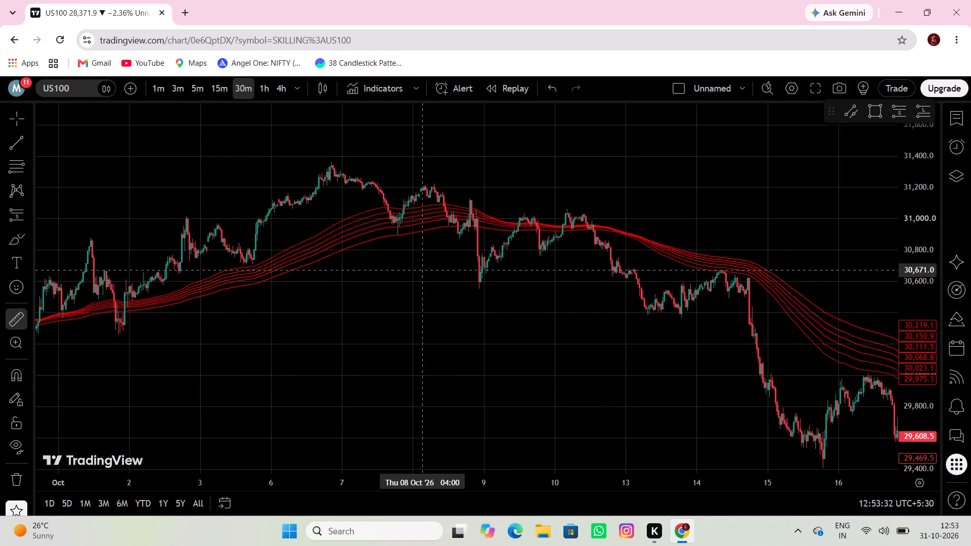
left_click(479, 256)
left_click(490, 289)
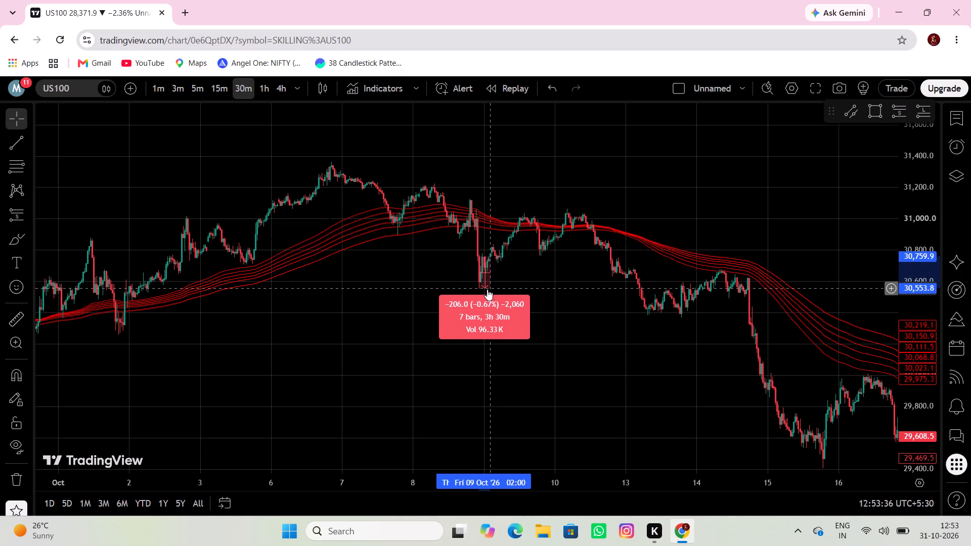
Measure the rally above the moving averages from 2 October 05:30 to 7 October 06:00.
left_click_drag(399, 302, 487, 326)
left_click_drag(312, 360, 340, 355)
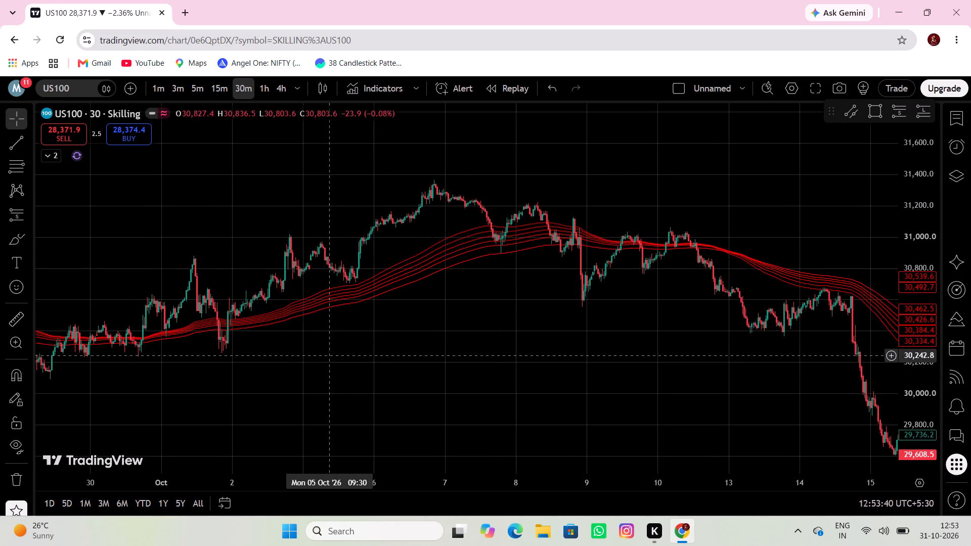
left_click(8, 325)
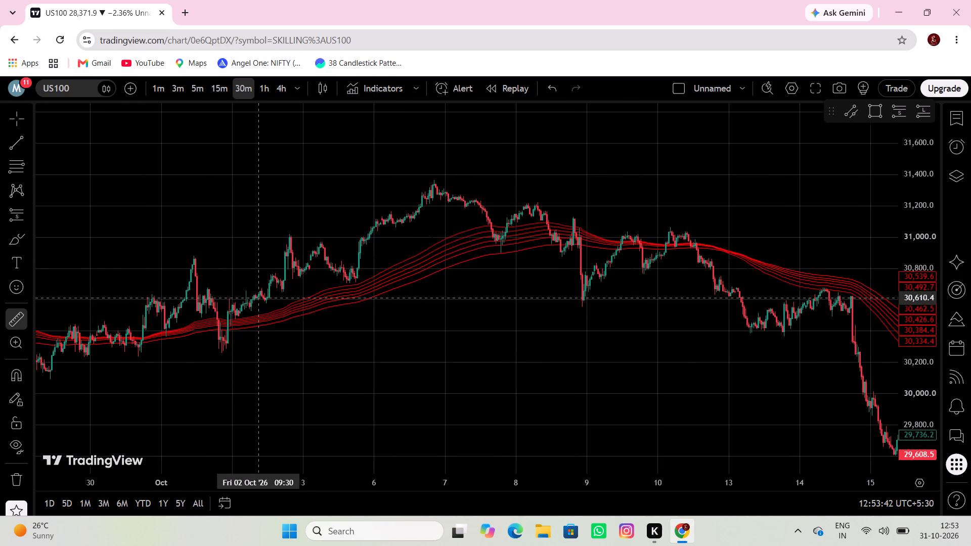
left_click(245, 312)
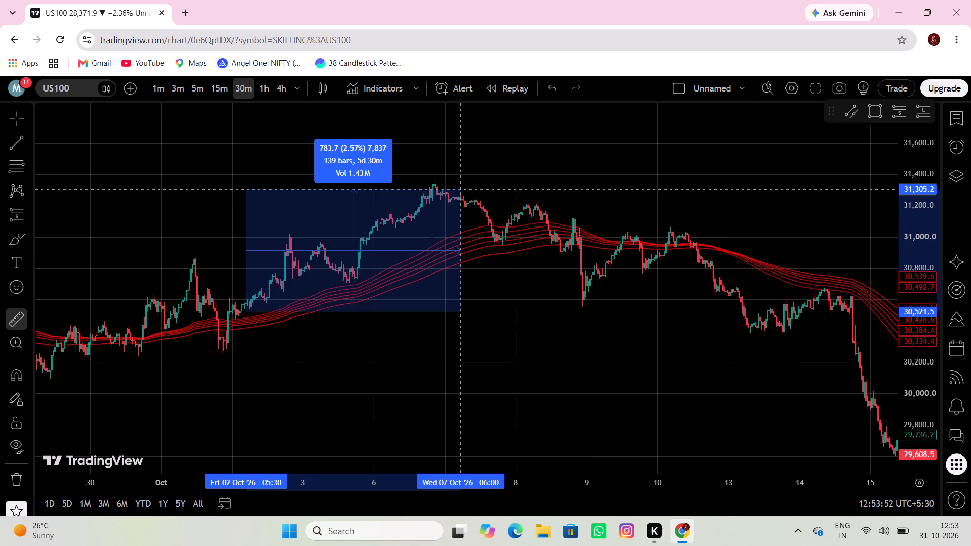
left_click(460, 189)
Measure the dip below the moving averages from 28 September at about 30,259 to 29 September 15:30 at about 30,081.
left_click_drag(206, 239, 324, 225)
left_click_drag(273, 240, 408, 201)
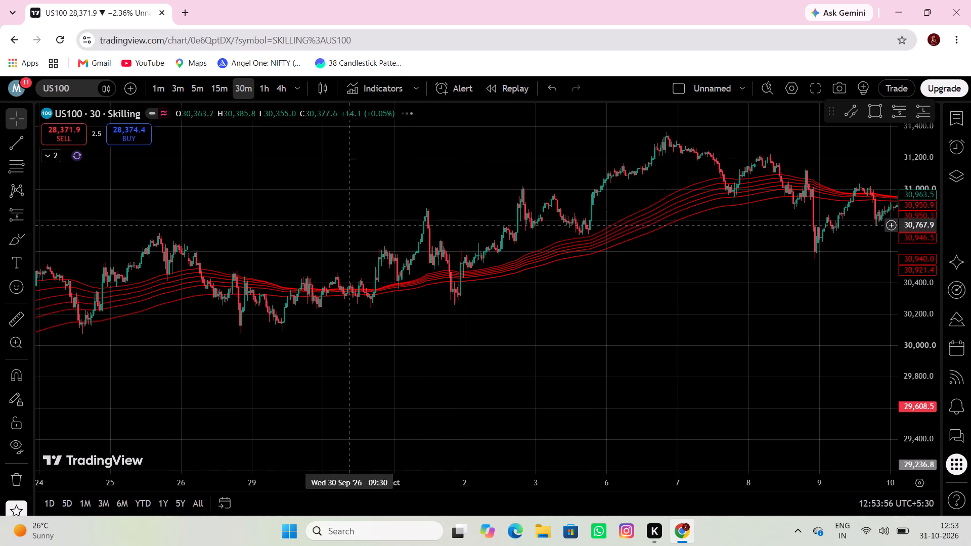
left_click_drag(339, 225, 465, 197)
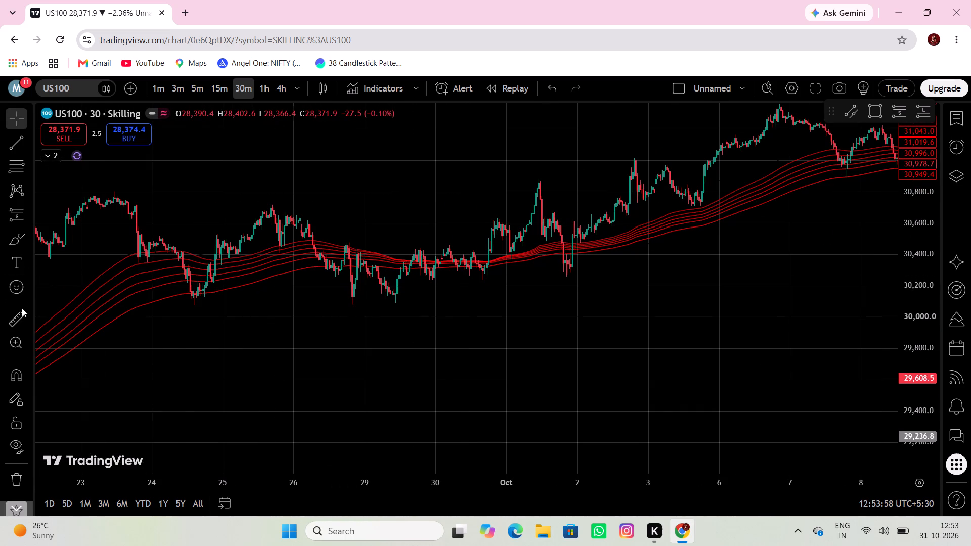
left_click(22, 312)
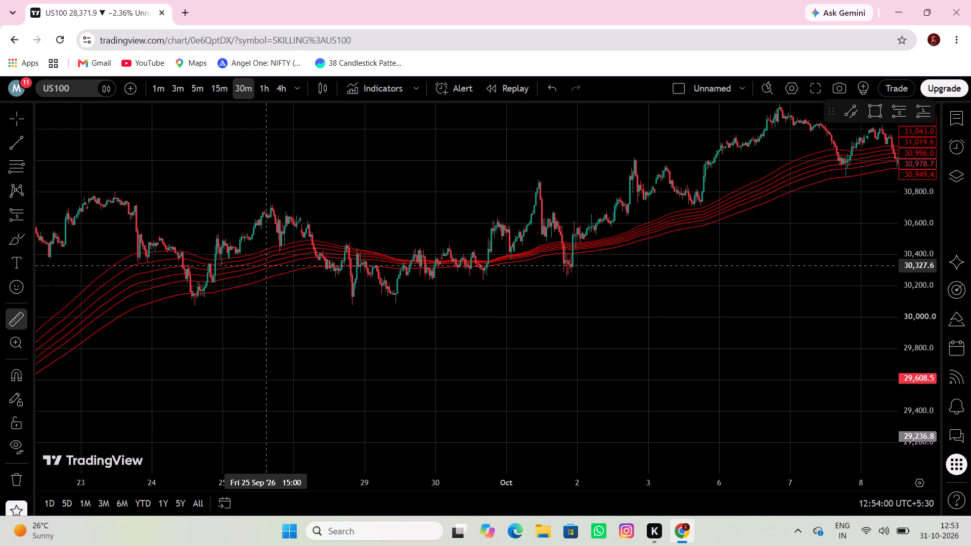
left_click(341, 277)
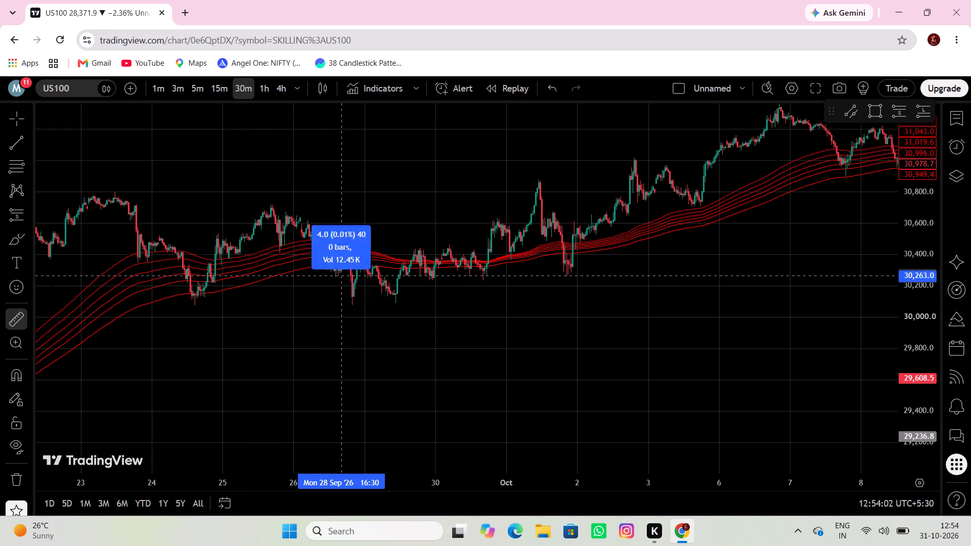
left_click(410, 304)
Place a long position at the mid-September breakout above the moving averages, starting 17 September 21:30 with entry at about 29,265.
left_click_drag(447, 320, 559, 308)
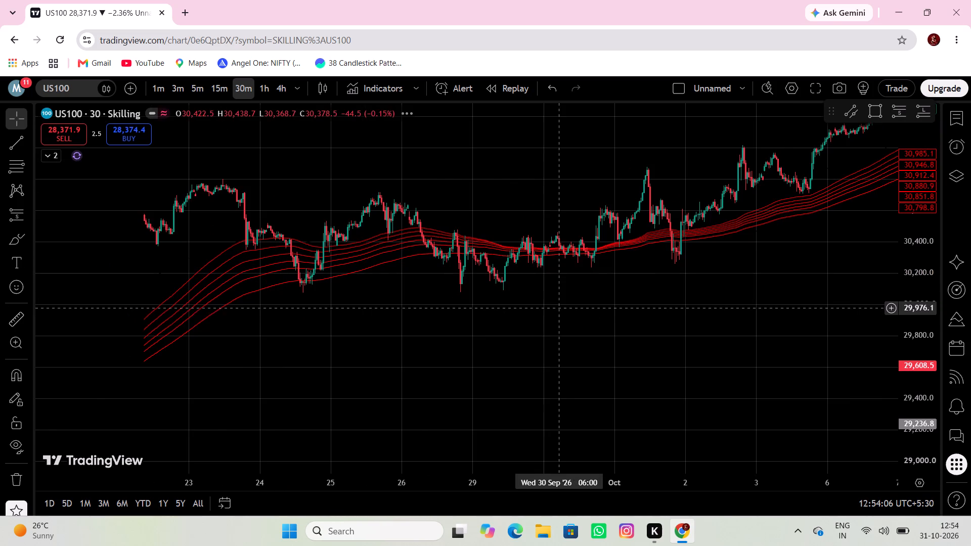
left_click_drag(398, 328, 458, 350)
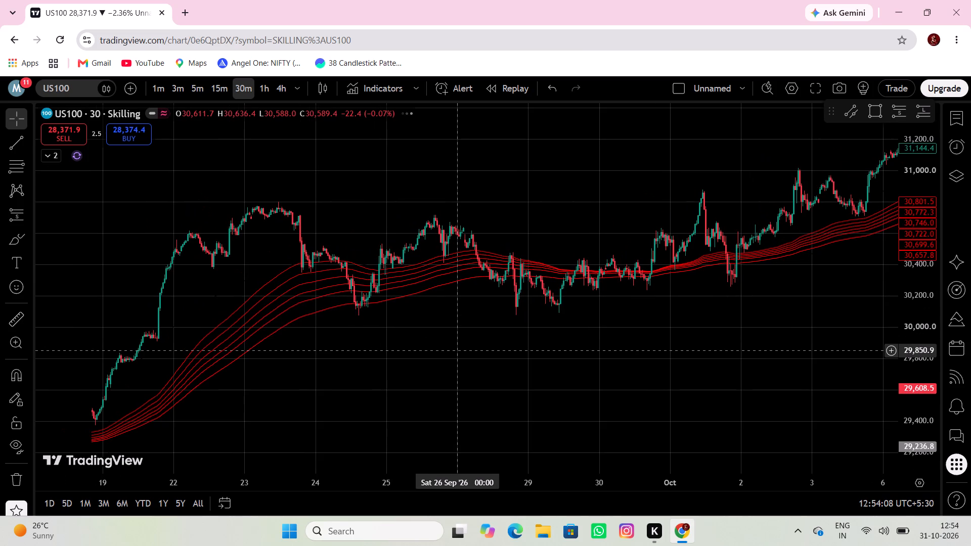
left_click_drag(367, 345, 471, 336)
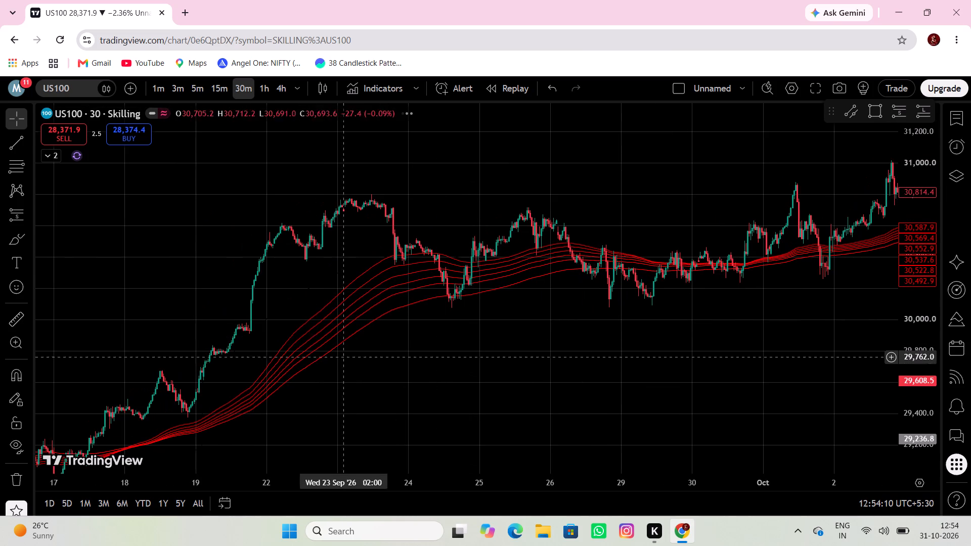
left_click_drag(121, 366, 247, 282)
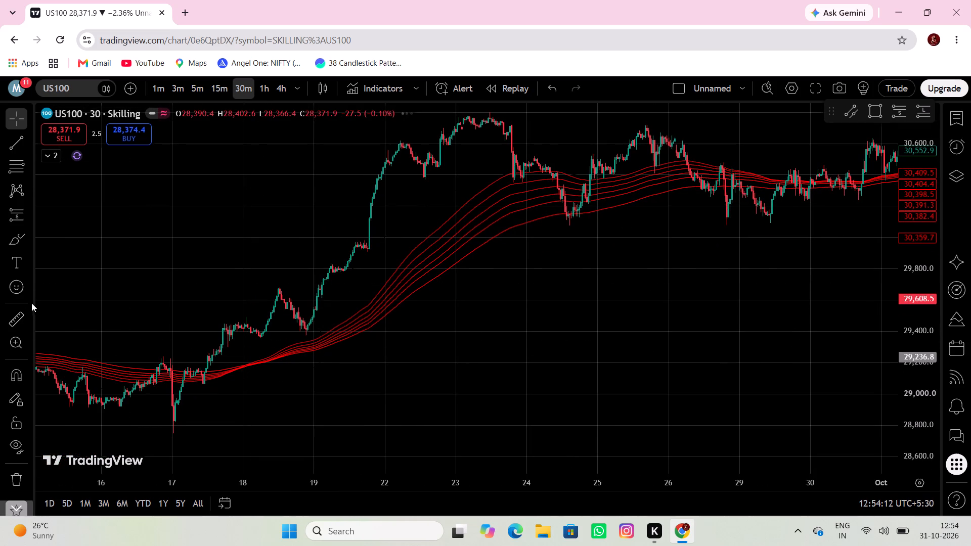
left_click(27, 213)
left_click(71, 193)
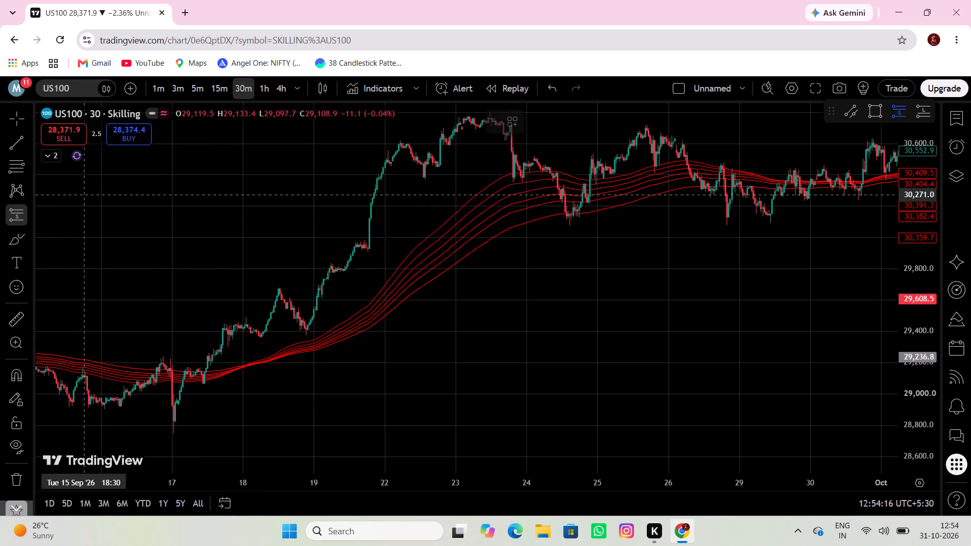
left_click(27, 212)
left_click(76, 161)
left_click(77, 169)
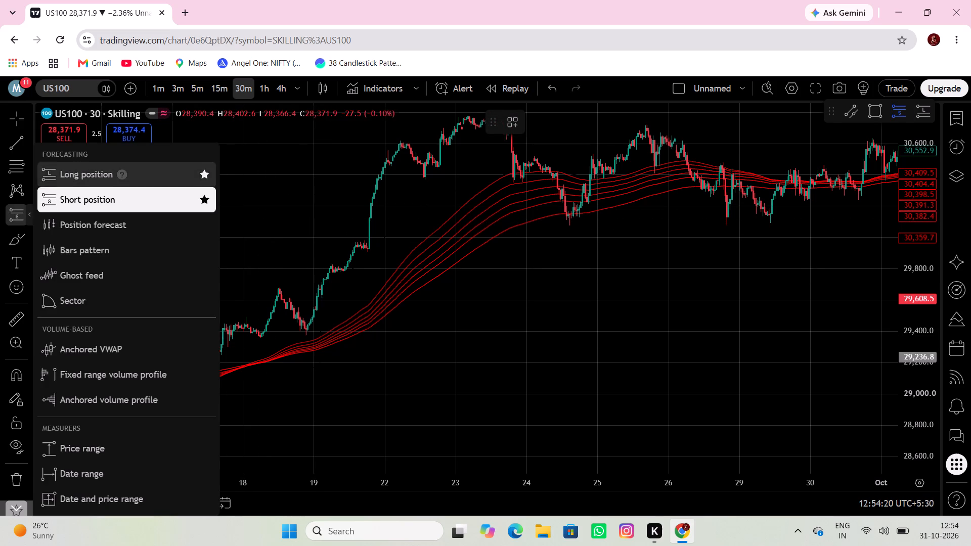
left_click(235, 352)
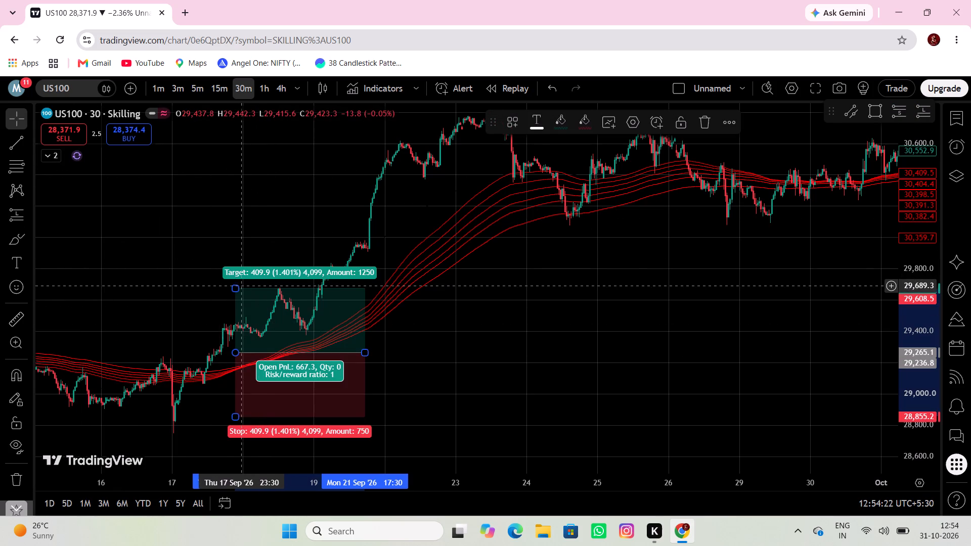
Extend the long position's target to about 1,341 points above entry and lower its stop to about 28,780.
left_click_drag(241, 286, 267, 213)
left_click_drag(268, 186, 293, 259)
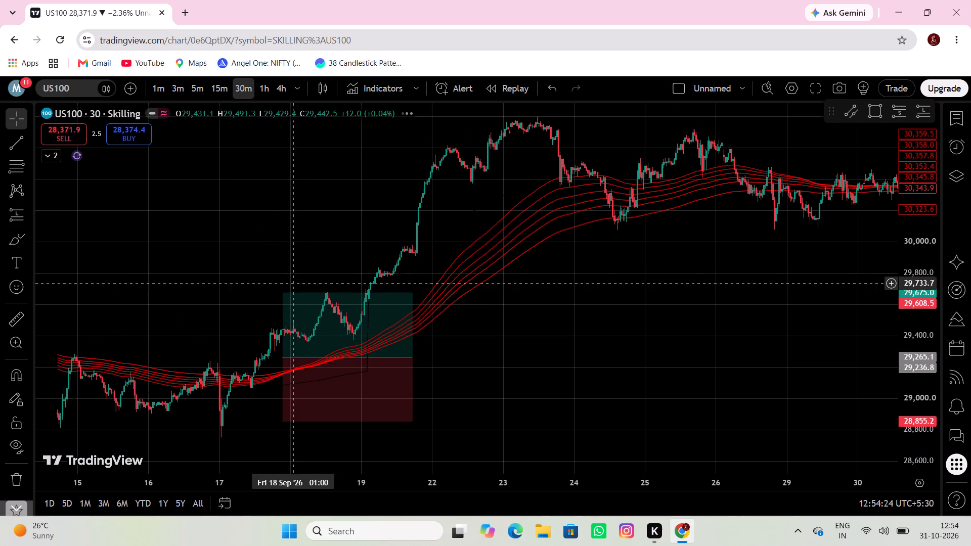
left_click_drag(280, 292, 342, 147)
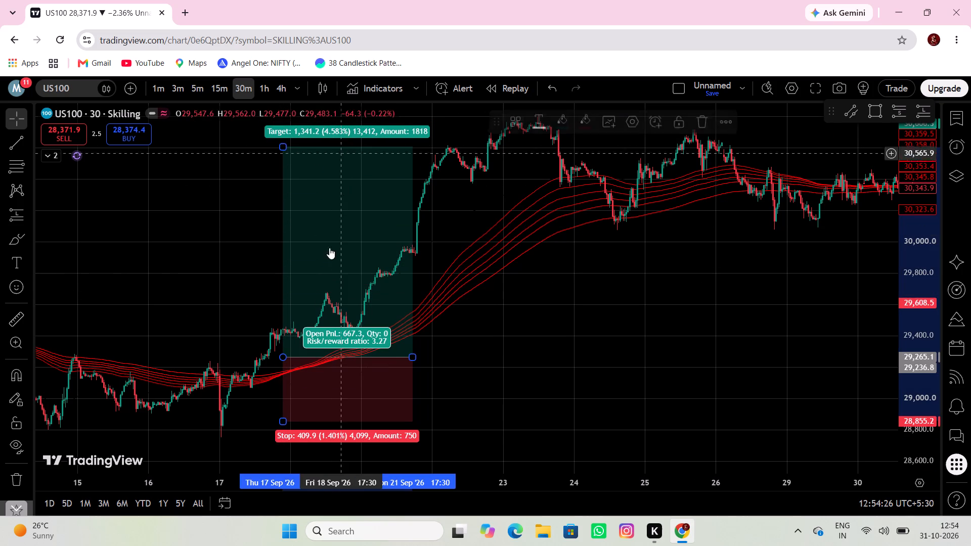
left_click_drag(285, 419, 253, 433)
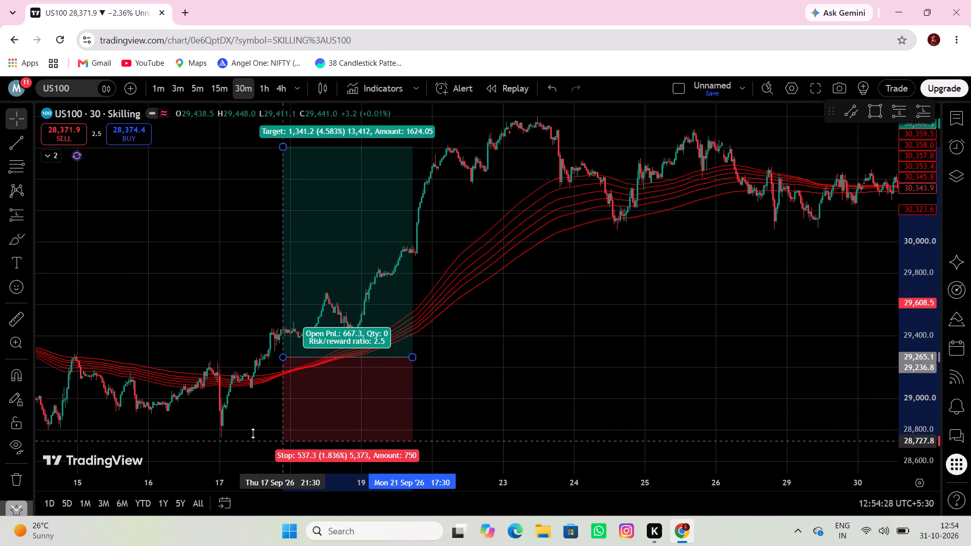
left_click_drag(253, 433, 253, 433)
Move the whole long position to start on 18 September 14:00 with its entry at about 29,331.
left_click_drag(210, 279, 390, 260)
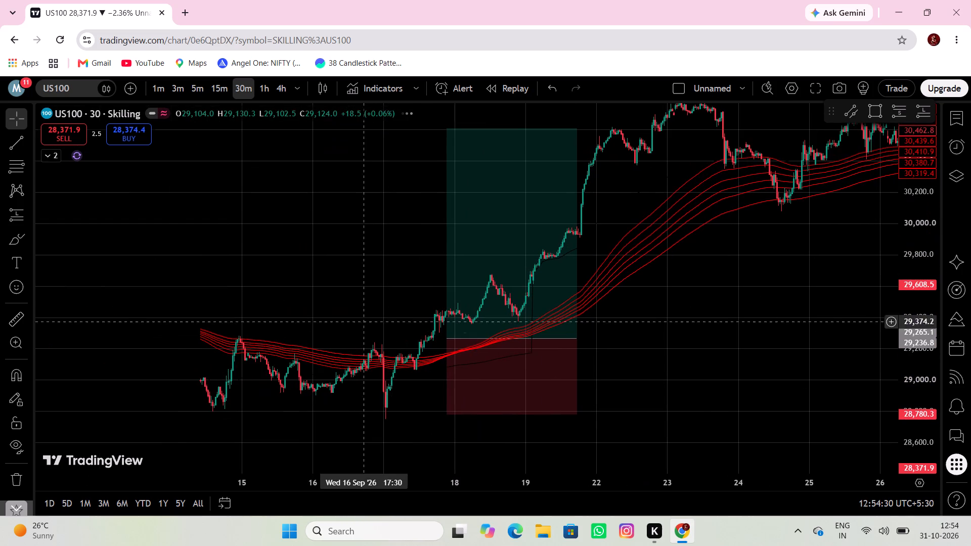
left_click_drag(348, 261, 403, 241)
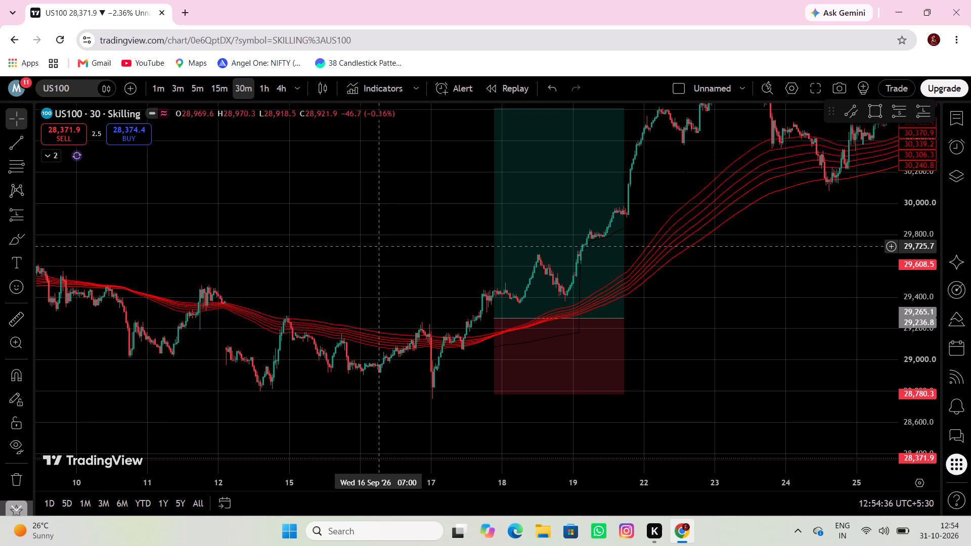
left_click_drag(377, 246, 432, 226)
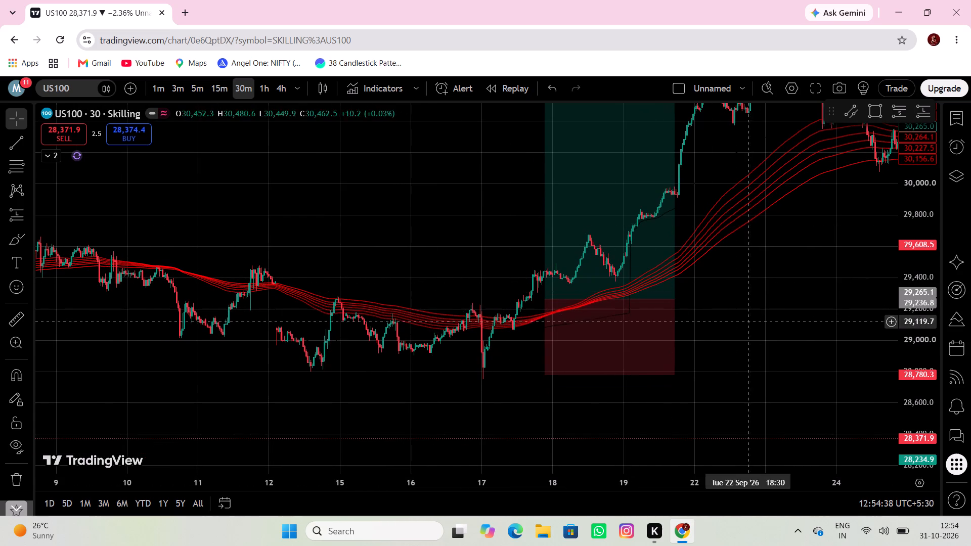
scroll(915, 312, "down", 8)
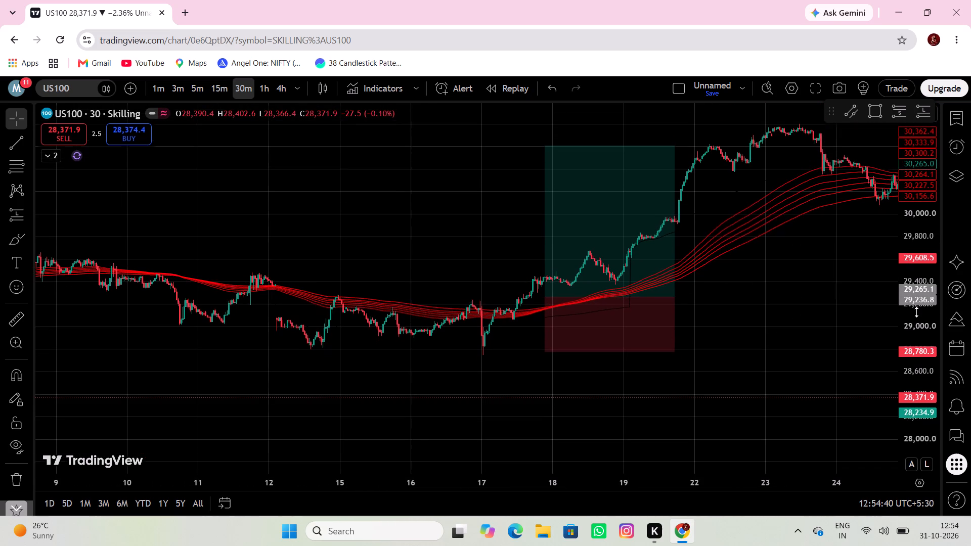
scroll(916, 310, "down", 4)
left_click_drag(641, 300, 688, 293)
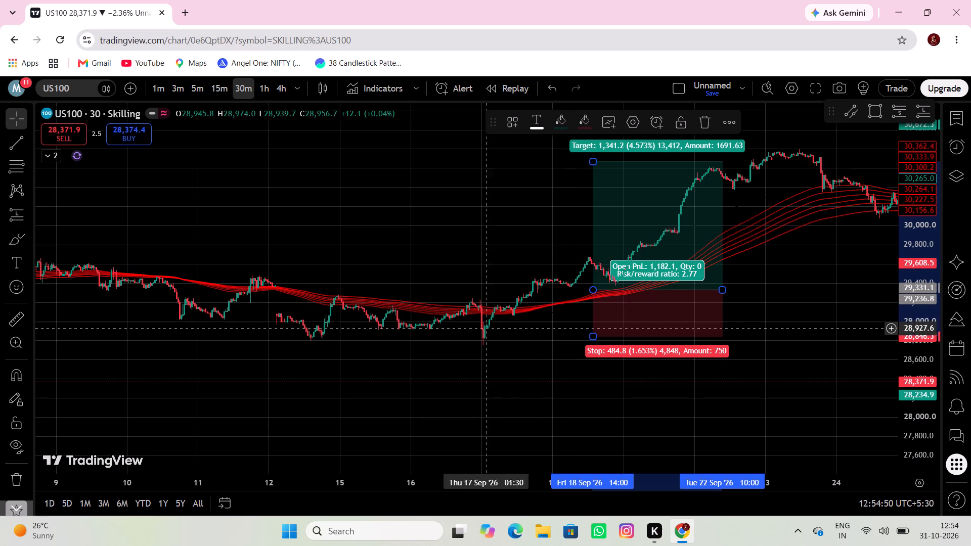
Measure the decline below the moving averages from 10 September 04:30 at about 29,383 to 14 September 12:30 at about 29,000.
left_click_drag(421, 363, 558, 338)
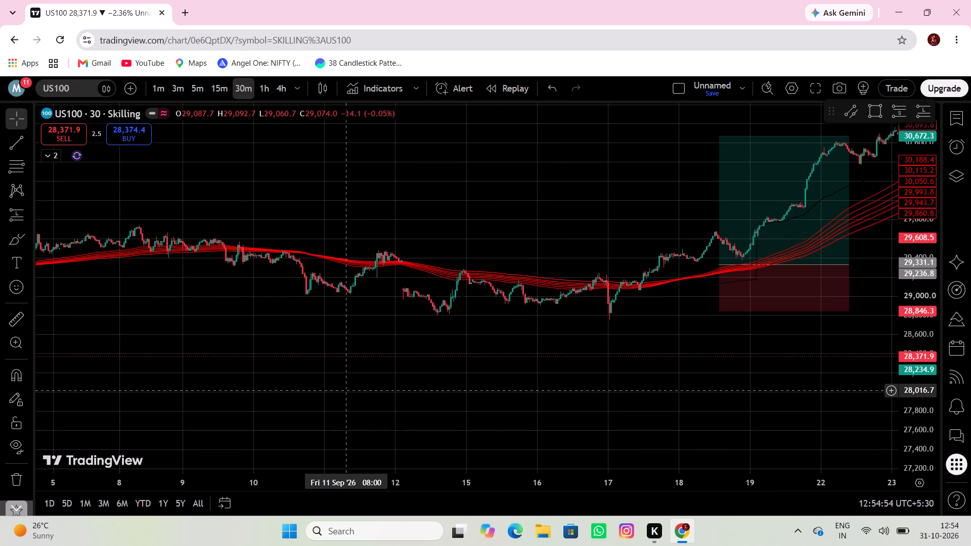
left_click_drag(355, 390, 493, 361)
left_click_drag(415, 369, 307, 394)
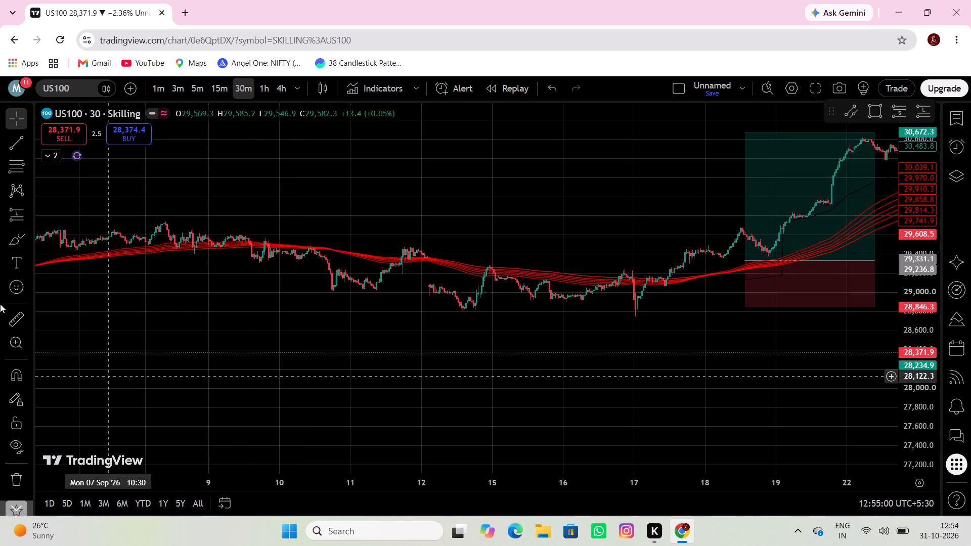
left_click(17, 321)
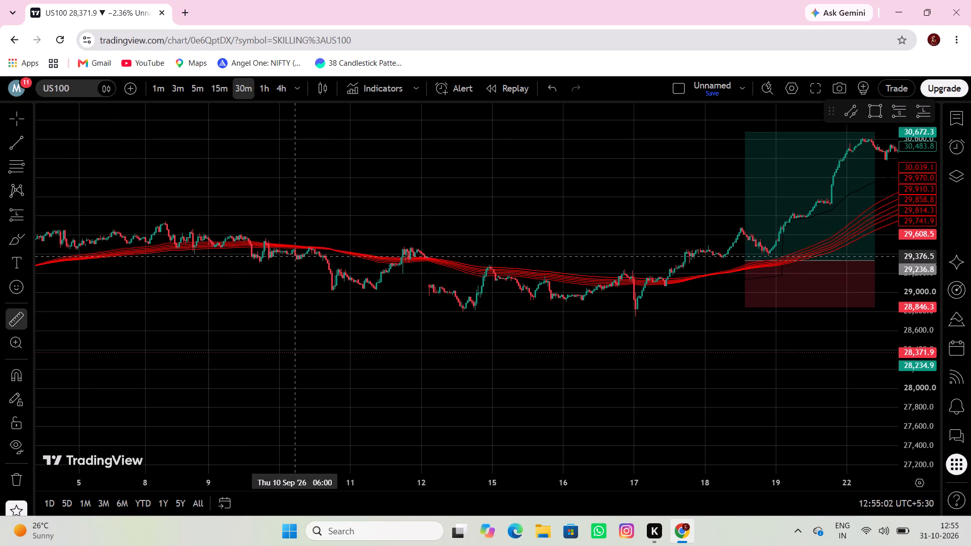
left_click(291, 255)
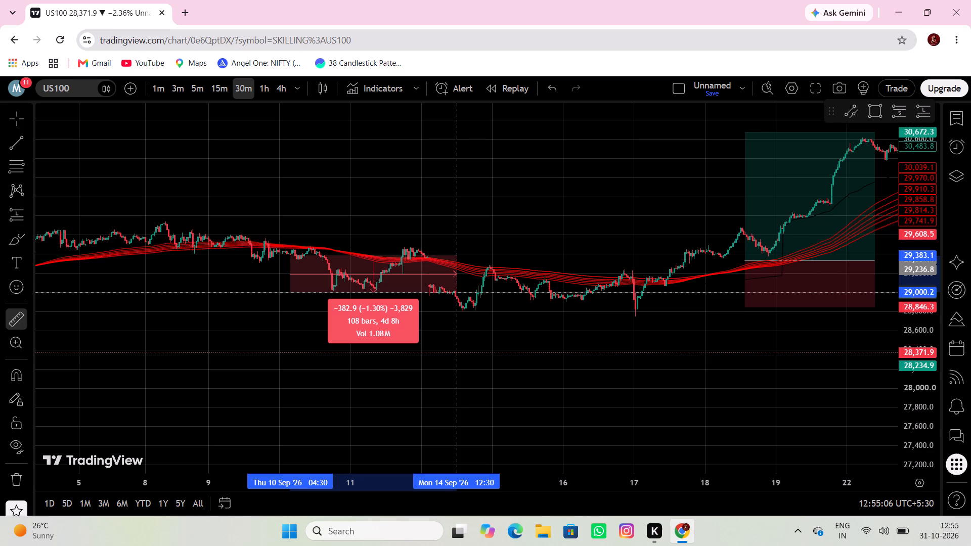
scroll(466, 291, "down", 3)
left_click(386, 338)
Measure the rise above the moving averages from 3 September 21:00 at about 29,271 to 9 September 11:30 at about 29,740.
left_click_drag(390, 334, 507, 343)
left_click(18, 314)
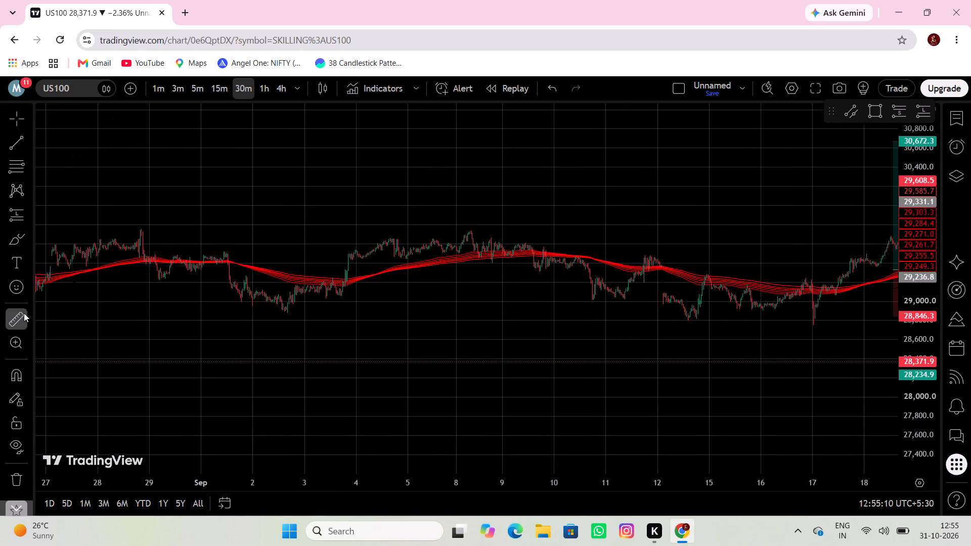
left_click(350, 275)
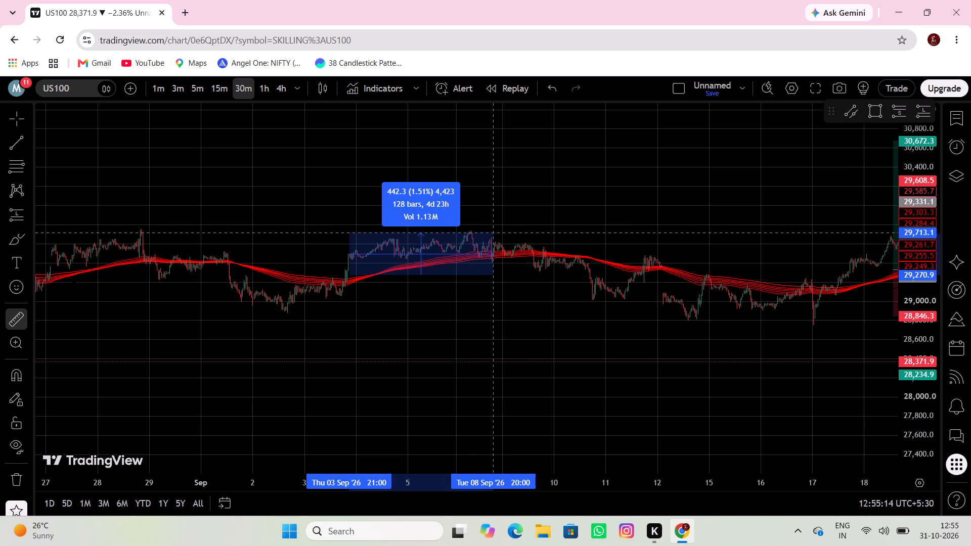
left_click(526, 230)
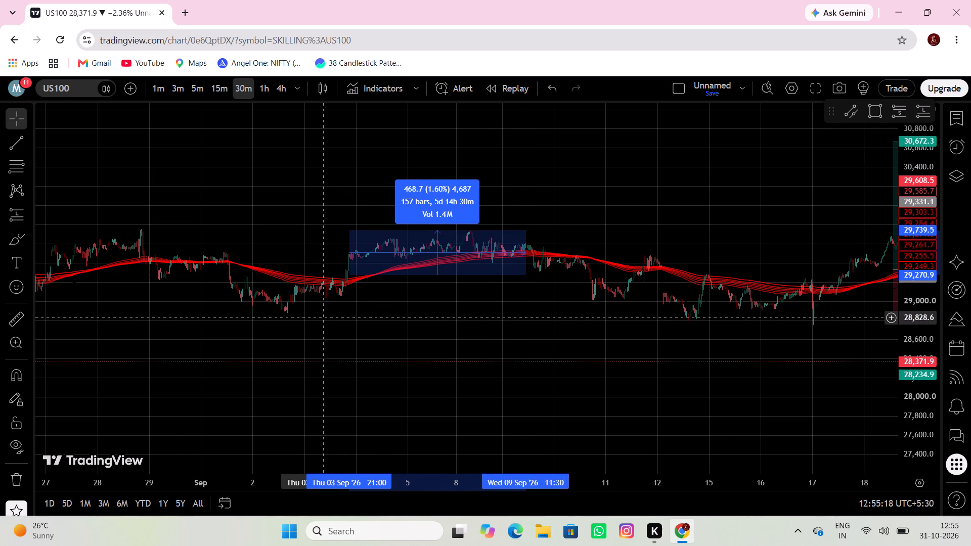
Measure the decline below the moving averages from 18 August 14:00 at about 29,786 to 27 August 06:30 at about 28,914.
scroll(323, 317, "down", 2)
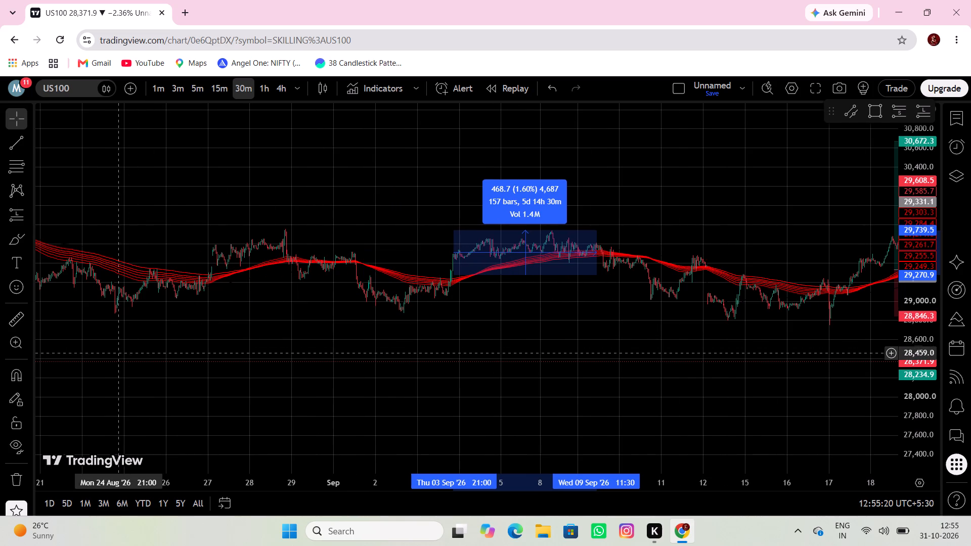
left_click_drag(93, 362, 271, 345)
left_click_drag(234, 345, 286, 359)
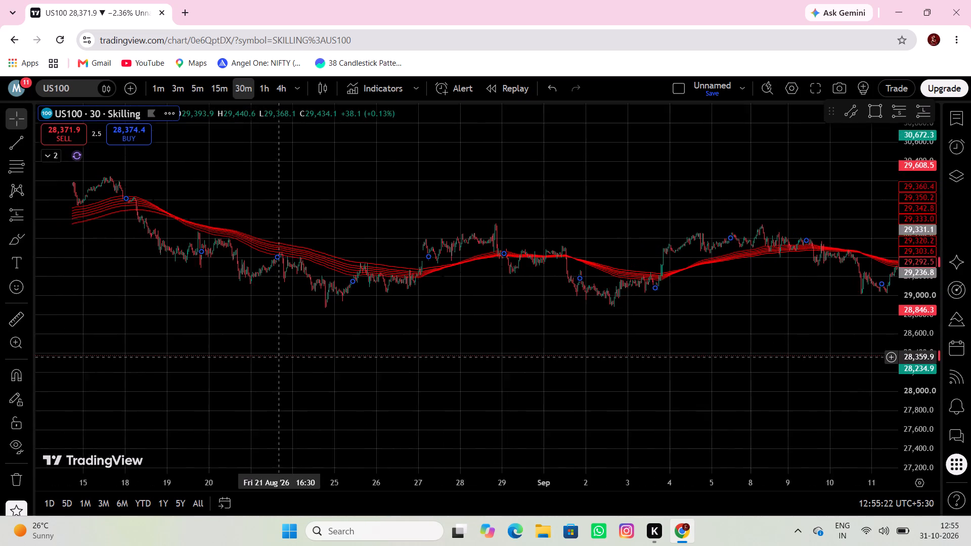
left_click_drag(286, 359, 294, 365)
left_click(20, 322)
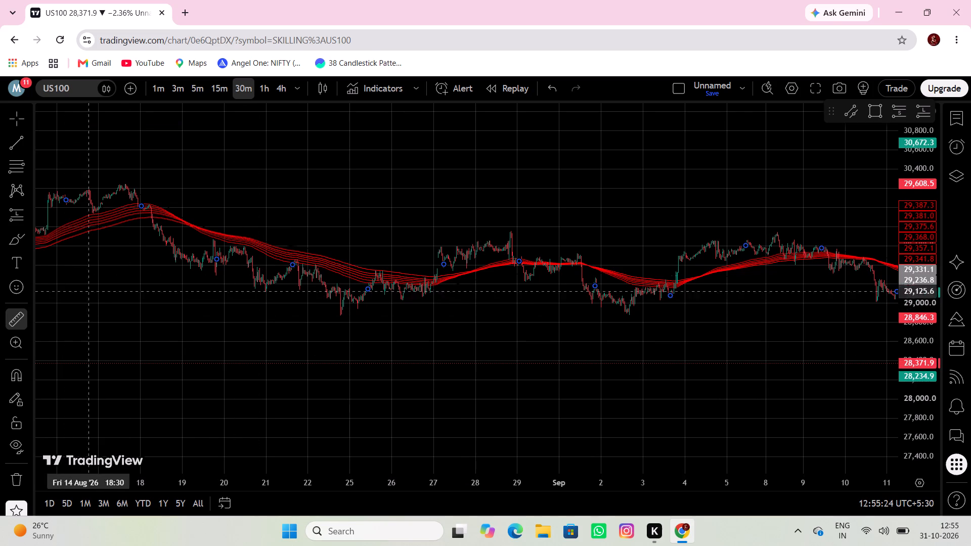
left_click(164, 228)
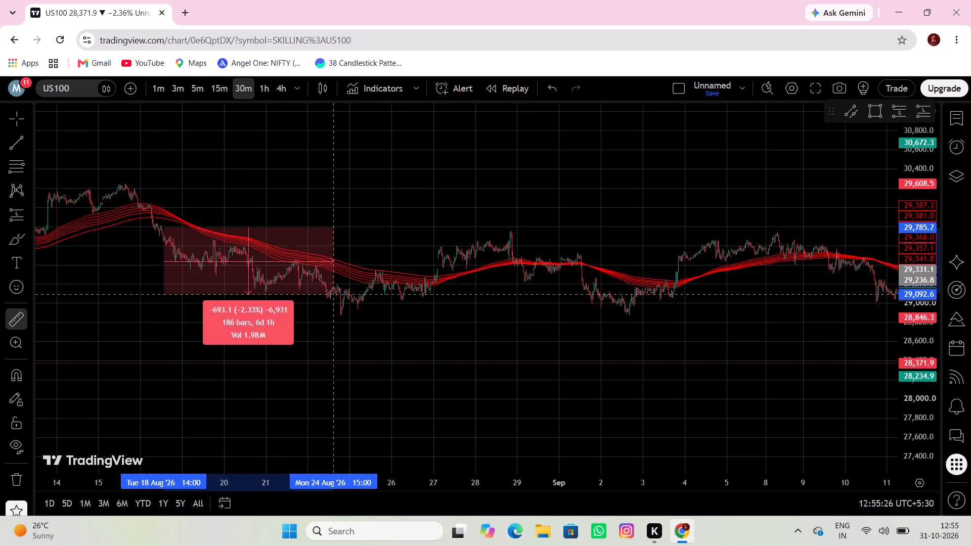
left_click(444, 311)
Measure the rise above the moving averages from 31 July 06:00 at about 28,268 to 5 August 23:00 at about 29,522.
scroll(323, 375, "down", 2)
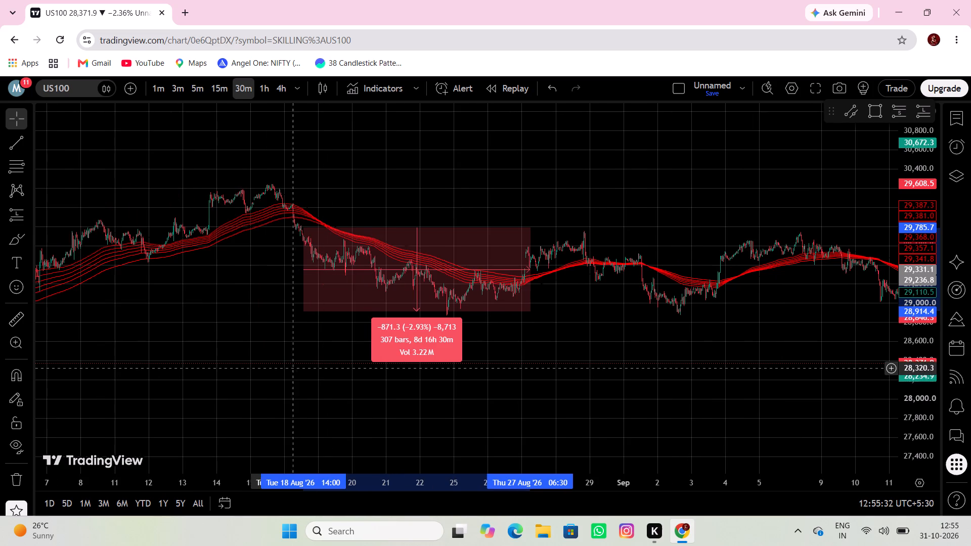
left_click_drag(250, 350, 427, 383)
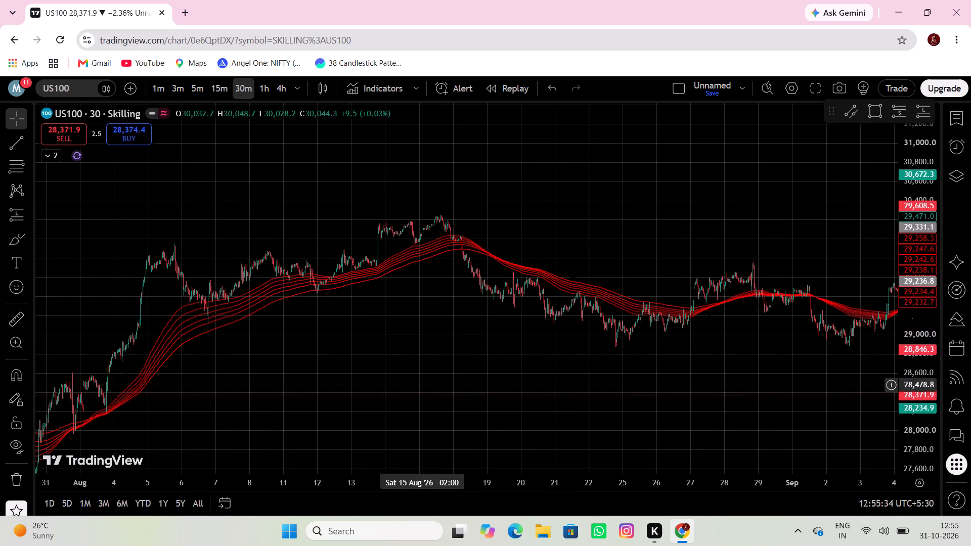
left_click(382, 376)
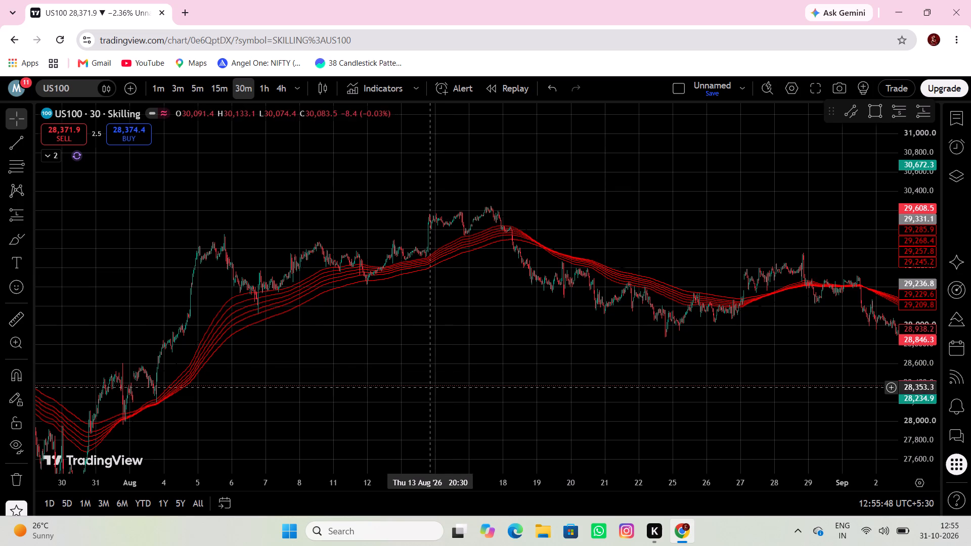
left_click_drag(426, 395, 529, 388)
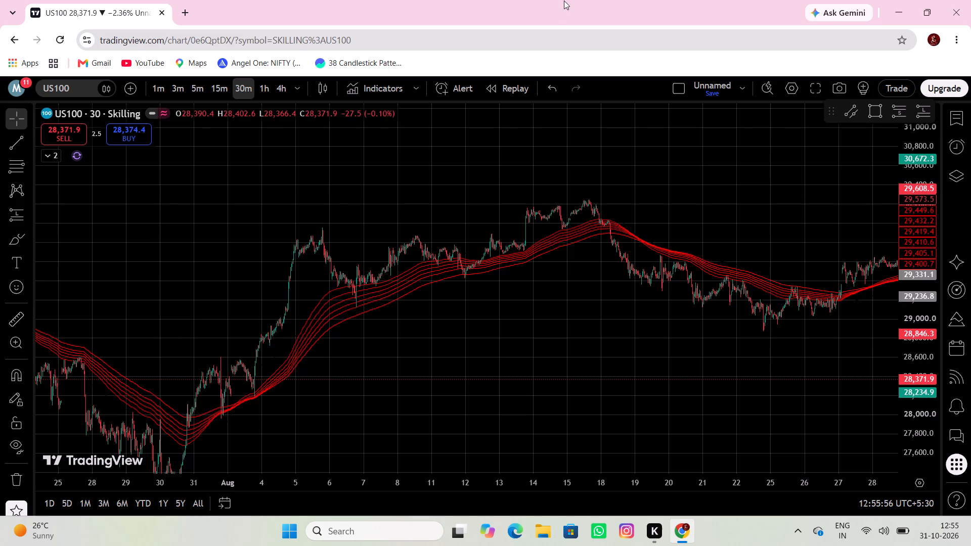
left_click_drag(213, 360, 343, 339)
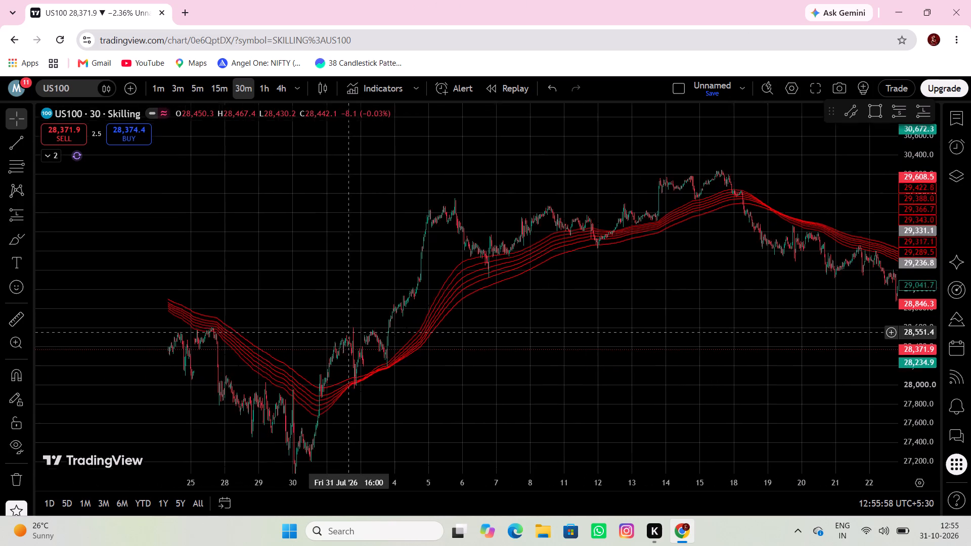
left_click(19, 320)
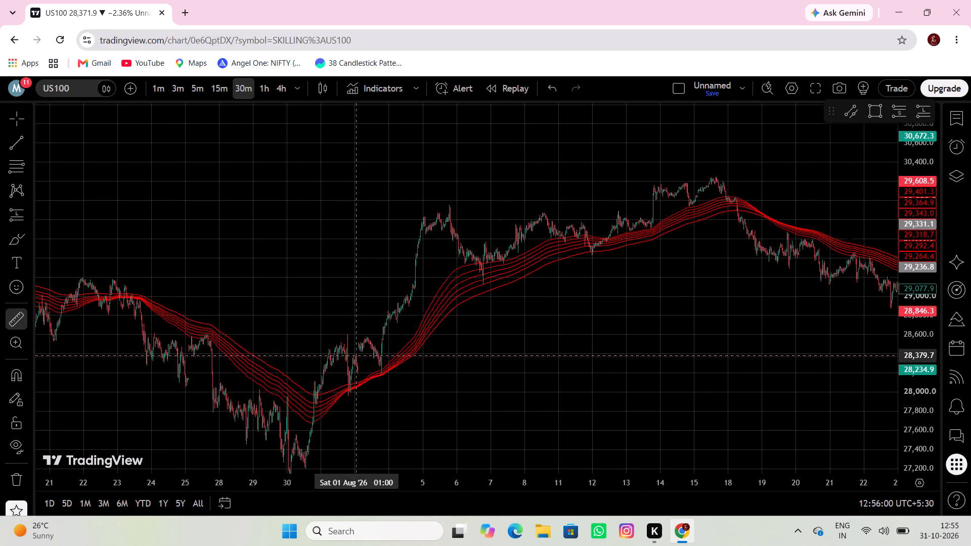
left_click(328, 366)
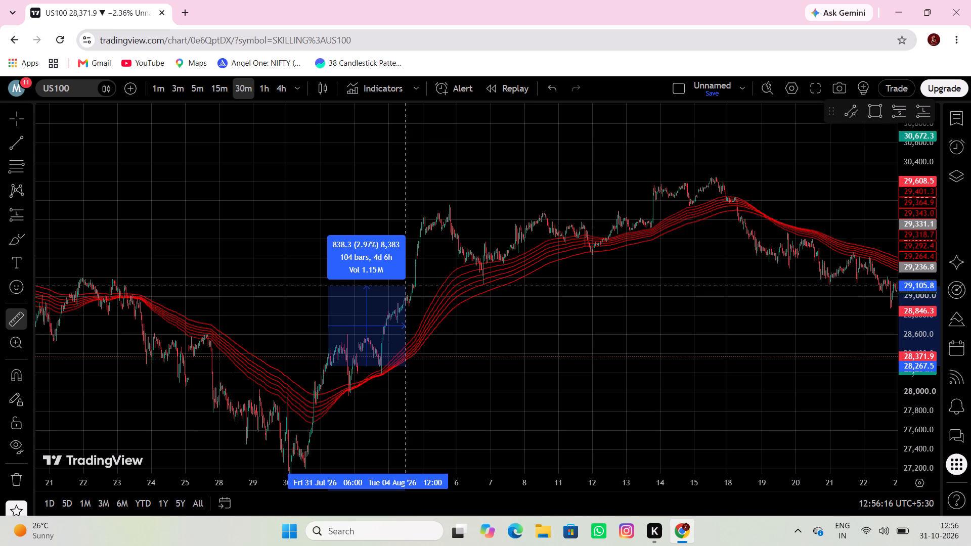
left_click(455, 246)
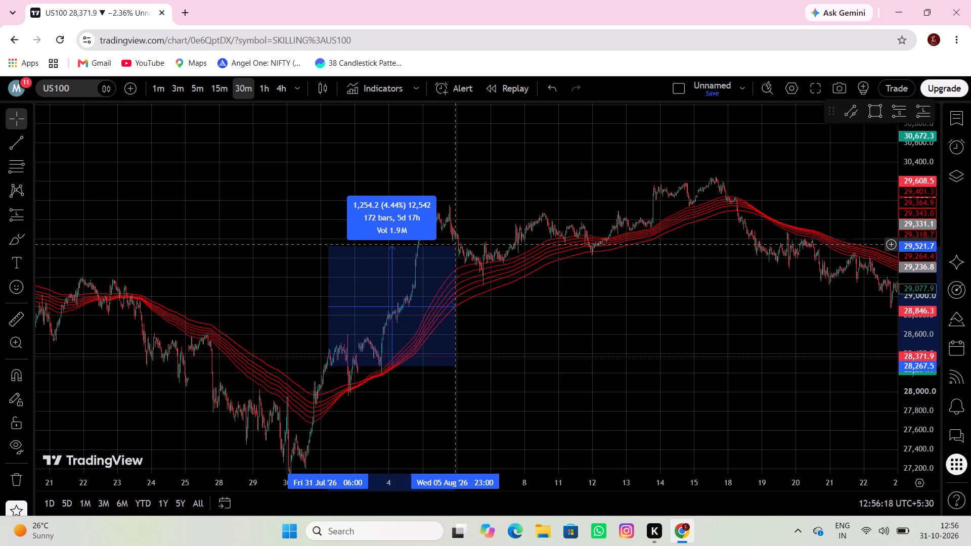
Measure the decline below the moving averages from 23 July at about 28,842 to beyond the 30 July low.
left_click_drag(489, 217, 520, 208)
left_click_drag(359, 258, 413, 230)
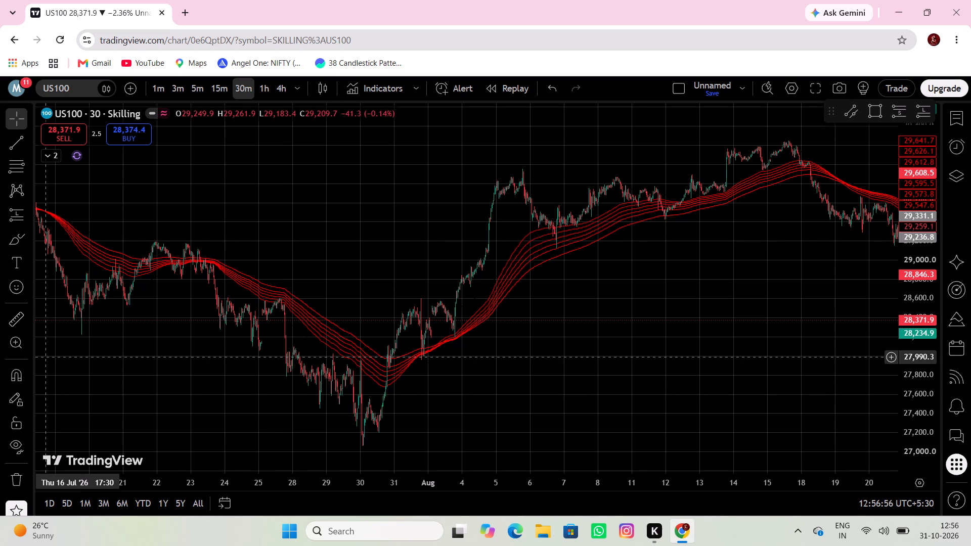
left_click_drag(295, 331, 389, 296)
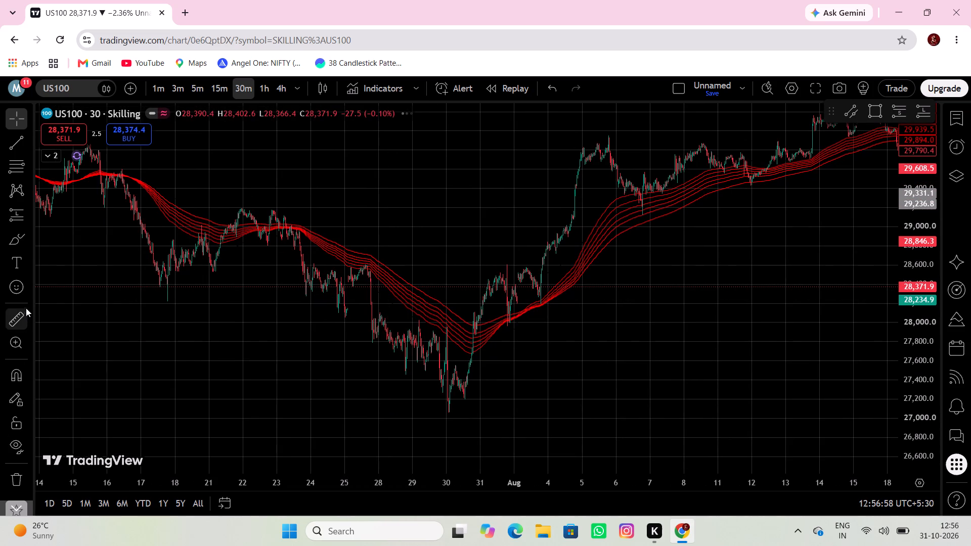
left_click(16, 323)
left_click(286, 242)
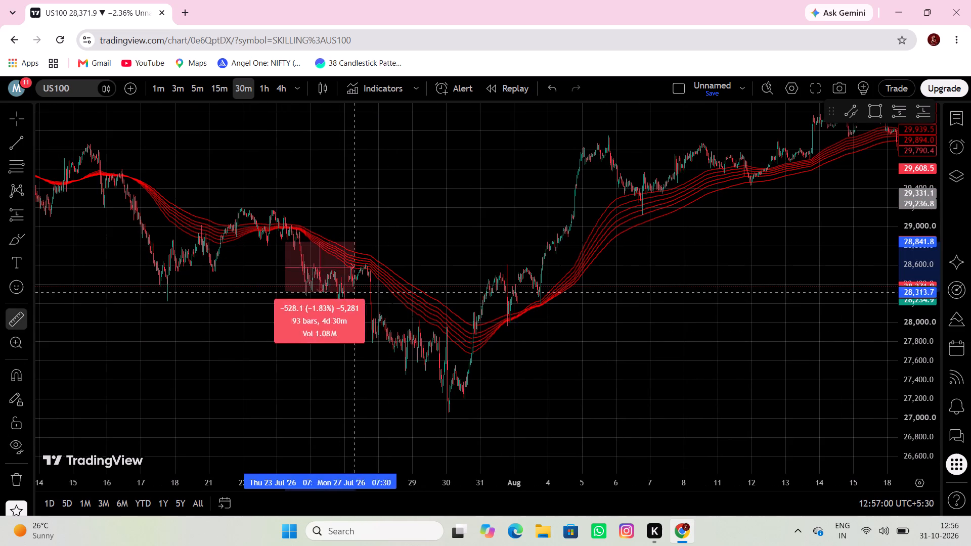
left_click(540, 383)
Measure the dip below the moving averages on 14 July from about 29,396 to about 29,079.
left_click_drag(560, 380, 628, 385)
scroll(429, 408, "down", 3)
left_click_drag(360, 348, 416, 423)
left_click(11, 315)
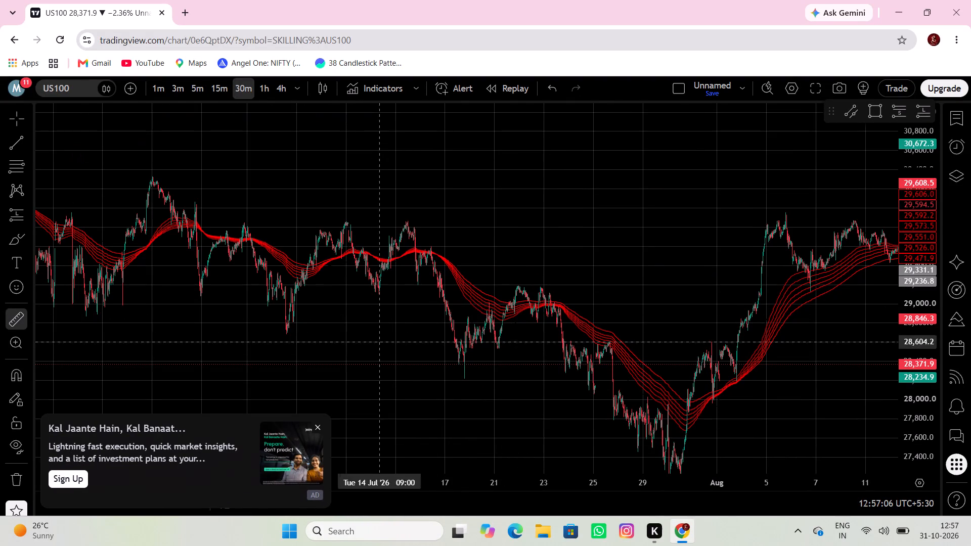
left_click(384, 265)
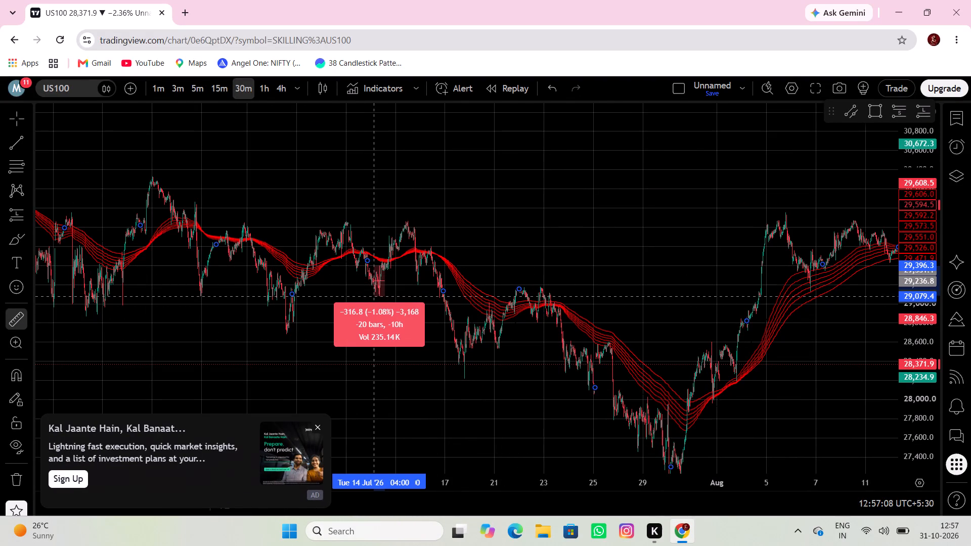
left_click(374, 296)
Measure the rise above the moving averages from 29 June at about 29,614 to 1 July 07:00 at about 30,254.
left_click_drag(406, 366, 444, 369)
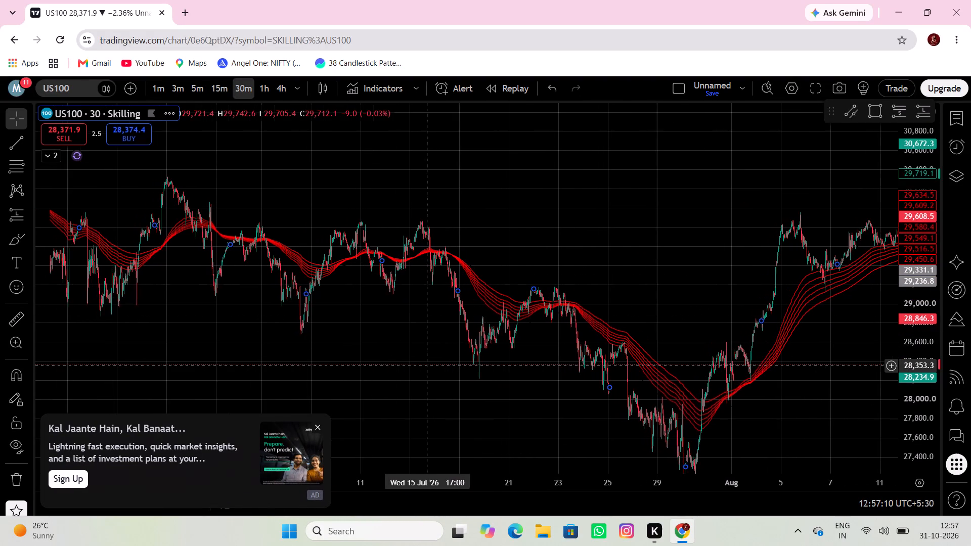
left_click_drag(444, 369, 451, 369)
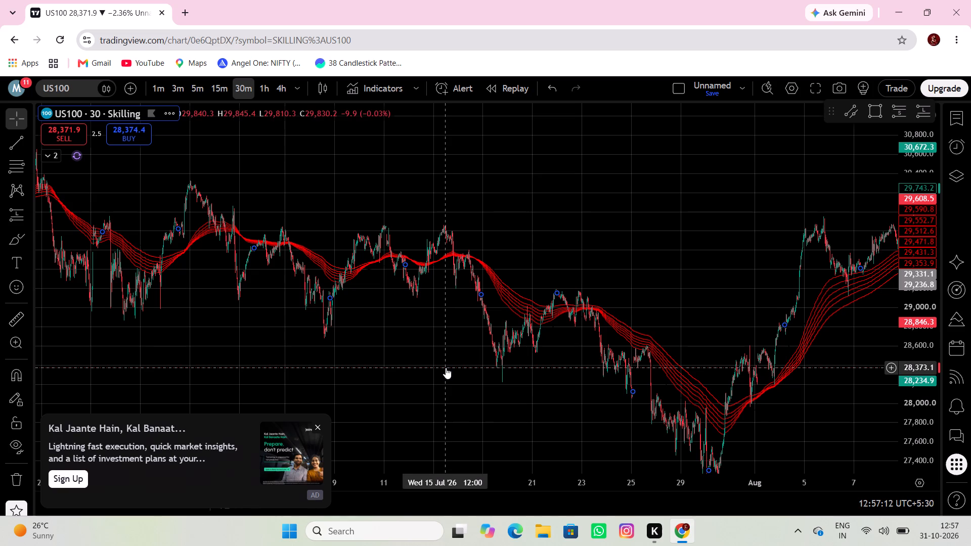
left_click_drag(382, 331, 537, 355)
left_click_drag(357, 357, 469, 365)
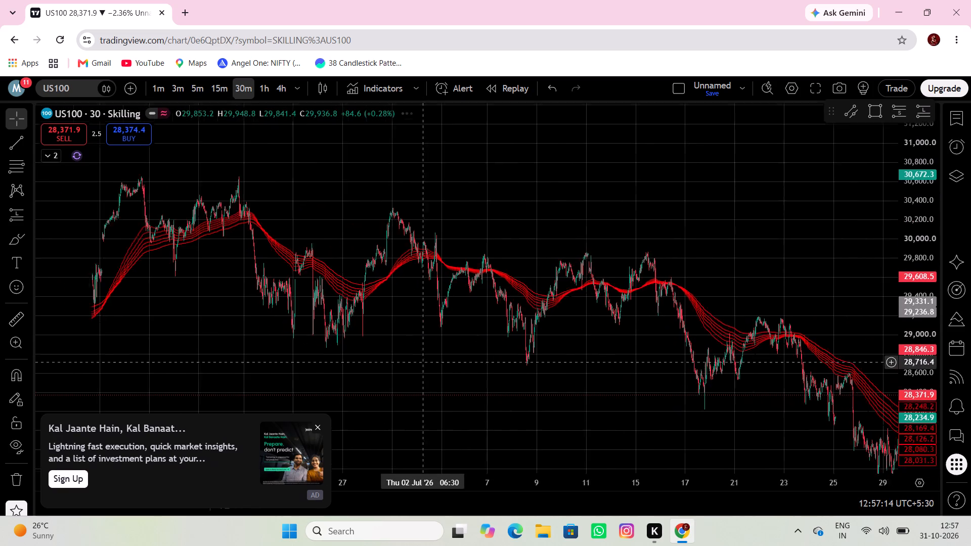
left_click_drag(469, 365, 501, 366)
scroll(404, 363, "up", 2)
scroll(329, 362, "up", 2)
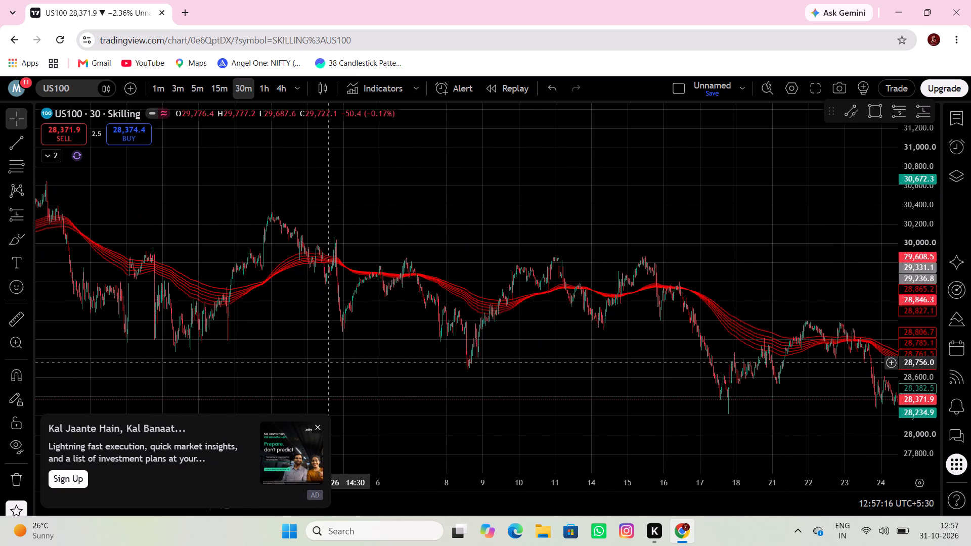
left_click_drag(331, 361, 487, 379)
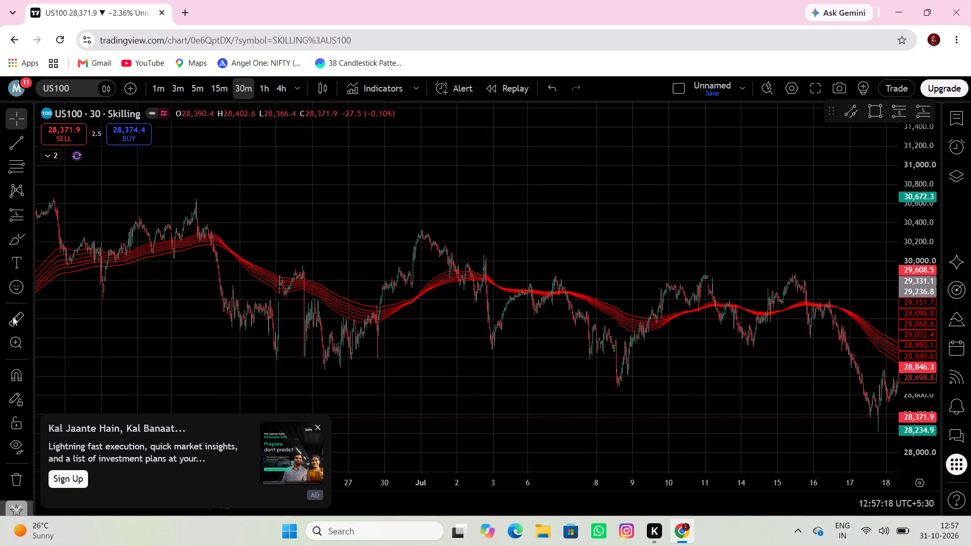
left_click(13, 317)
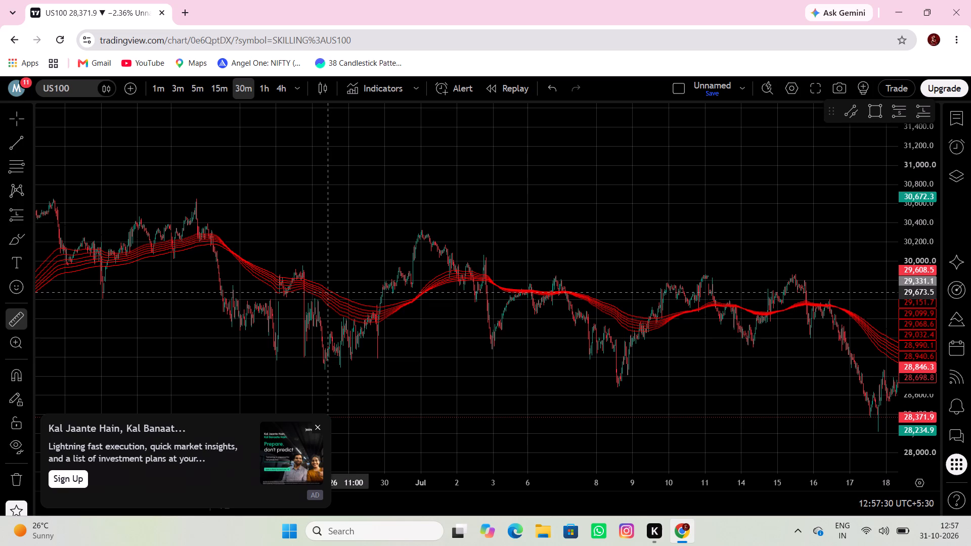
left_click(383, 298)
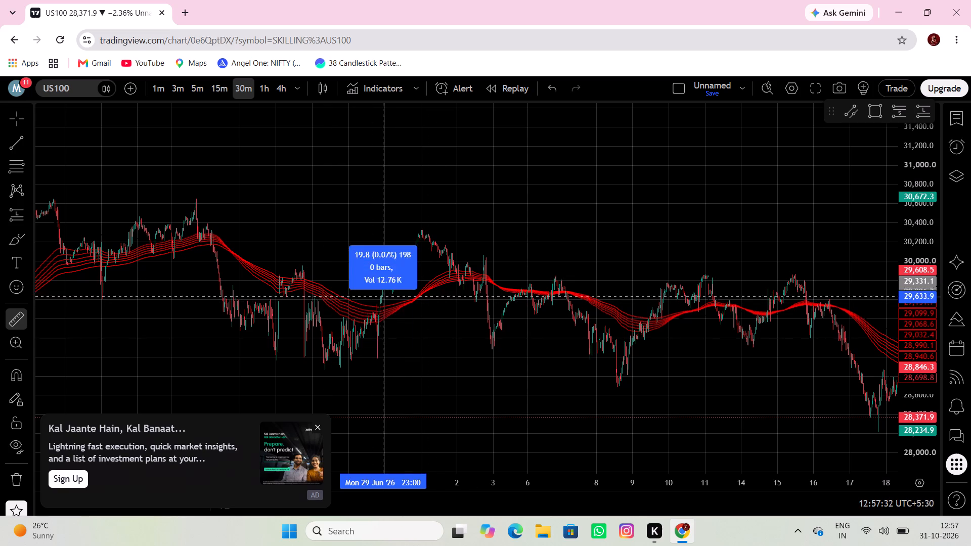
left_click(430, 237)
Measure the rise above the moving averages from 12 June 02:00 at about 29,377 to 17 June 22:30 at about 30,565.
left_click_drag(470, 235, 534, 227)
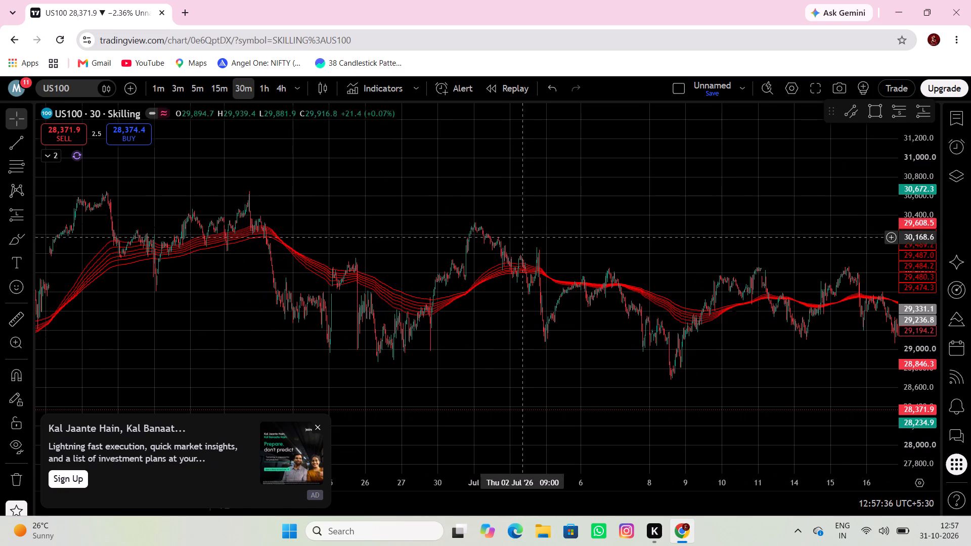
scroll(490, 250, "down", 1)
scroll(490, 250, "up", 1)
left_click_drag(484, 244, 532, 243)
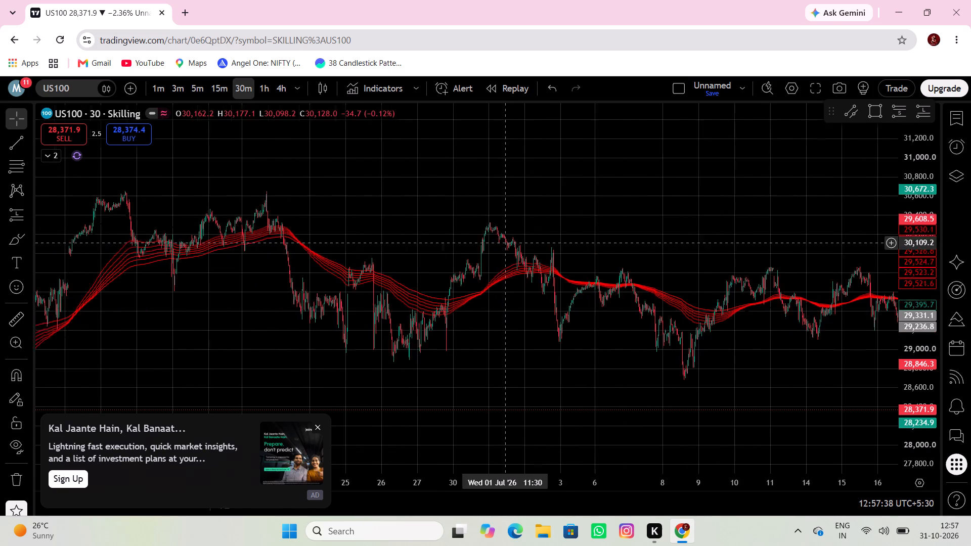
left_click_drag(532, 243, 679, 254)
left_click_drag(471, 301, 505, 283)
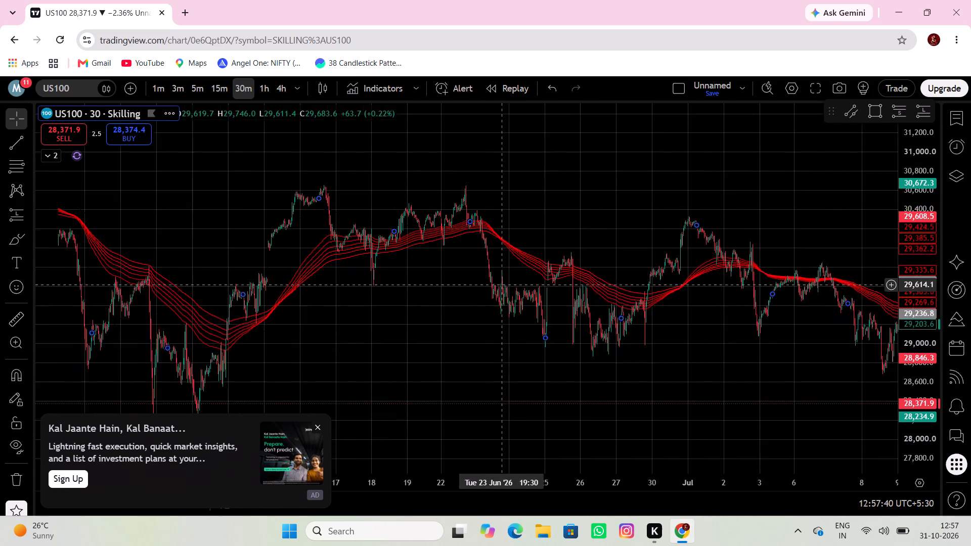
left_click_drag(505, 283, 526, 265)
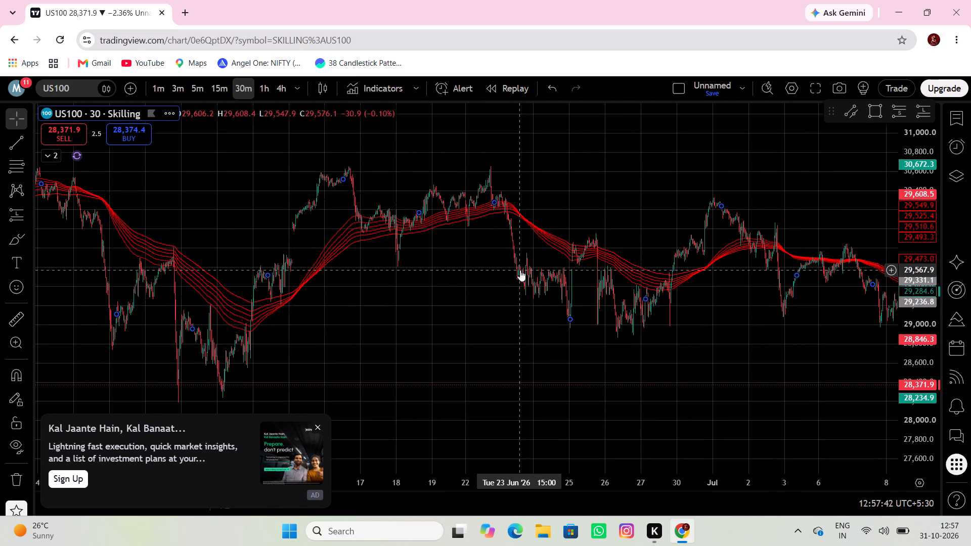
left_click_drag(334, 321, 366, 315)
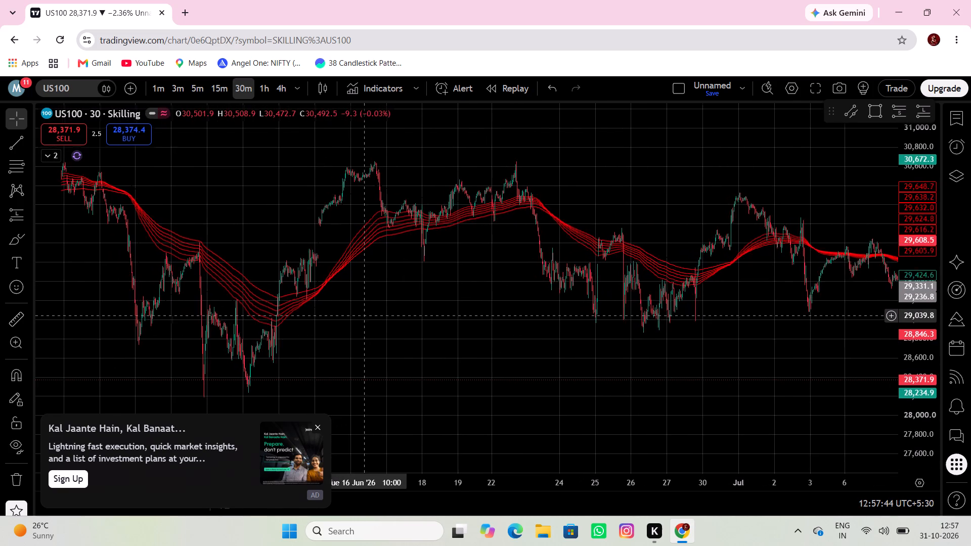
left_click_drag(366, 315, 381, 310)
left_click_drag(367, 344, 494, 345)
left_click(10, 326)
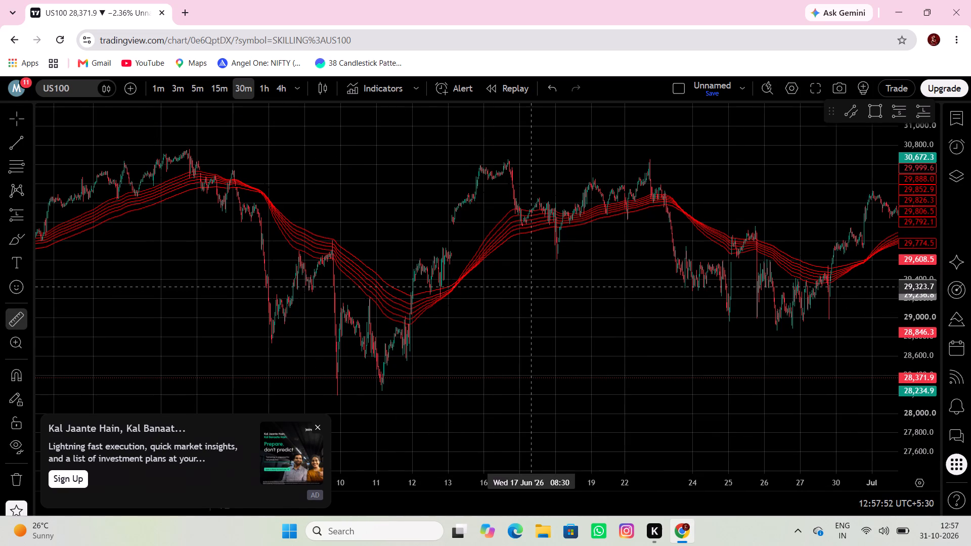
left_click(416, 282)
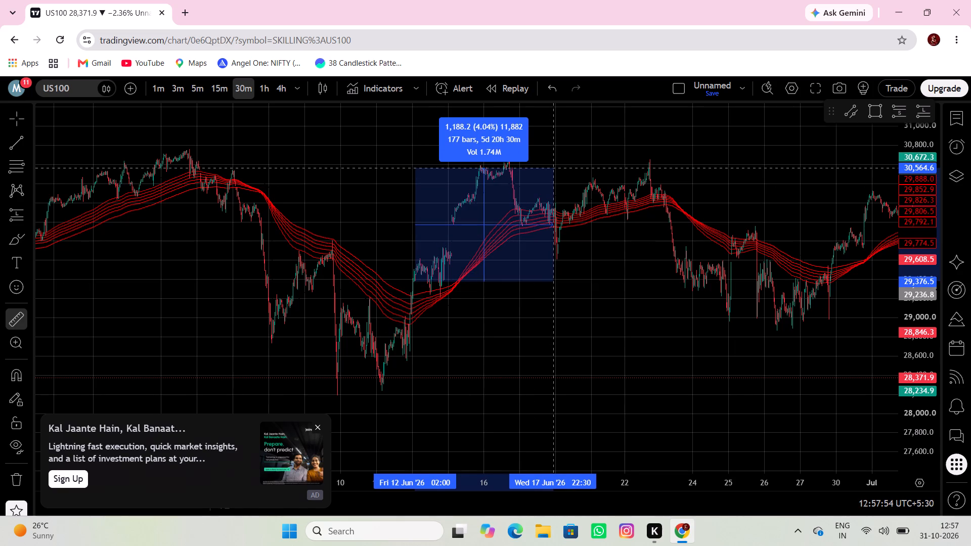
left_click(553, 168)
left_click(391, 199)
Measure the decline below the moving averages from 4 June 18:00 at about 30,129 to 11 June 14:30 at about 28,439.
left_click_drag(395, 199, 518, 217)
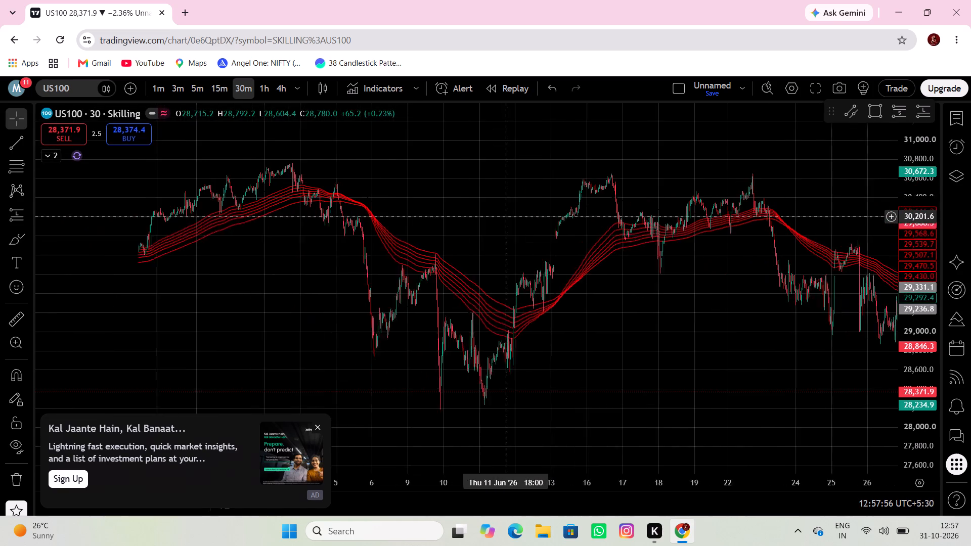
left_click_drag(518, 217, 540, 212)
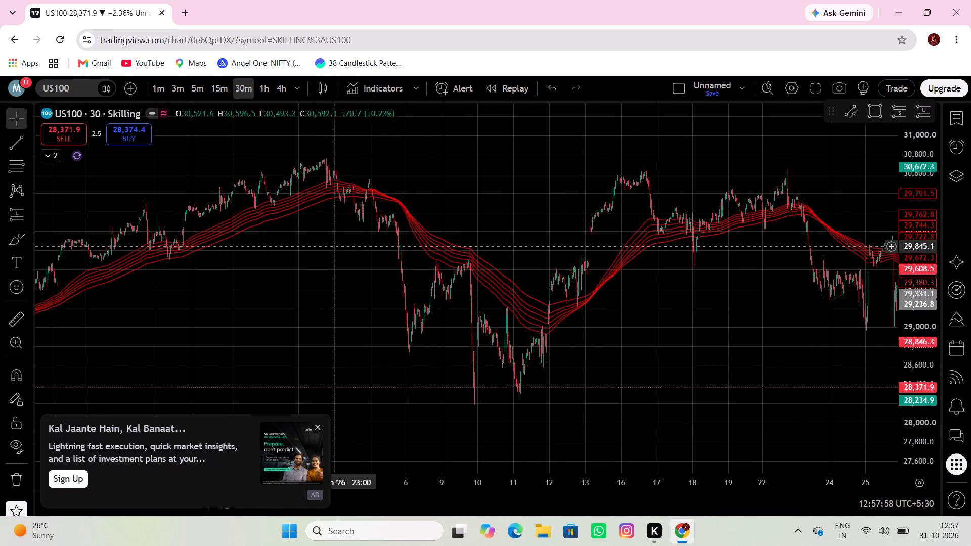
left_click_drag(324, 260, 376, 242)
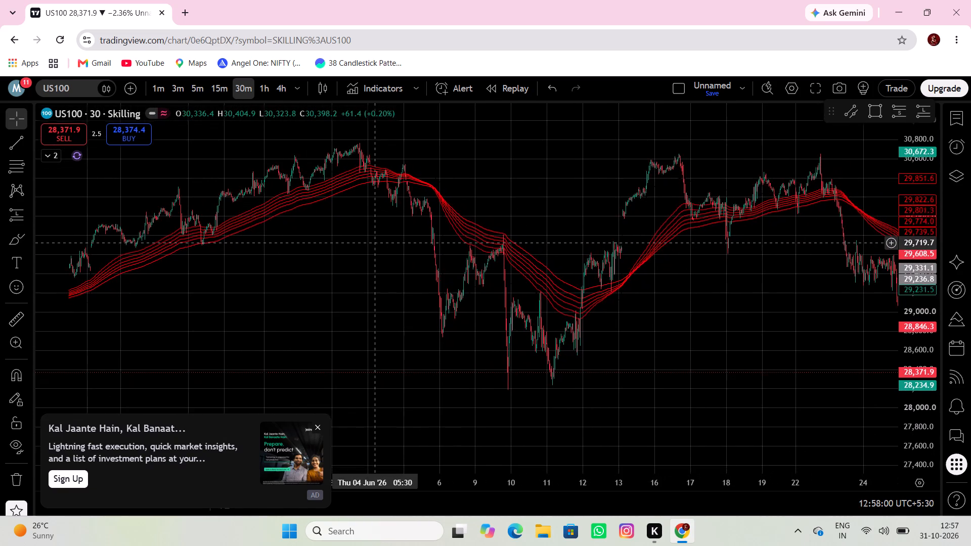
left_click_drag(376, 242, 383, 229)
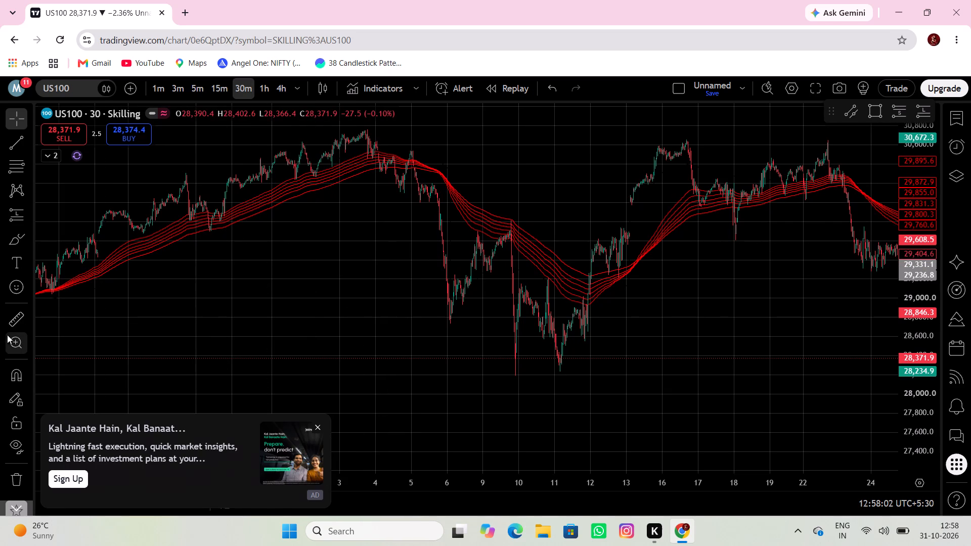
left_click(12, 326)
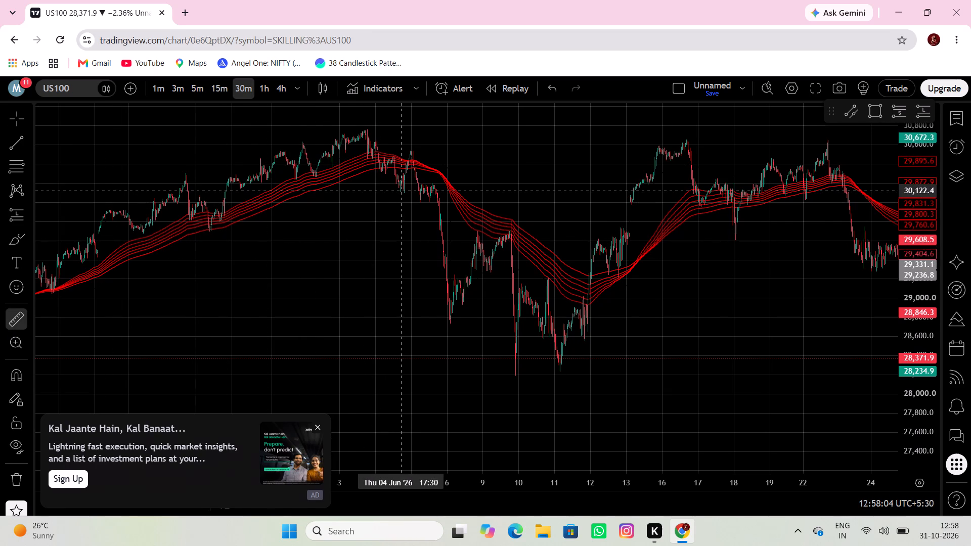
left_click(402, 190)
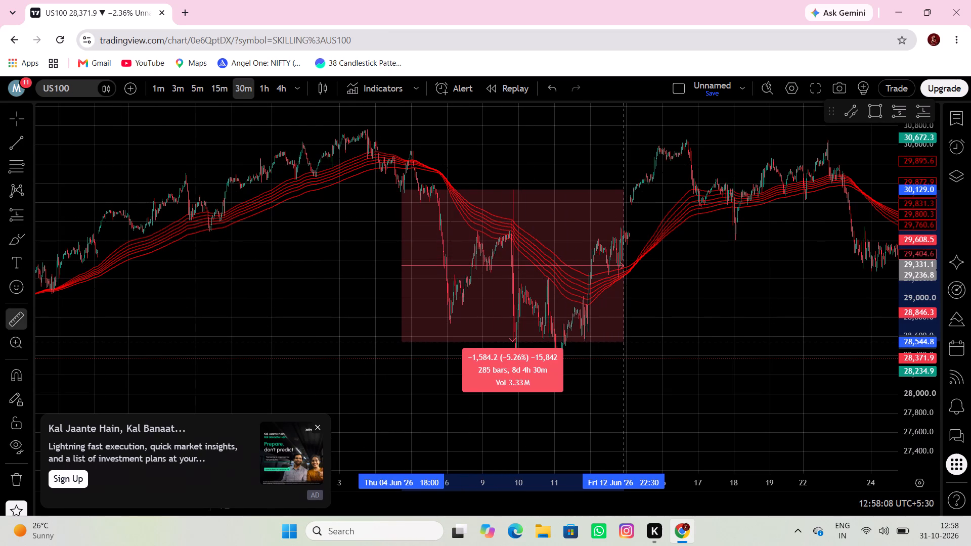
left_click(576, 352)
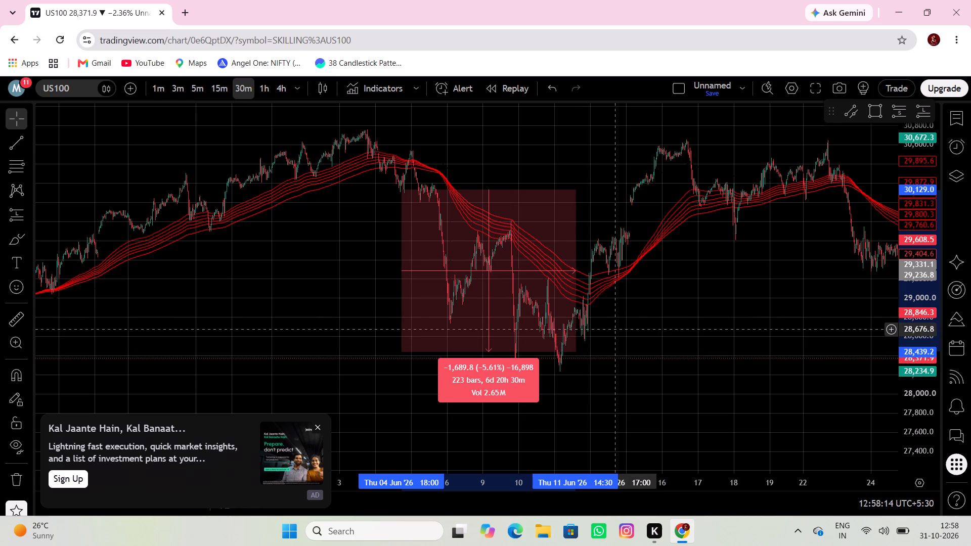
left_click_drag(615, 329, 504, 351)
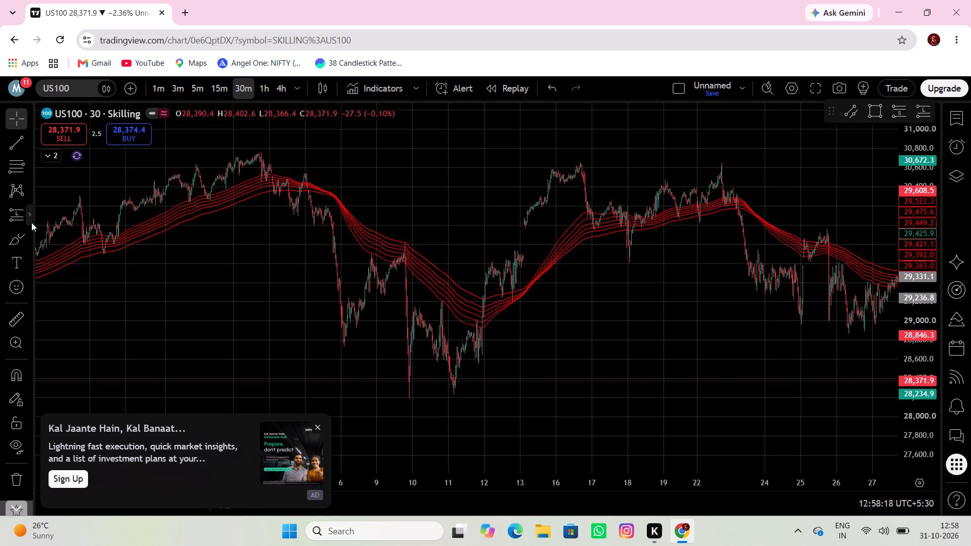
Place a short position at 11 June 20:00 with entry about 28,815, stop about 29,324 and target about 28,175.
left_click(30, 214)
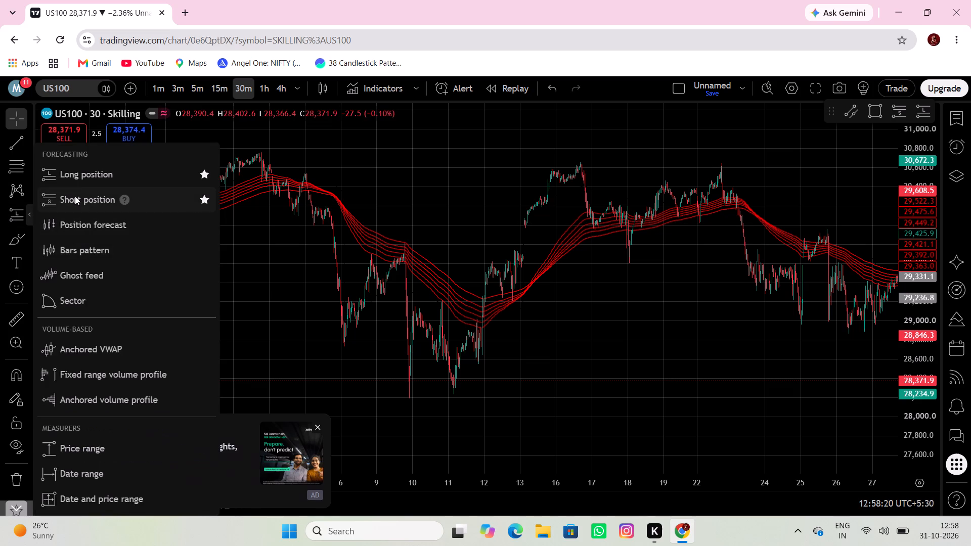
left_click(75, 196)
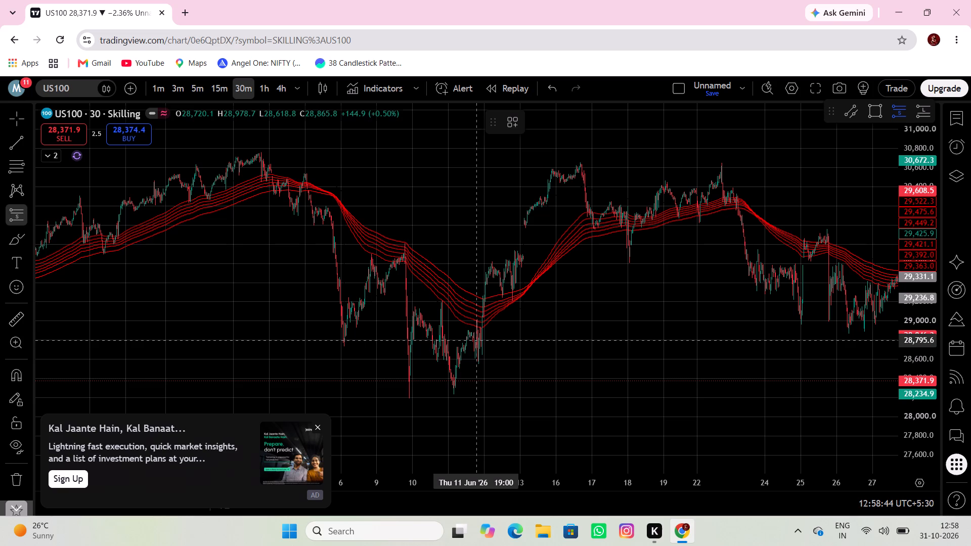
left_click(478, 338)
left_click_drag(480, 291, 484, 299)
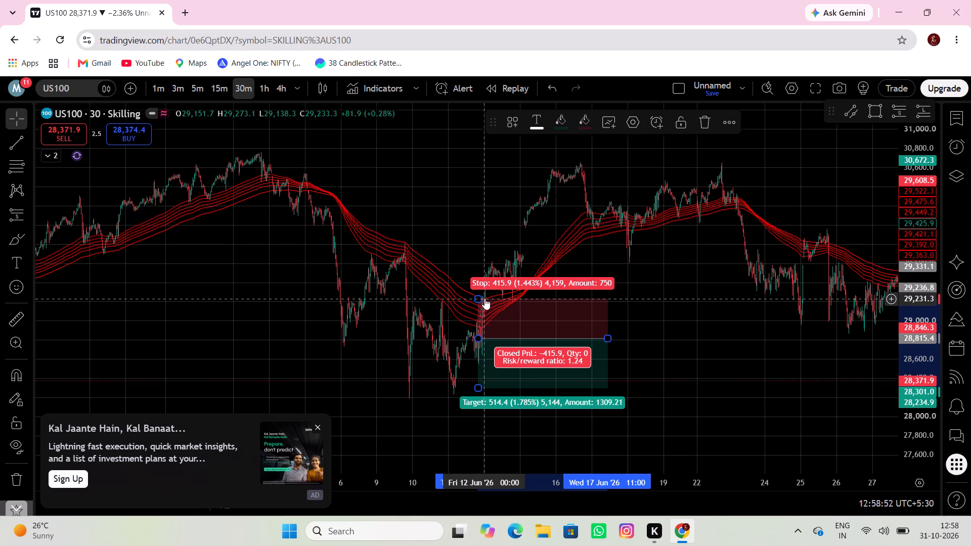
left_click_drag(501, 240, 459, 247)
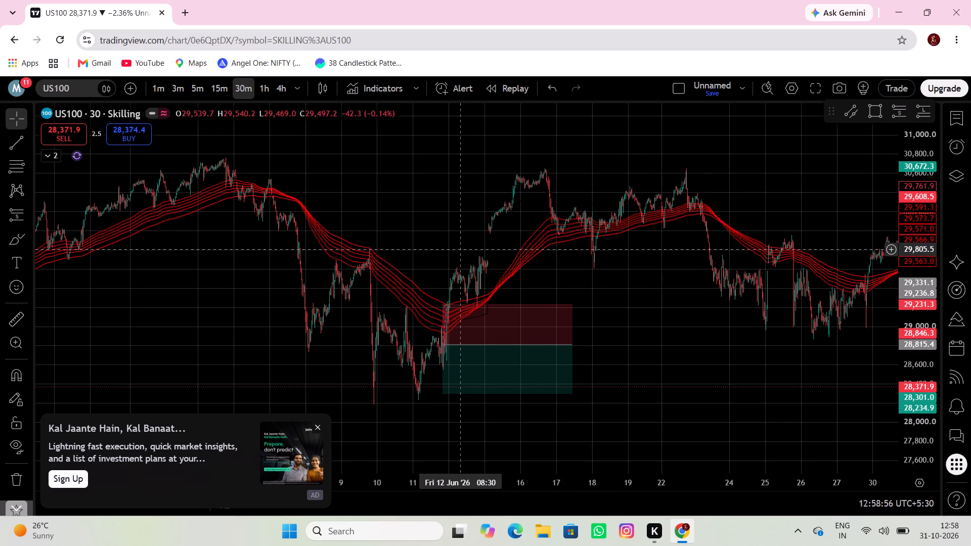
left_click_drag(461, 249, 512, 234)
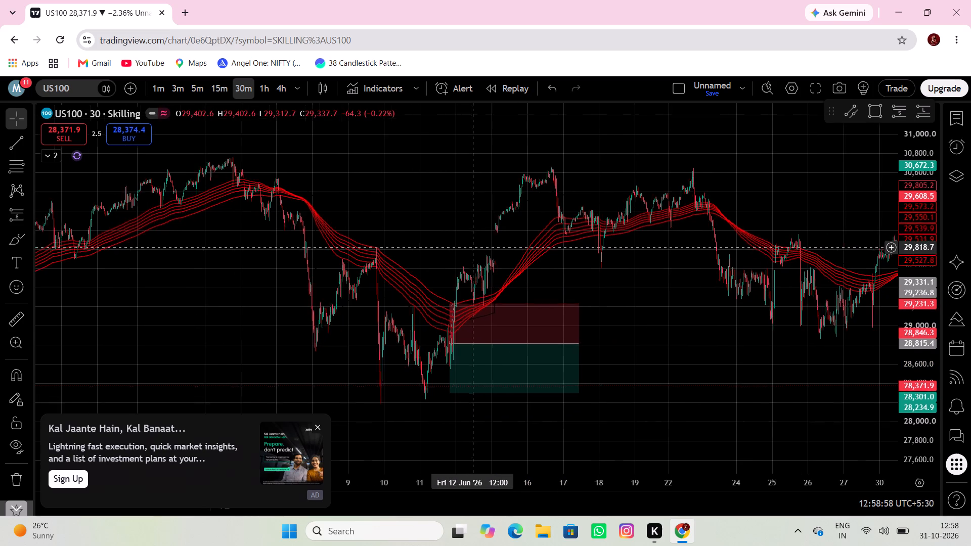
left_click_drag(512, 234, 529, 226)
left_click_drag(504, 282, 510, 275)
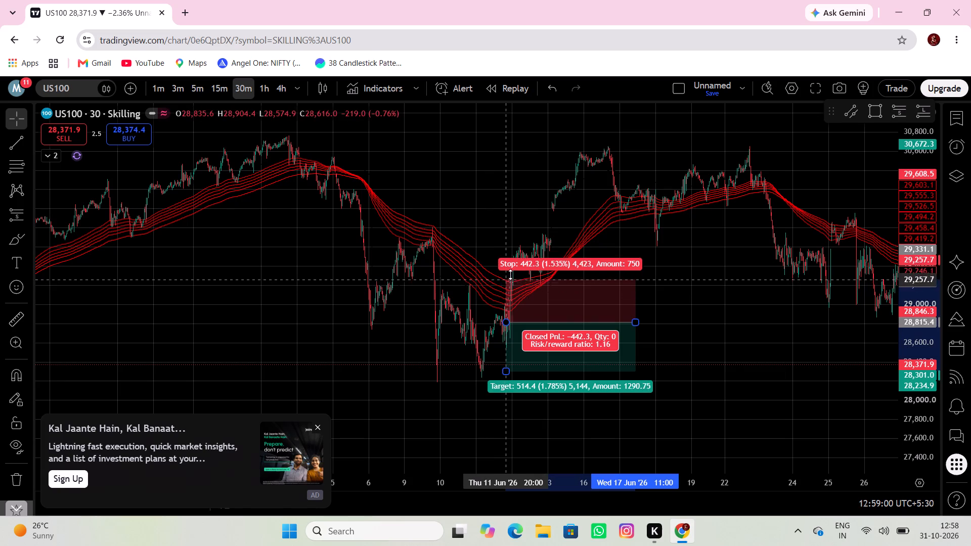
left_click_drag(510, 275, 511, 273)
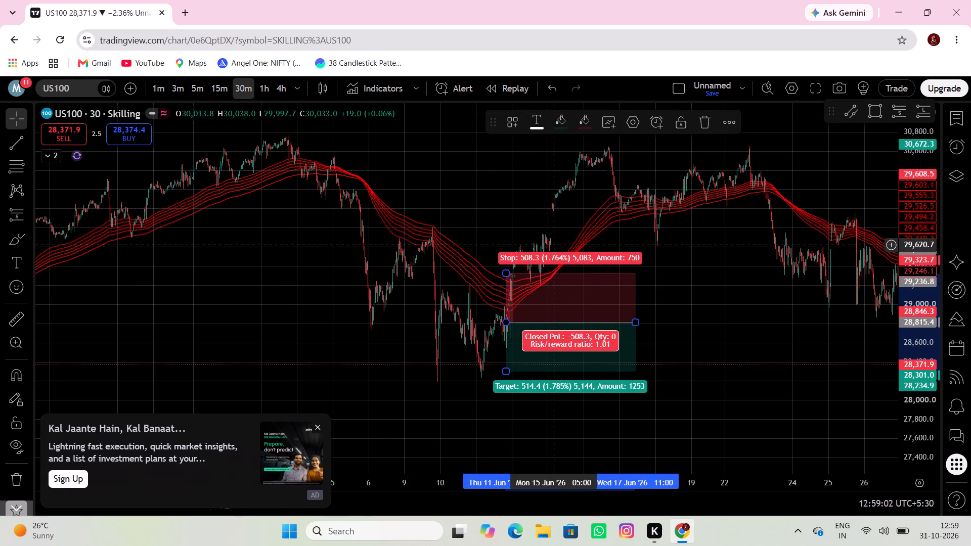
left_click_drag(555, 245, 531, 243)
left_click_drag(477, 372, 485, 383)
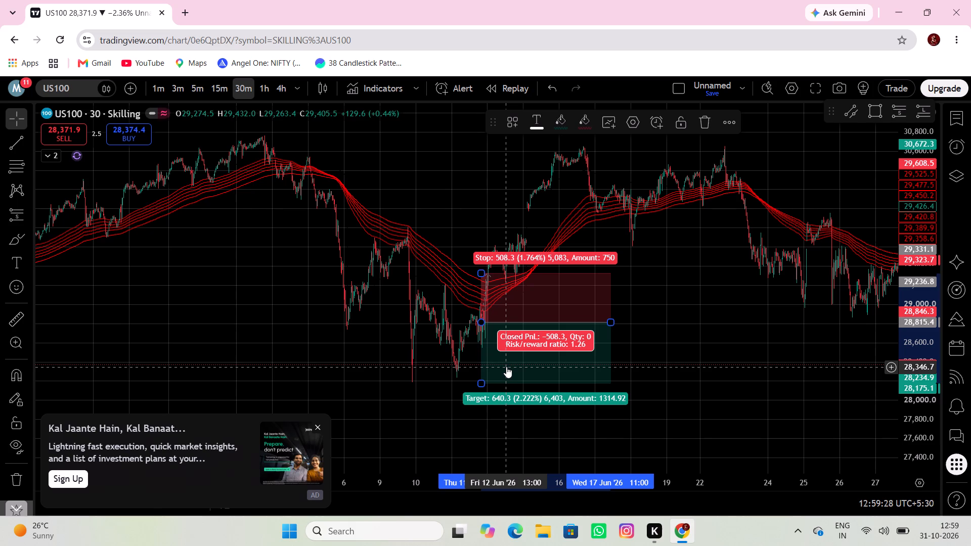
Examine the price action around the moving averages from mid-May to early June.
scroll(535, 360, "down", 3)
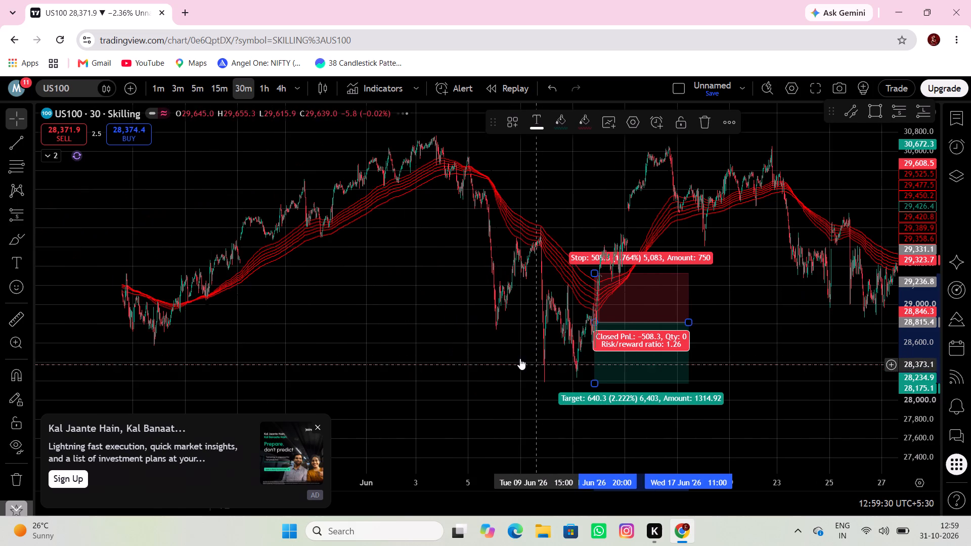
left_click_drag(501, 356, 656, 346)
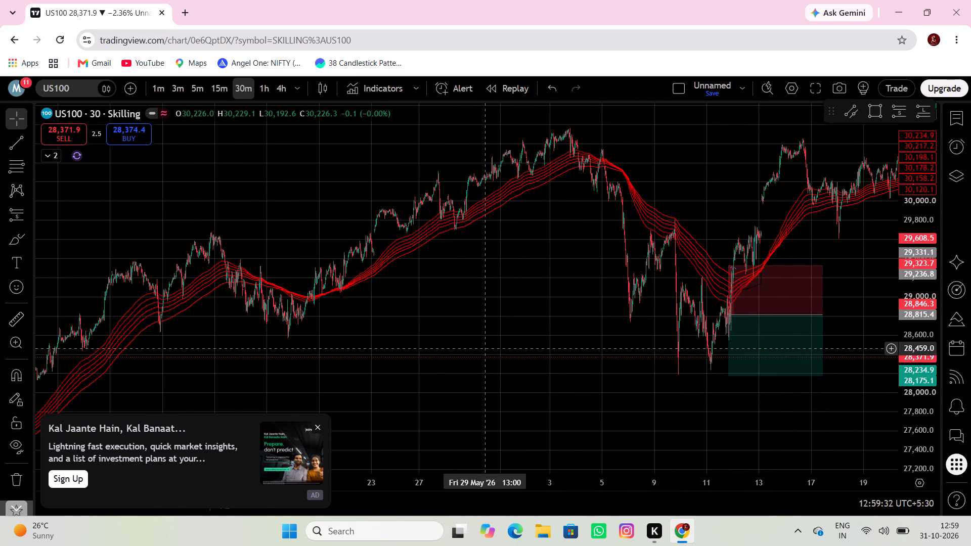
left_click_drag(498, 347, 571, 324)
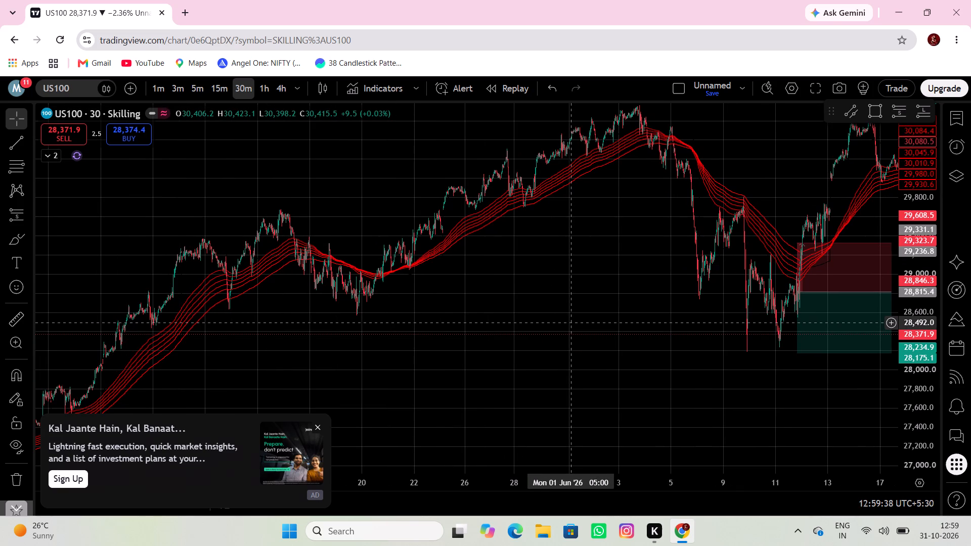
left_click_drag(569, 323, 602, 314)
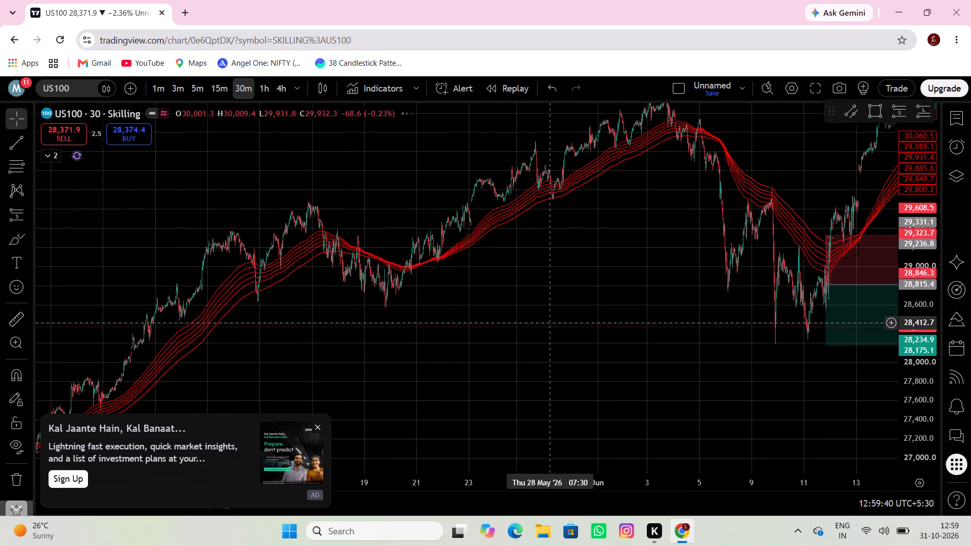
scroll(550, 323, "up", 2)
left_click_drag(363, 353, 364, 353)
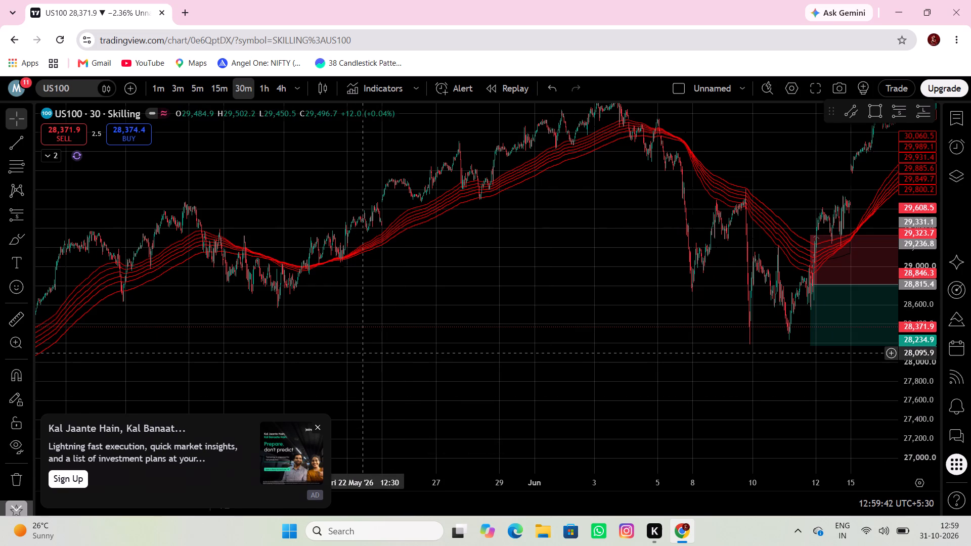
left_click_drag(364, 353, 422, 355)
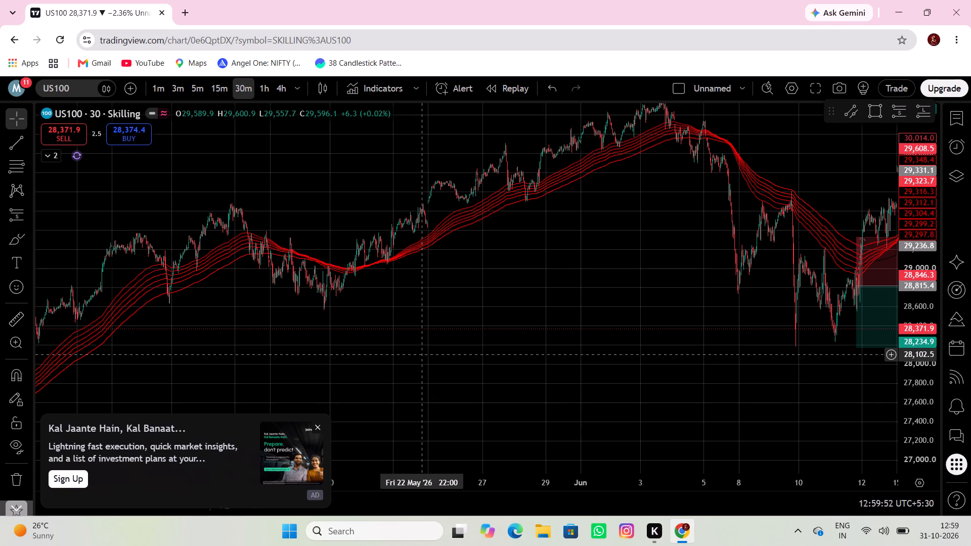
left_click_drag(424, 352, 450, 343)
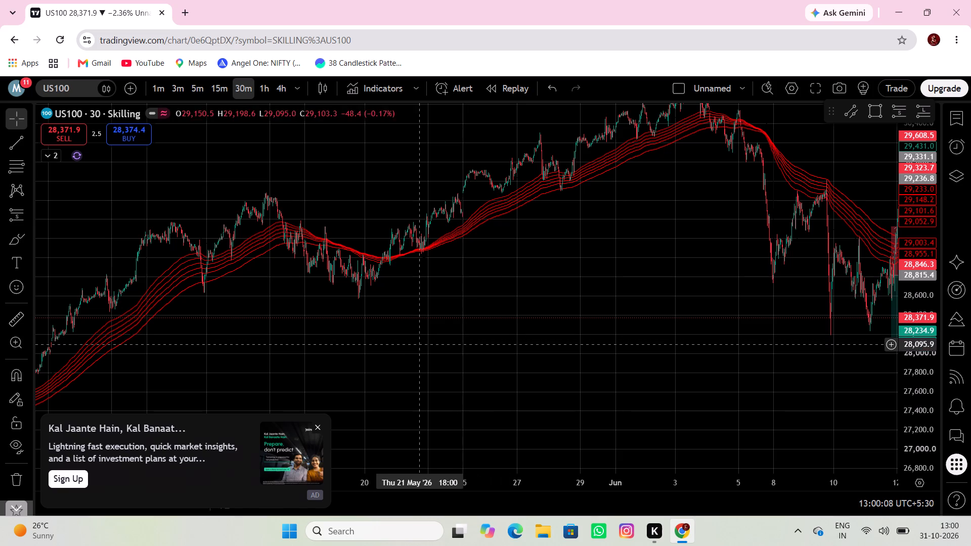
Measure the rise above the moving averages from 12 June at about 29,350 up to the peak just before 17 June.
left_click_drag(580, 283, 288, 324)
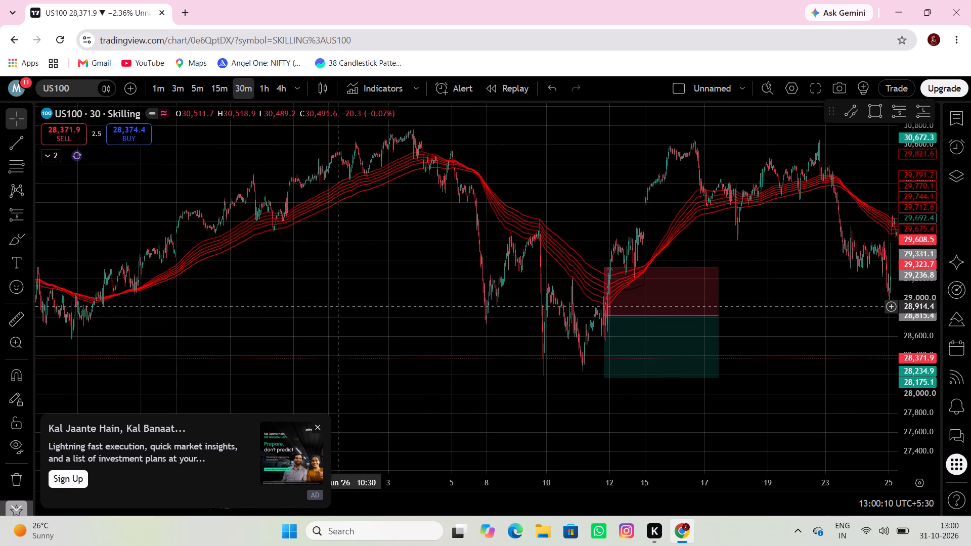
left_click_drag(374, 310, 190, 305)
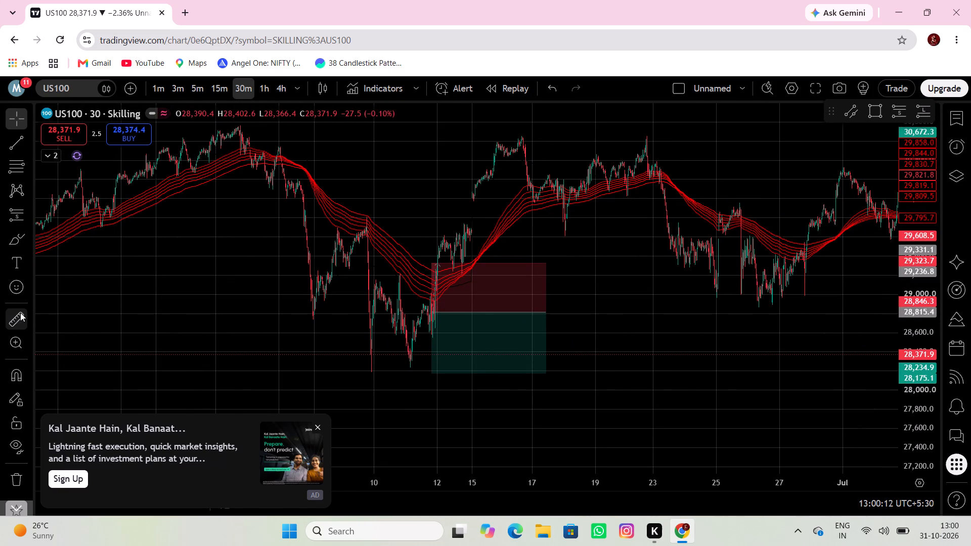
left_click(22, 313)
left_click(448, 260)
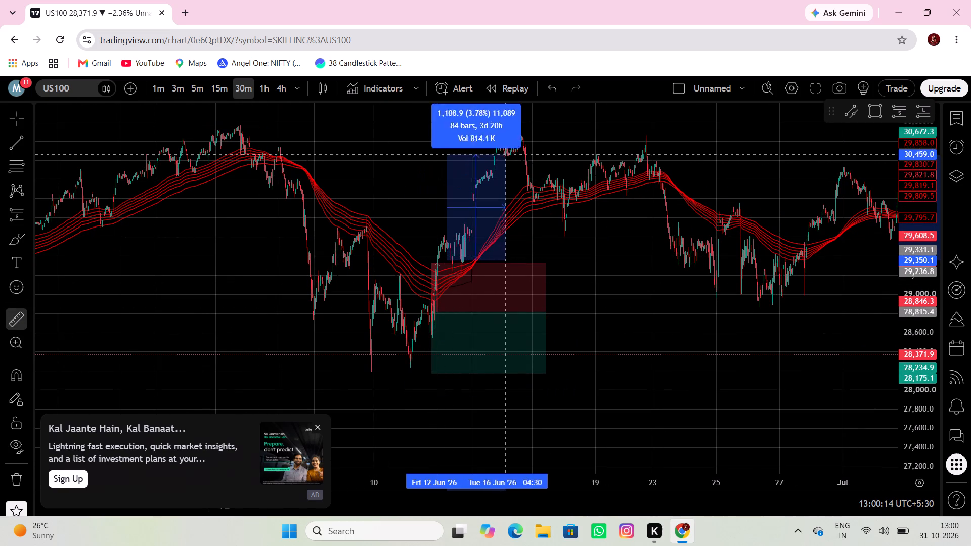
left_click(520, 146)
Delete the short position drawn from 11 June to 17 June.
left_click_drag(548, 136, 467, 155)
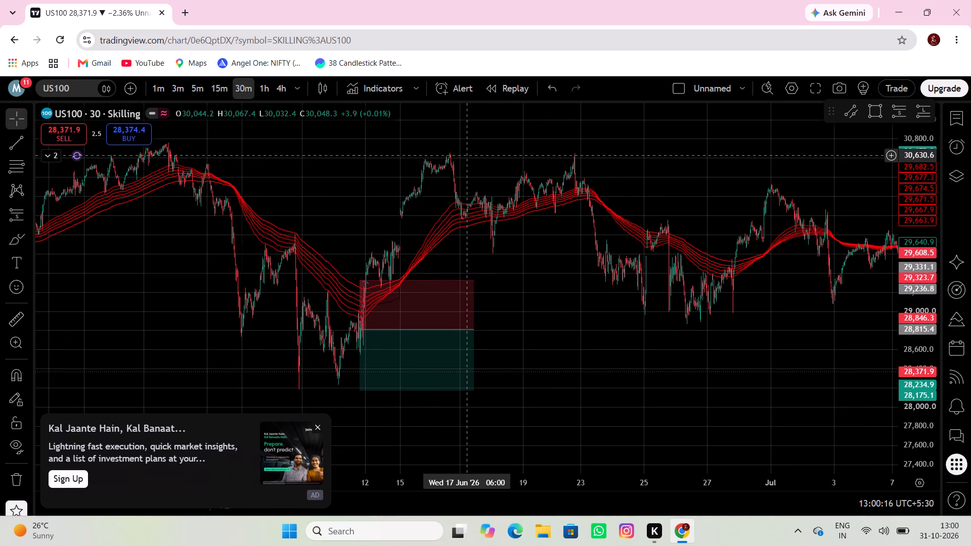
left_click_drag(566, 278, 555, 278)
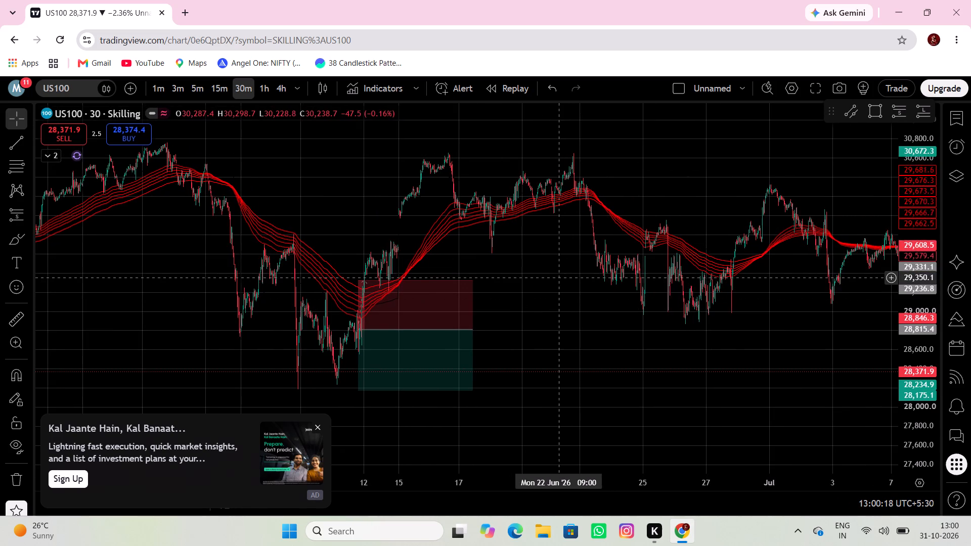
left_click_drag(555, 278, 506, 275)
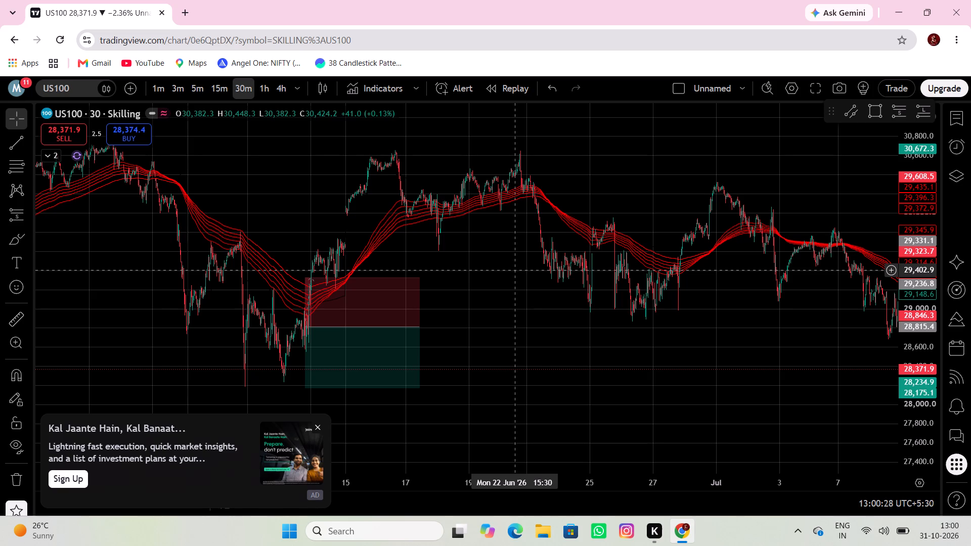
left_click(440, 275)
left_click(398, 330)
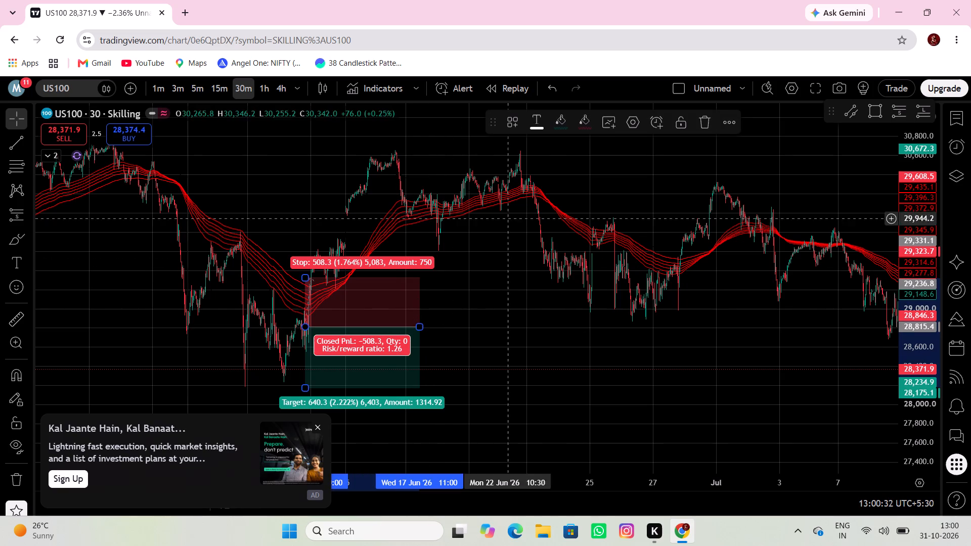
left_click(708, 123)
Measure the decline below the moving averages from 23 June 06:00 at about 30,023 to 29 June 22:00 at about 29,020.
left_click_drag(639, 241, 534, 222)
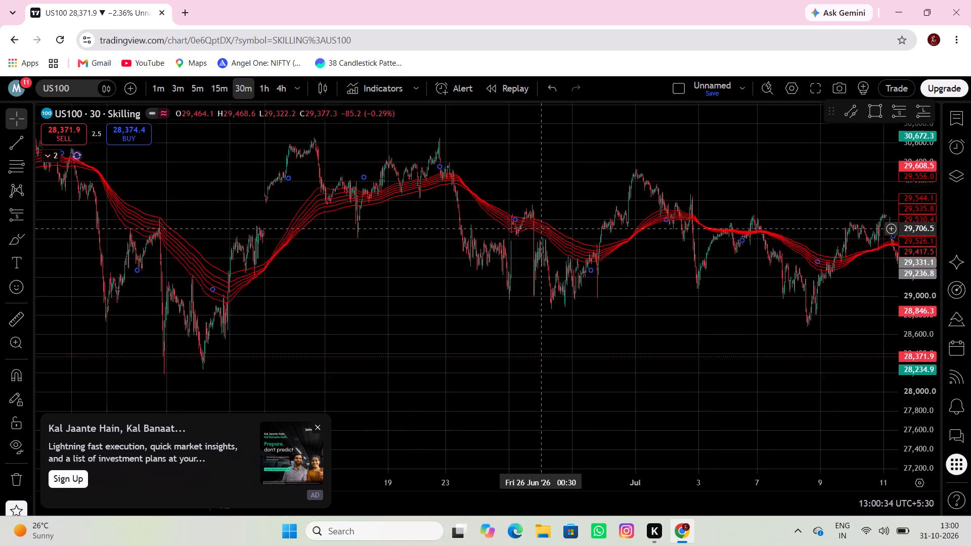
left_click_drag(534, 222, 547, 200)
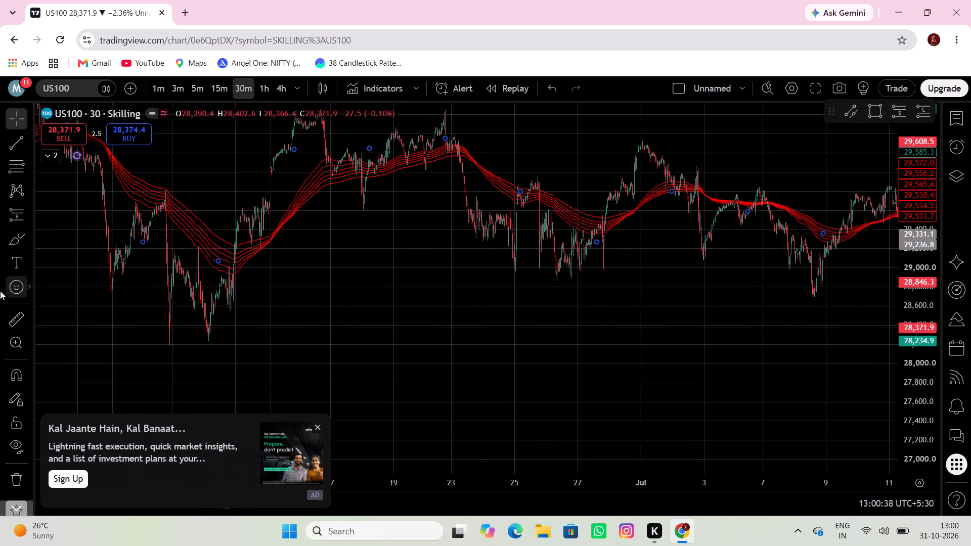
left_click(17, 318)
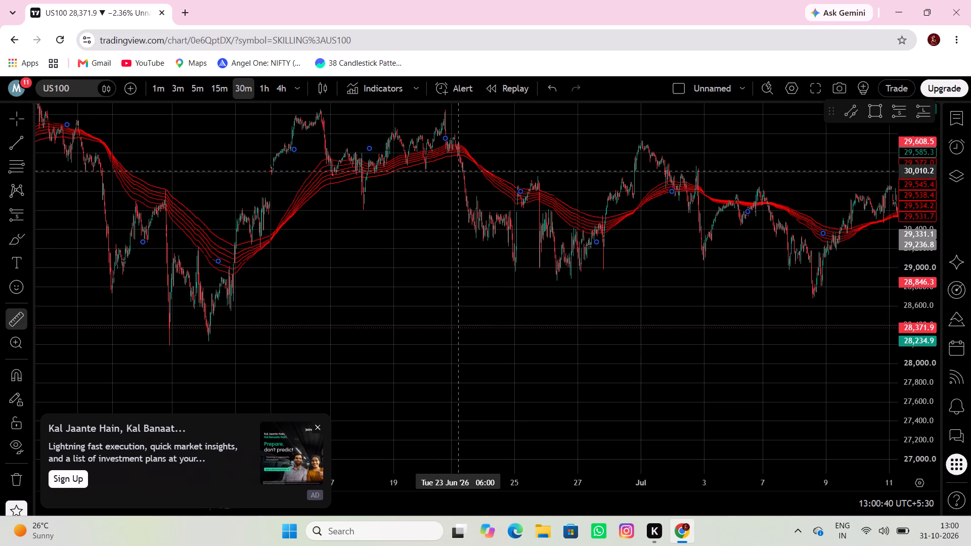
left_click(459, 170)
left_click(607, 265)
Measure the decline below the moving averages from 2 July at about 29,700 to about 10 July.
left_click_drag(679, 273, 667, 275)
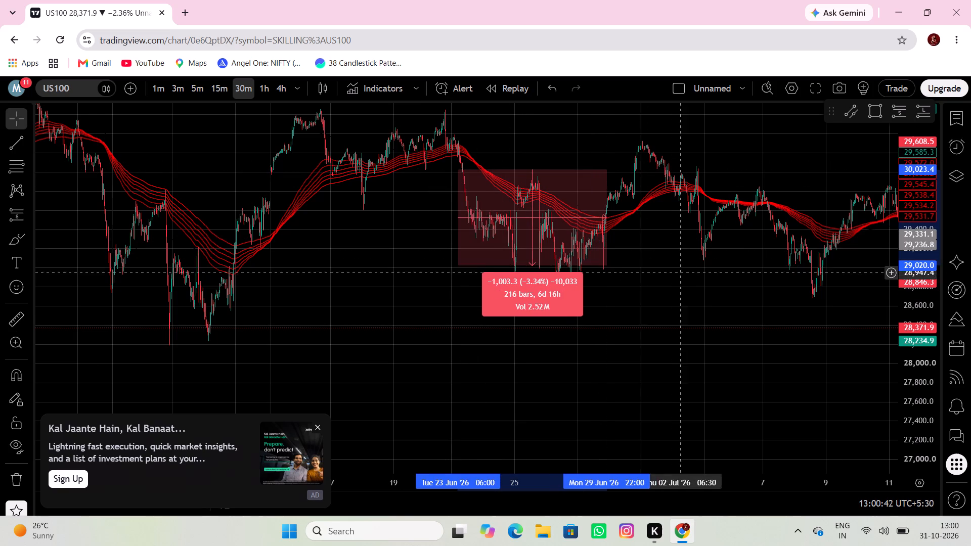
left_click_drag(667, 275, 385, 306)
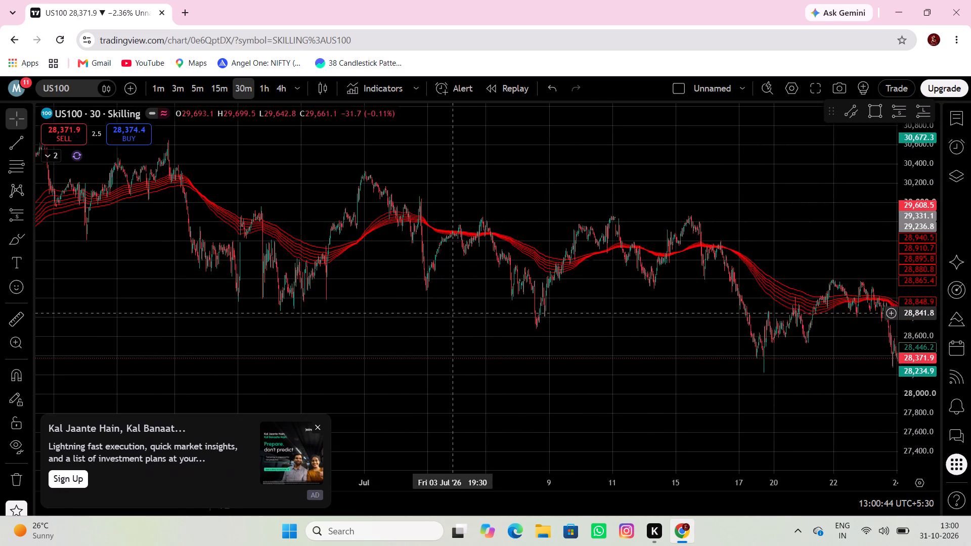
left_click_drag(426, 313, 292, 280)
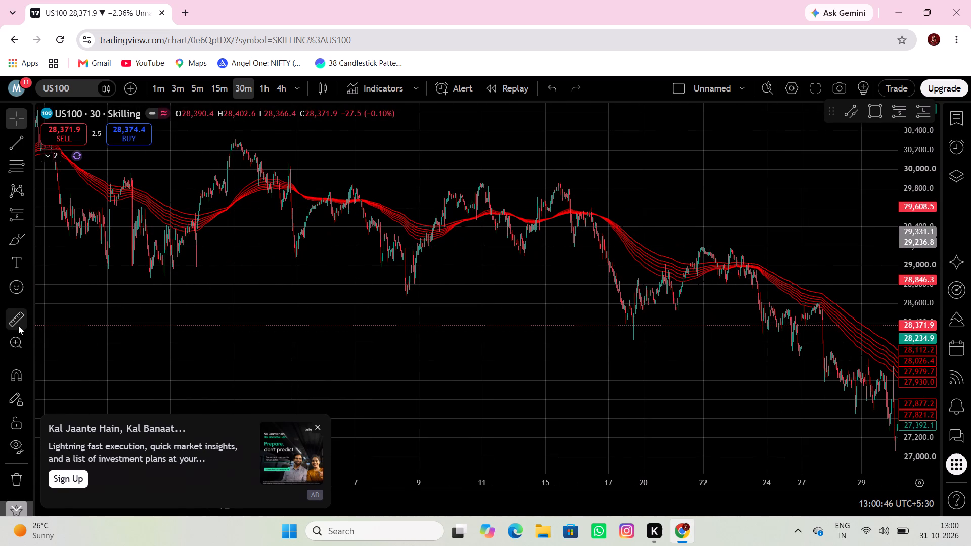
left_click(13, 324)
left_click(288, 198)
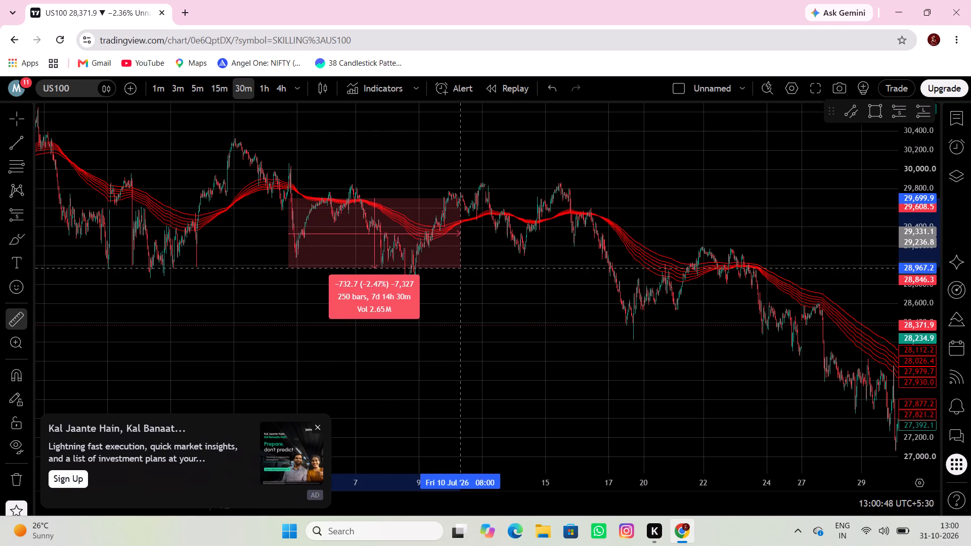
left_click(468, 277)
Close the advertisement covering the lower part of the chart.
left_click_drag(521, 297, 435, 307)
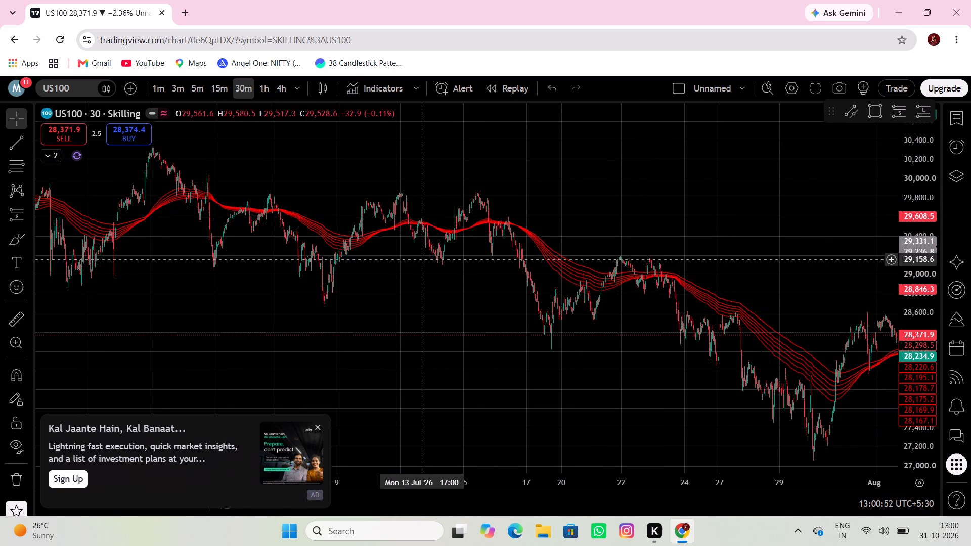
left_click_drag(458, 259, 384, 261)
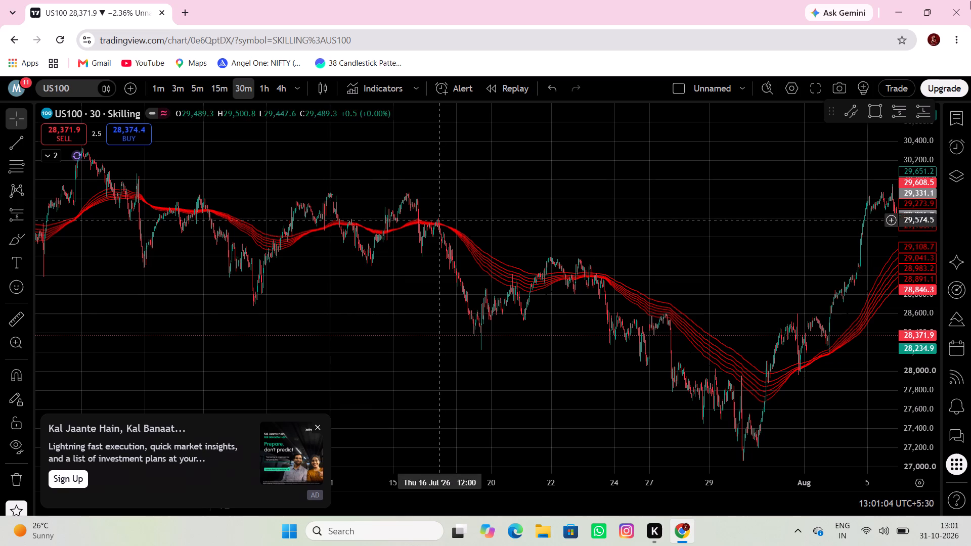
left_click_drag(902, 28, 738, 24)
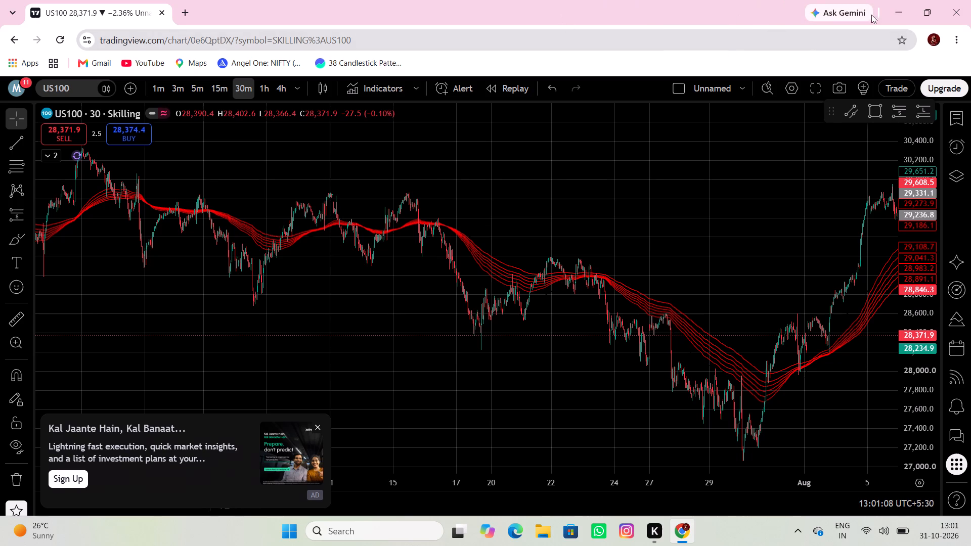
left_click_drag(526, 222, 368, 228)
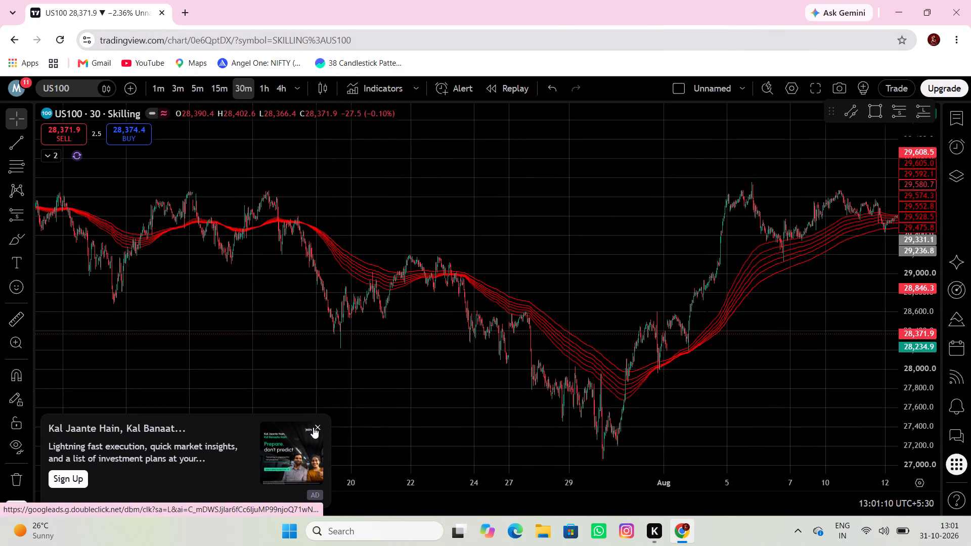
left_click(317, 424)
Measure the rise above the moving averages from 31 July 05:00 at about 28,096 to about 6 August.
left_click_drag(422, 413, 351, 362)
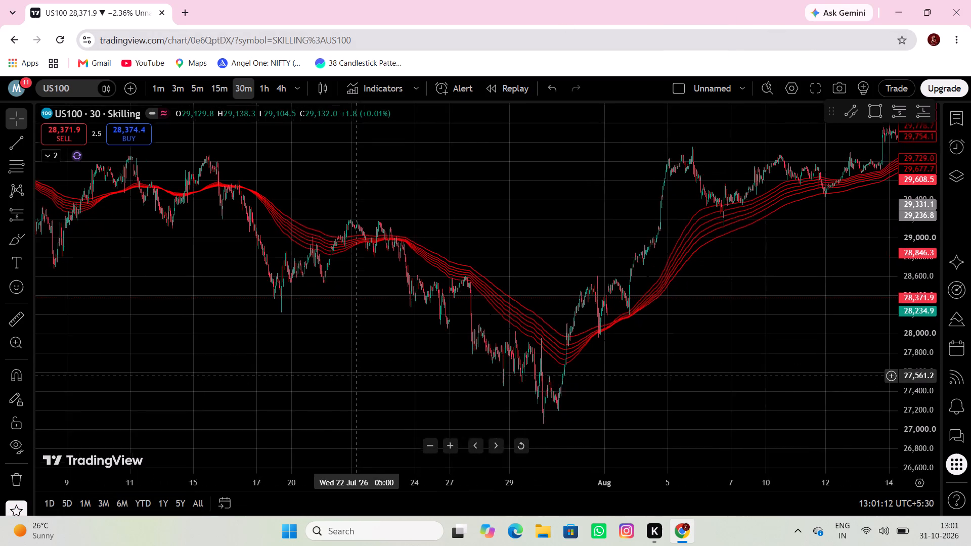
left_click_drag(351, 362, 348, 358)
left_click_drag(523, 399, 454, 401)
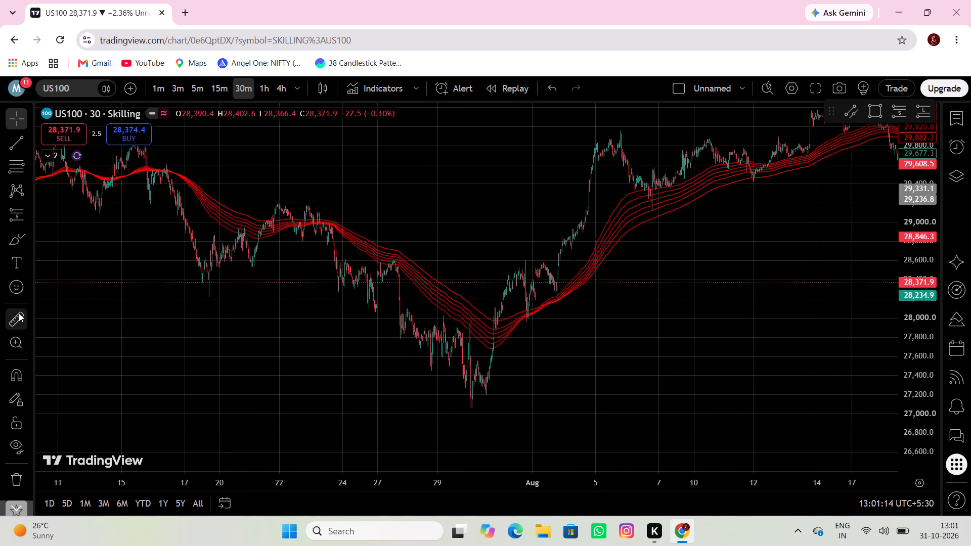
left_click(19, 313)
left_click(507, 308)
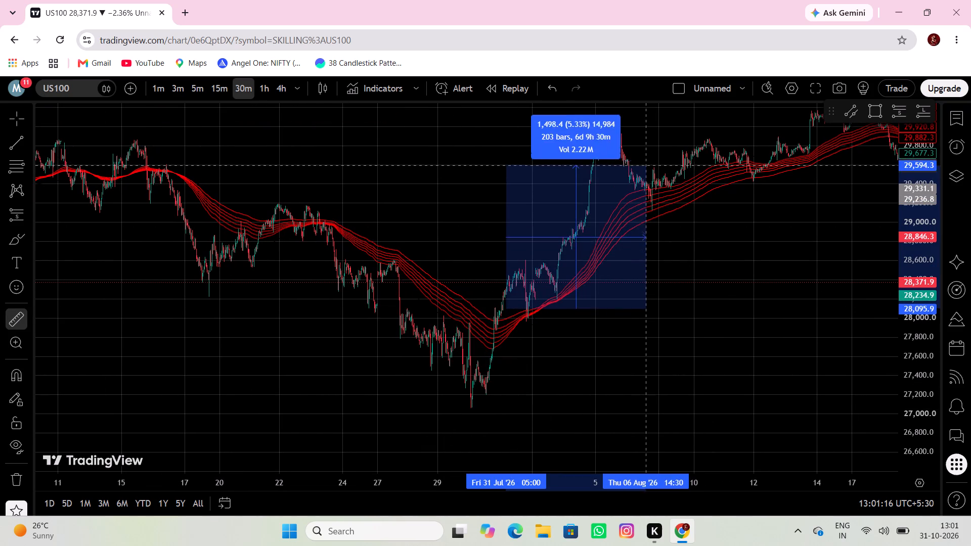
left_click(651, 143)
Measure the drop from 12 August 19:00 at about 30,281 to 19 August 01:00 at about 29,429.
left_click_drag(683, 237, 519, 293)
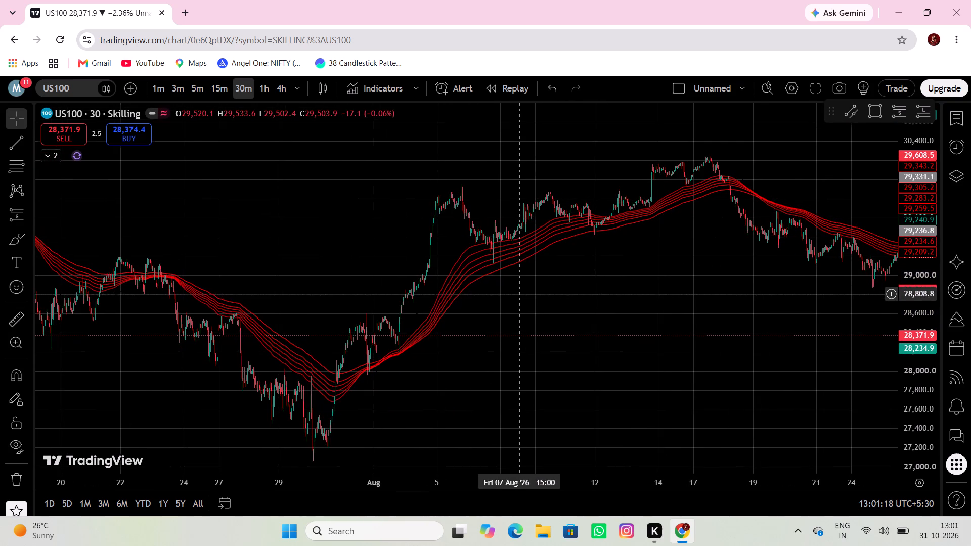
scroll(522, 301, "up", 2)
left_click_drag(531, 282, 551, 308)
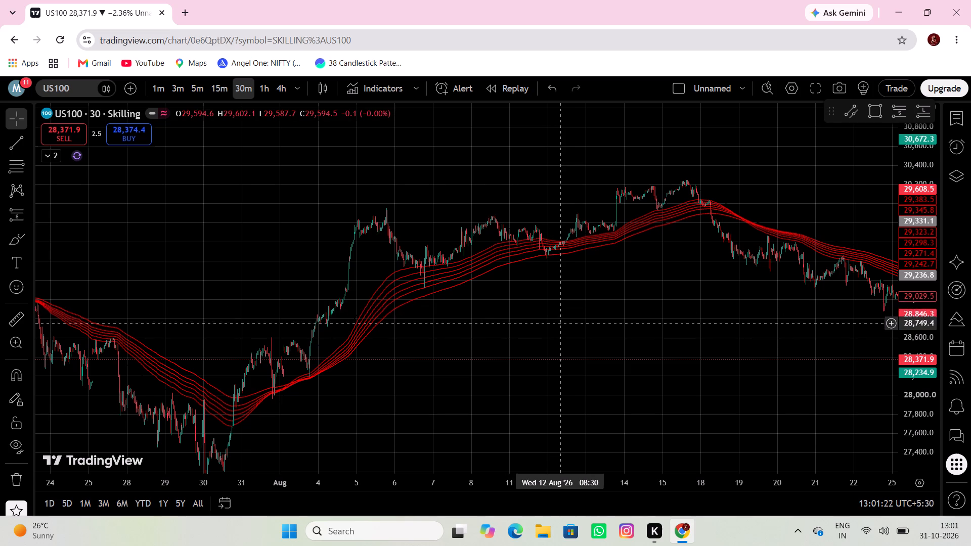
left_click(9, 315)
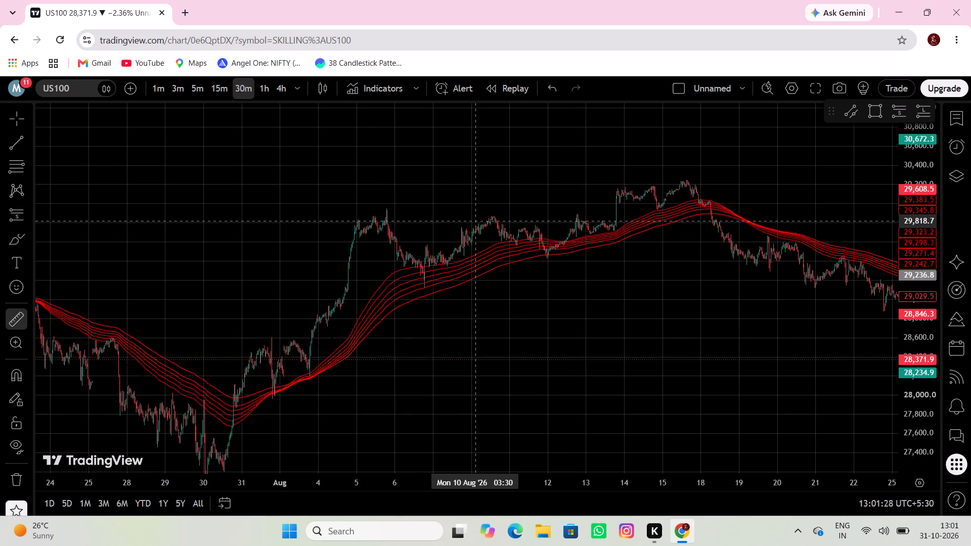
left_click(578, 176)
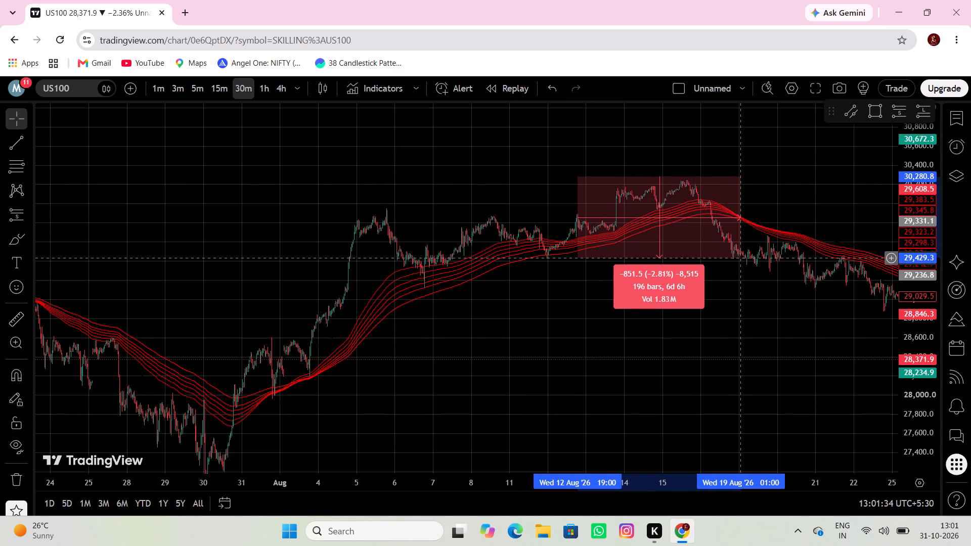
Measure the decline below the moving averages from 18 August 09:30 at about 29,905 to about 26 August.
left_click_drag(739, 285, 544, 263)
left_click_drag(596, 261, 595, 261)
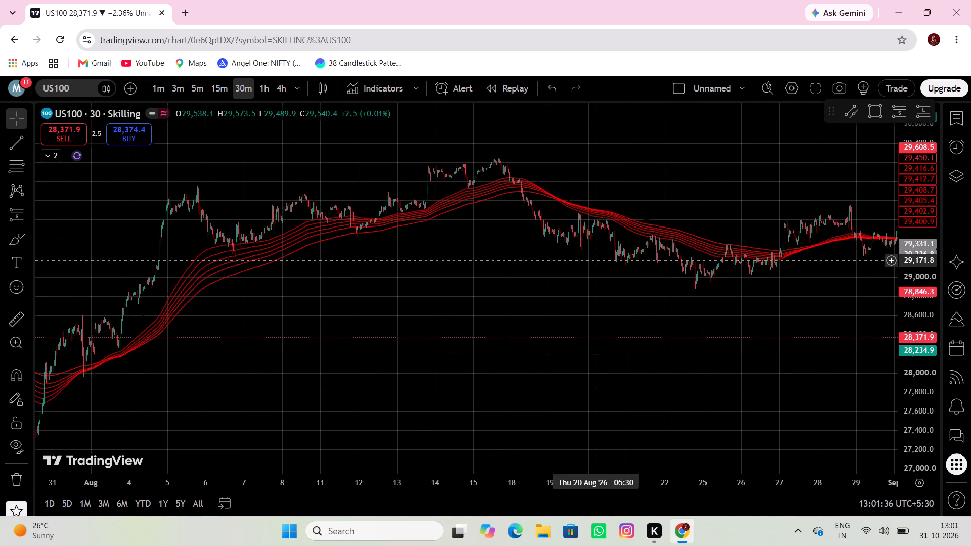
left_click_drag(595, 261, 533, 274)
left_click(12, 321)
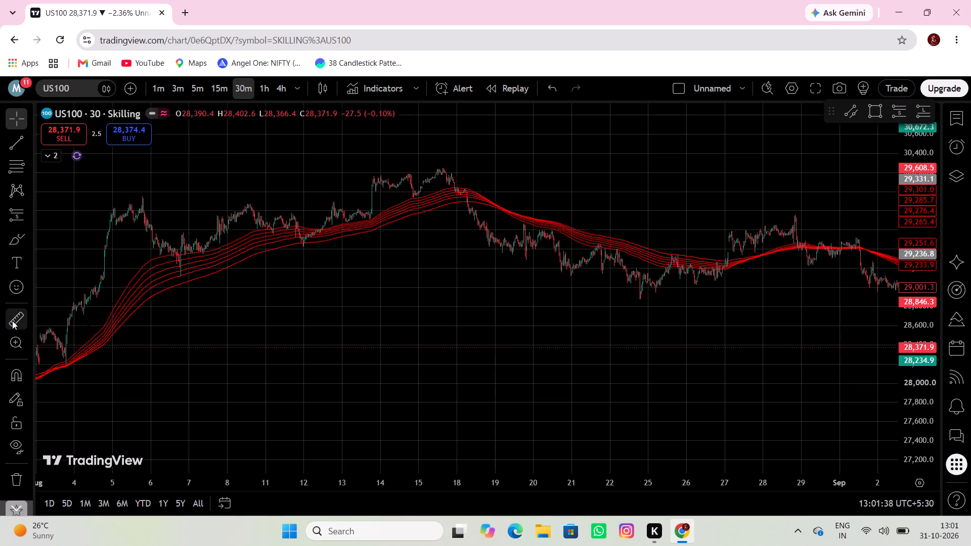
left_click(471, 201)
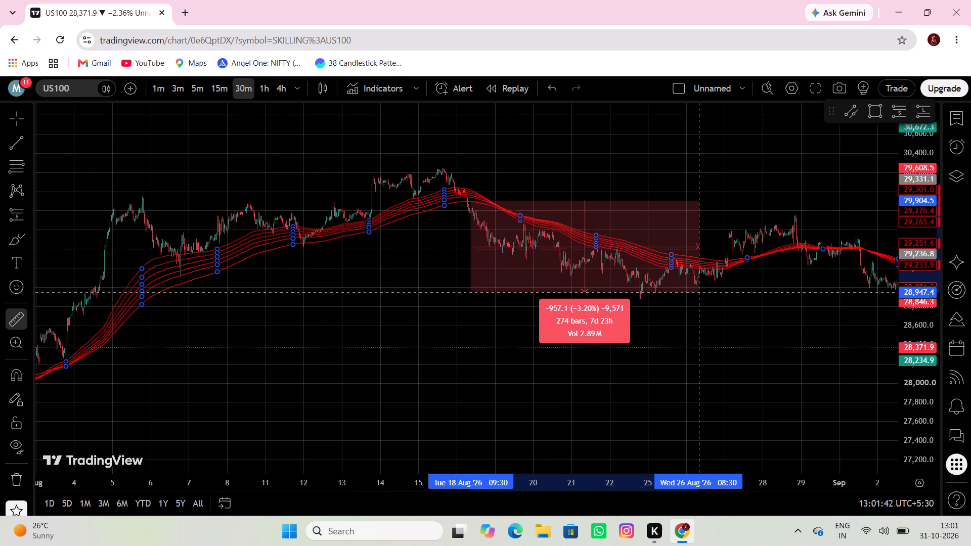
left_click(711, 301)
Measure the price move around the moving averages from 5 September at about 29,687 to about 17 September.
left_click_drag(724, 316, 475, 360)
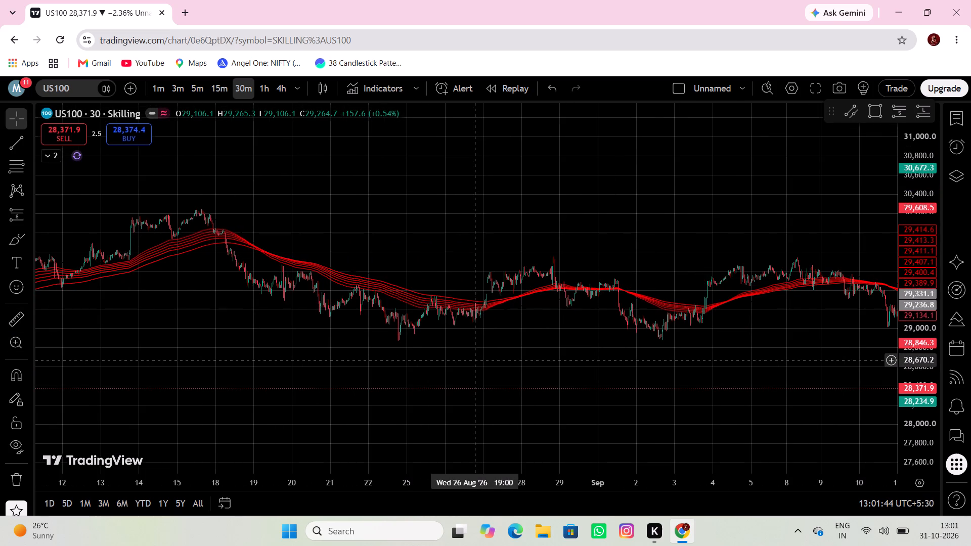
scroll(475, 359, "down", 3)
scroll(477, 359, "up", 2)
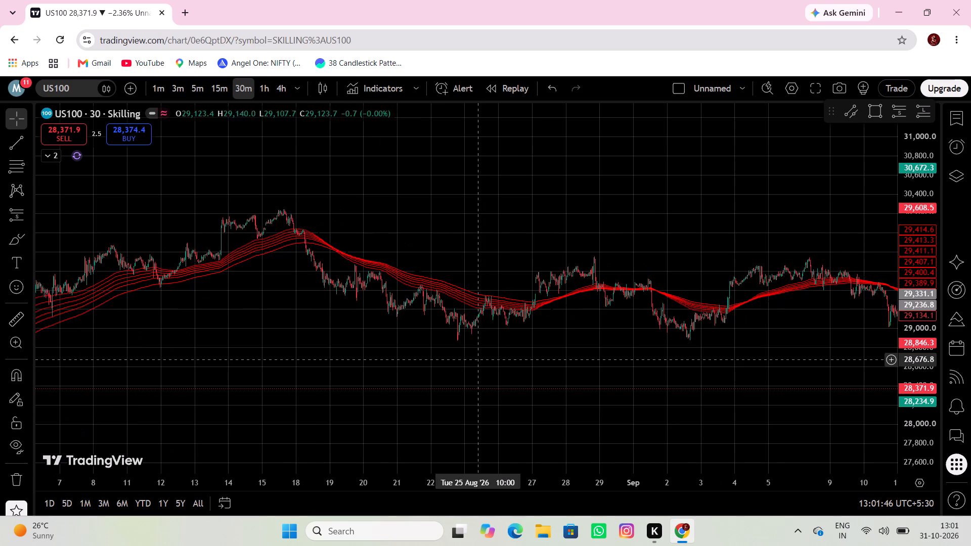
left_click_drag(503, 359, 352, 333)
left_click_drag(410, 334, 212, 340)
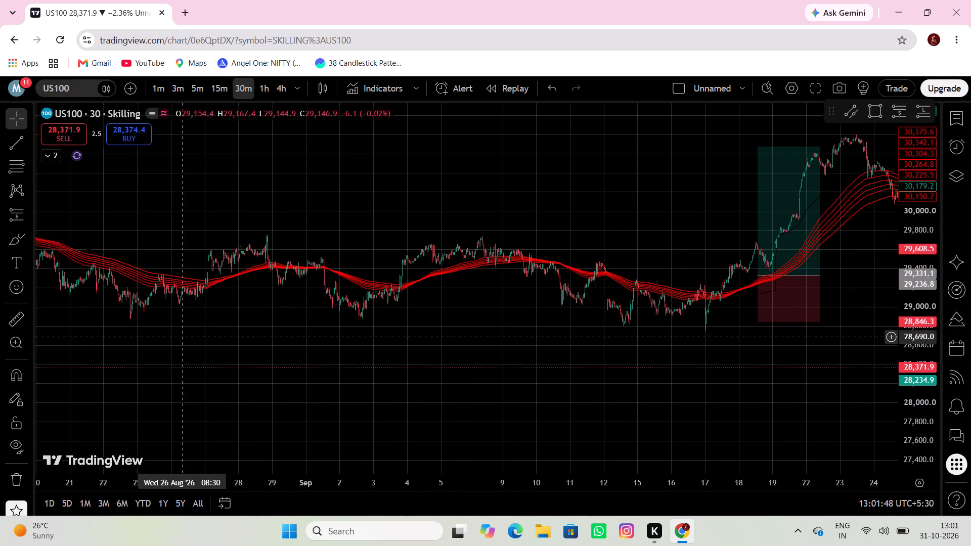
left_click(8, 322)
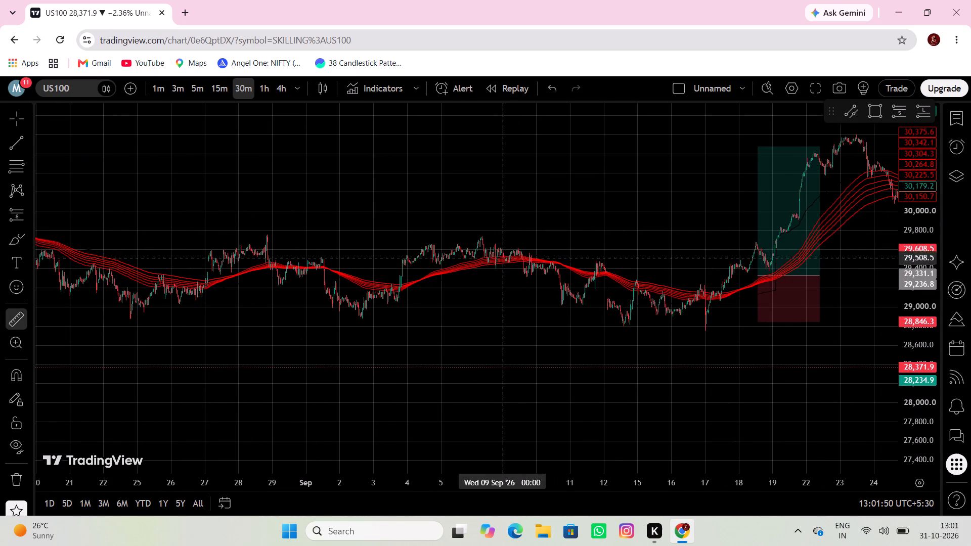
left_click(442, 241)
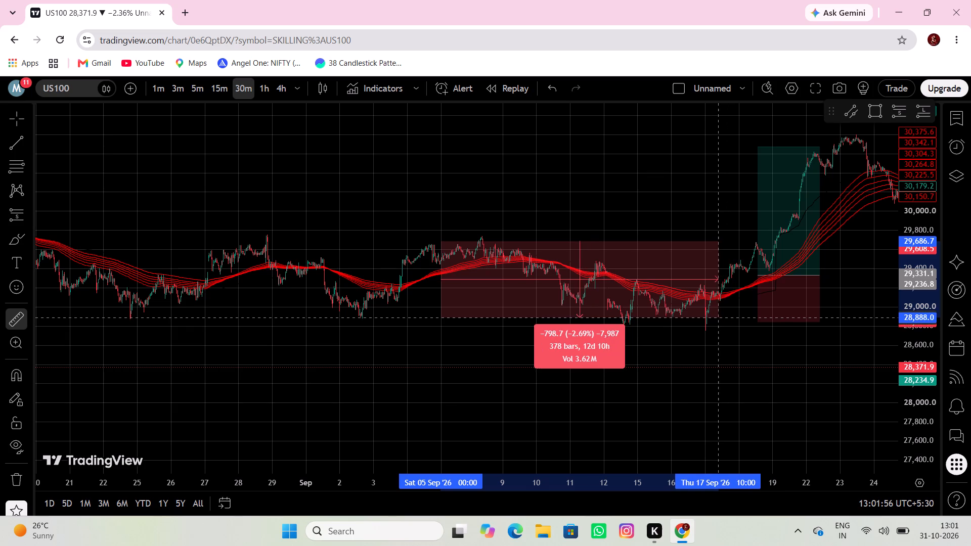
left_click(710, 323)
Measure the rise above the moving averages from 17 September 06:30 at about 29,172 to 23 September 09:00 at about 30,500.
left_click_drag(715, 331, 533, 333)
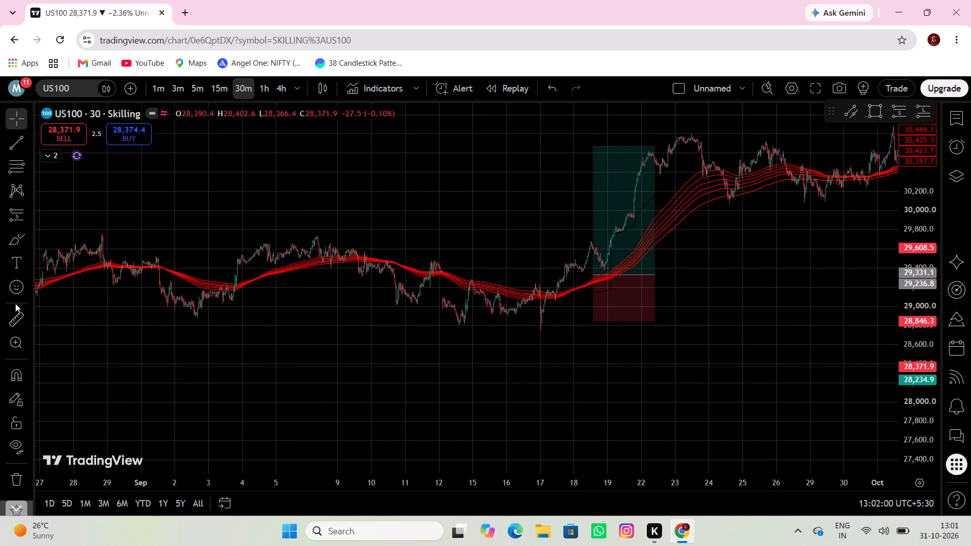
left_click(15, 305)
left_click(18, 314)
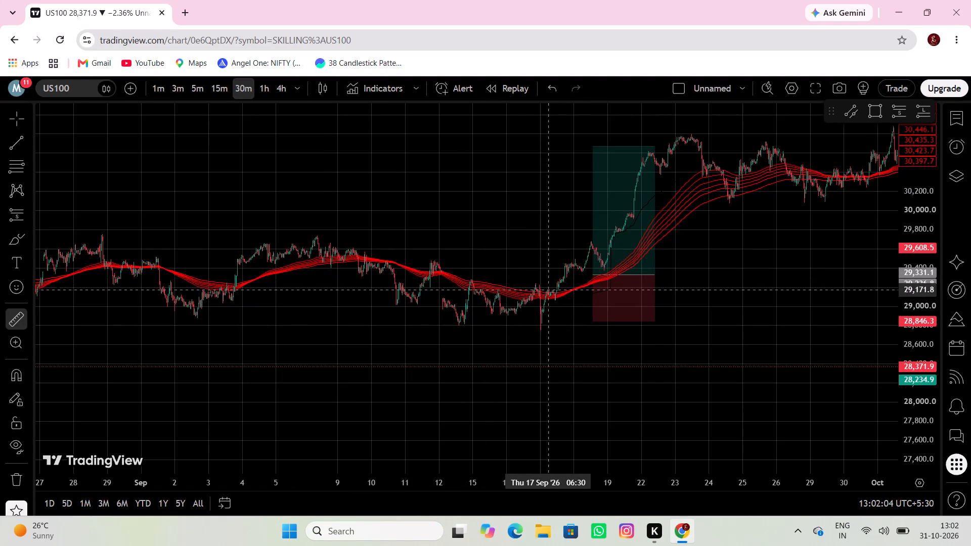
left_click_drag(548, 290, 556, 285)
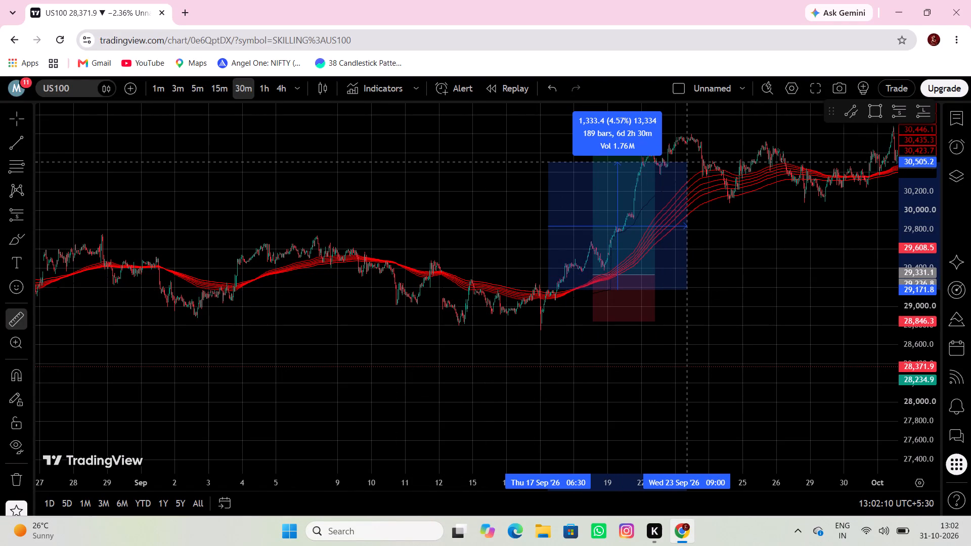
left_click(687, 163)
Measure the pullback from 25 September 17:30 at about 30,717 to 30 September 21:30 at about 30,122.
left_click_drag(687, 202, 686, 203)
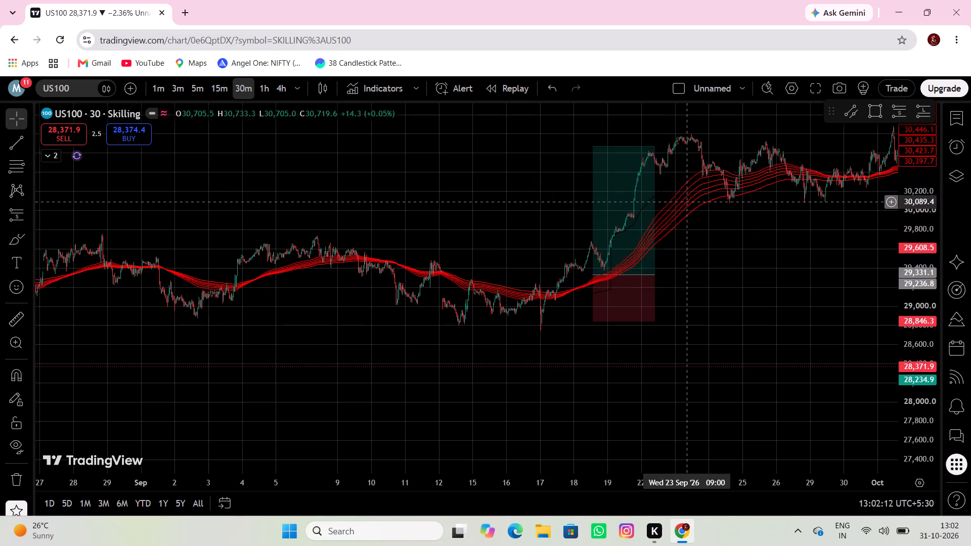
left_click_drag(686, 203, 507, 255)
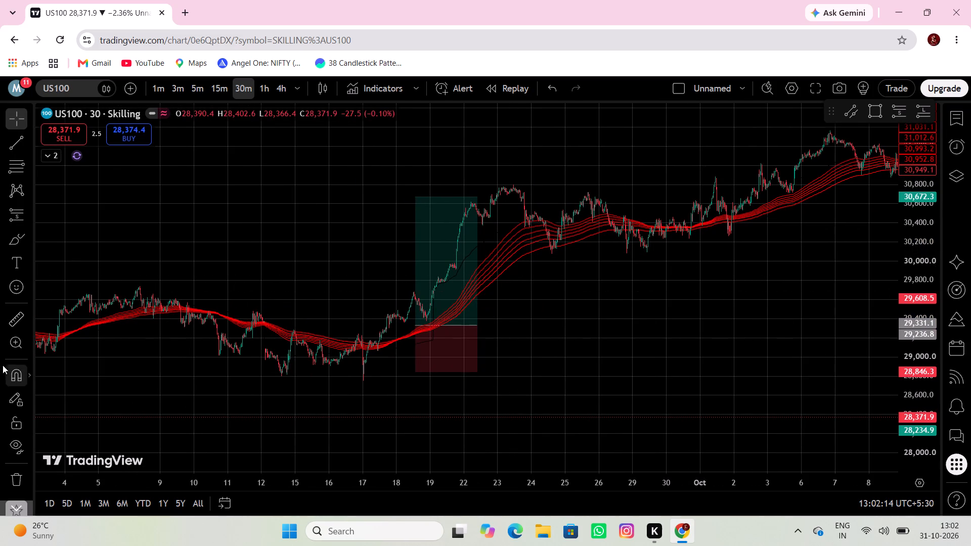
left_click(11, 324)
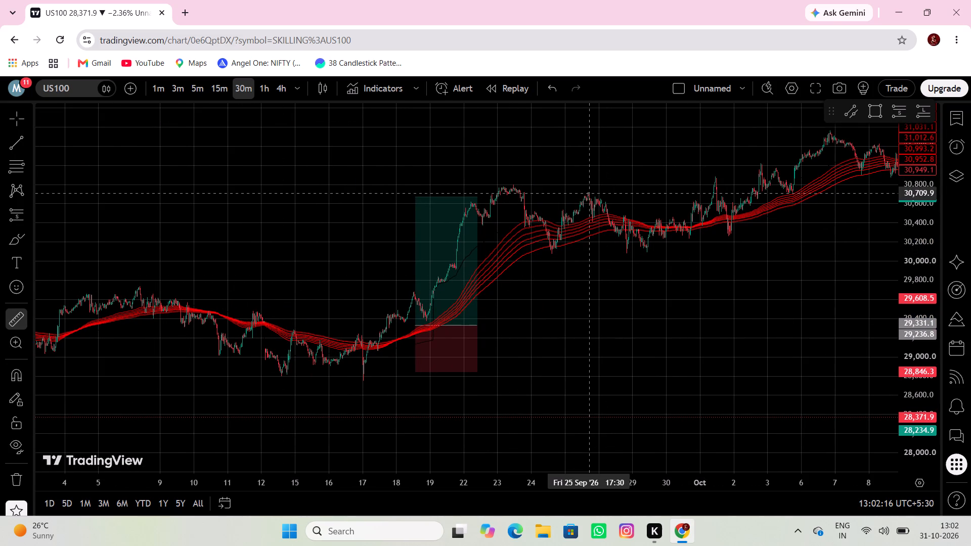
left_click(589, 193)
left_click(697, 249)
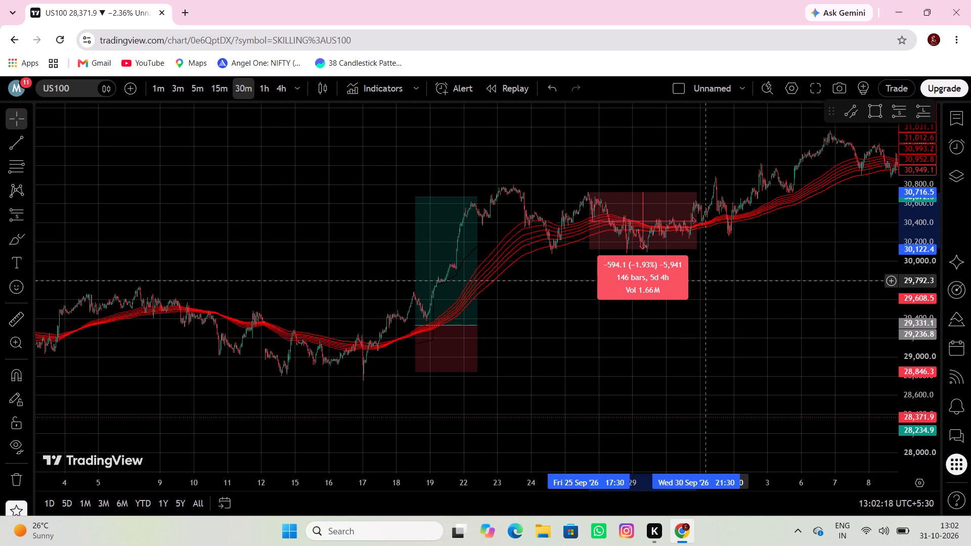
Measure the decline below the moving averages from 12 October 16:30 at about 30,842 to 15 October 06:00 at about 29,093.
left_click_drag(611, 293, 512, 298)
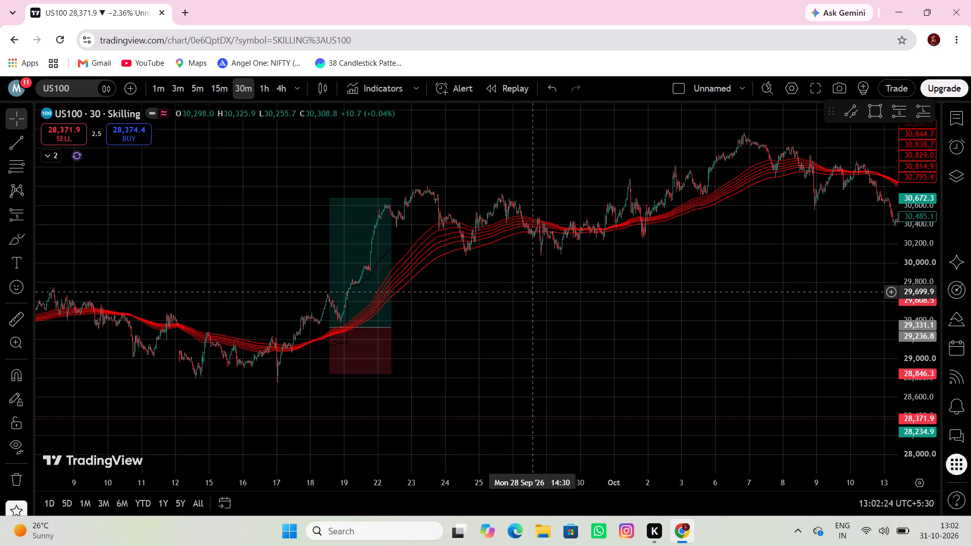
left_click_drag(577, 285, 518, 287)
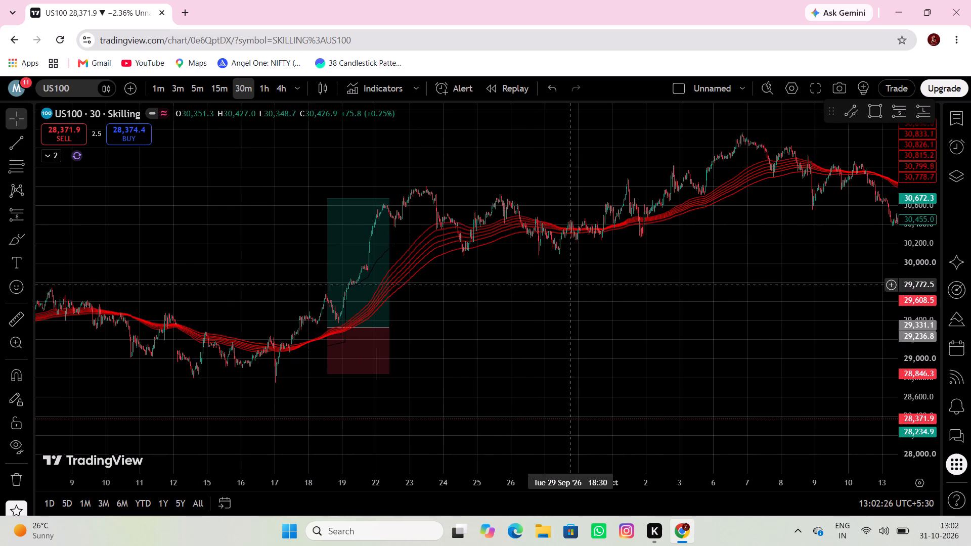
left_click_drag(518, 287, 407, 277)
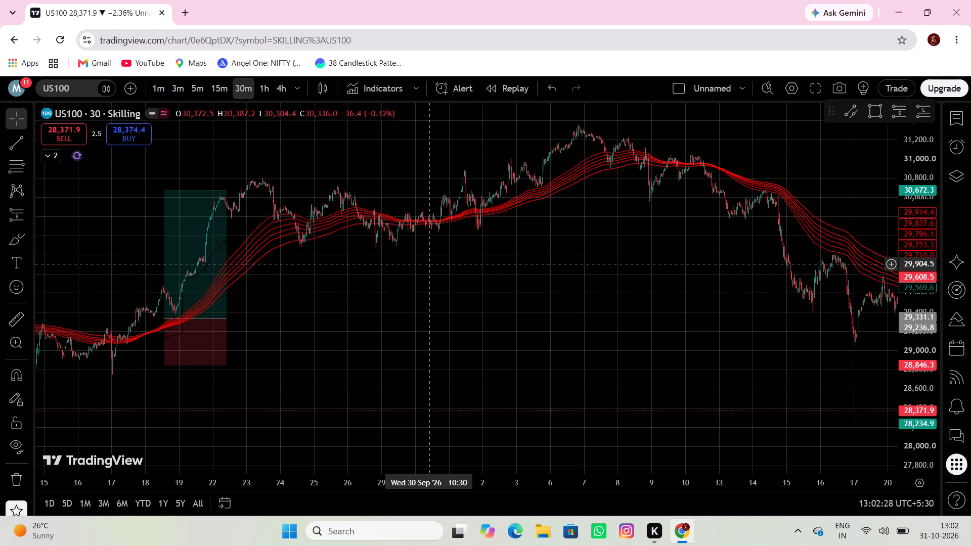
scroll(429, 262, "up", 1)
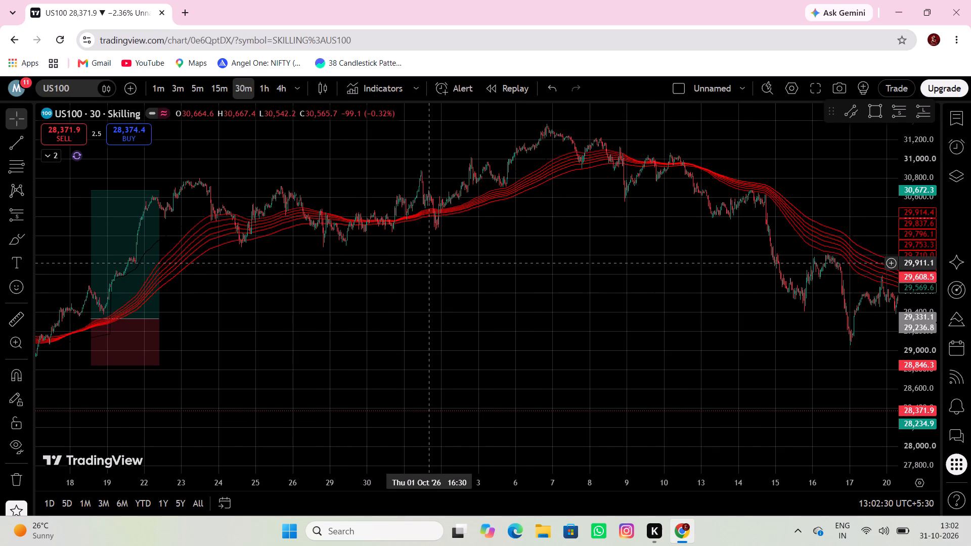
scroll(429, 263, "up", 2)
left_click_drag(532, 274, 476, 287)
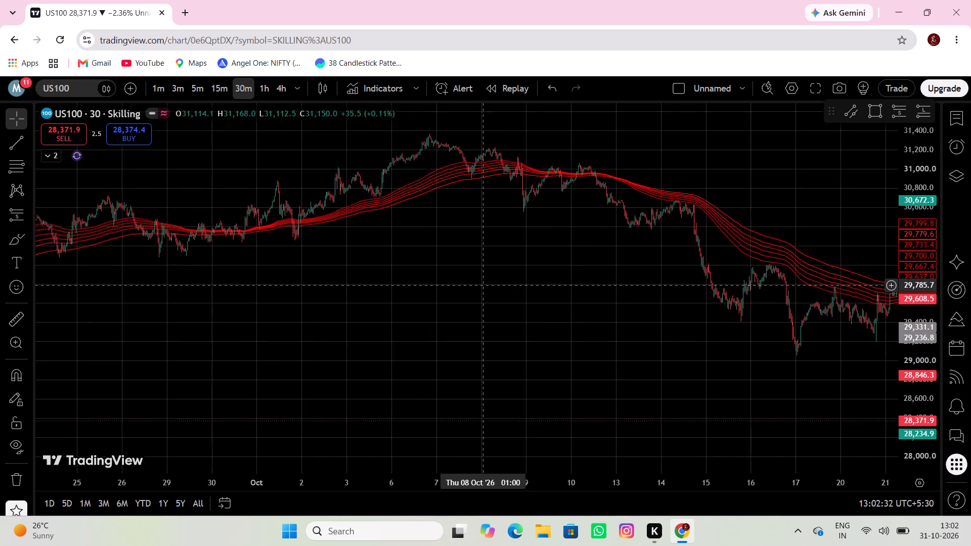
left_click_drag(476, 287, 352, 288)
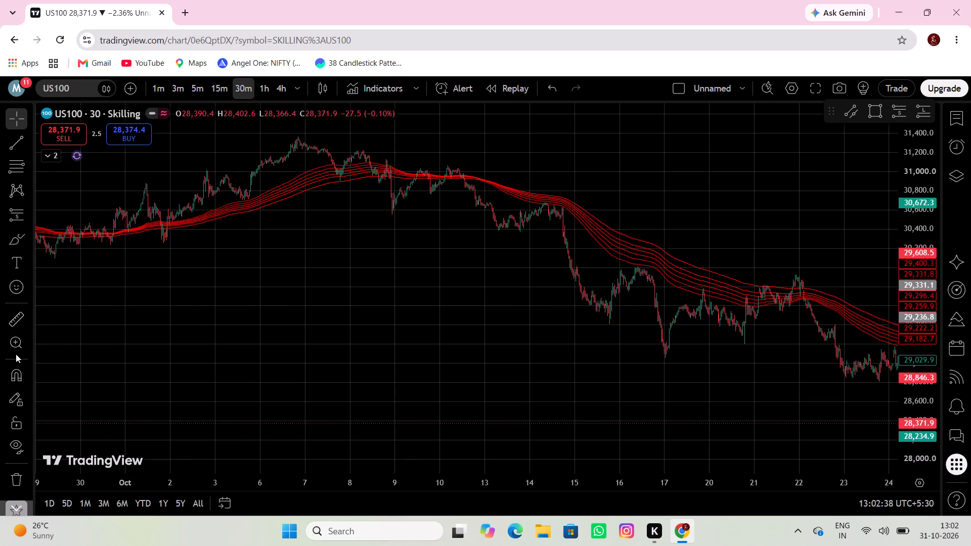
left_click(18, 320)
left_click(471, 187)
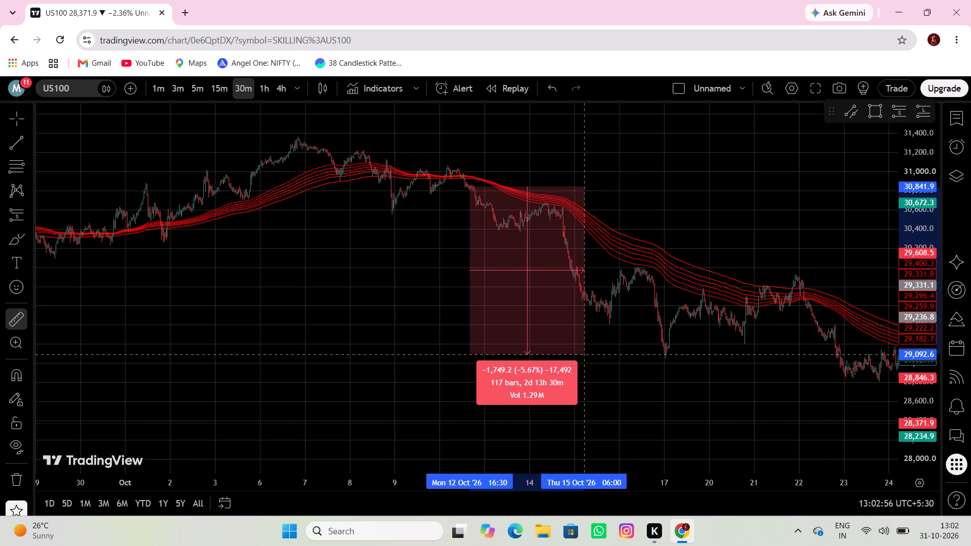
left_click(584, 354)
Measure the decline inside the short position from 29 October at about 29,284 to the low on 30 October.
left_click_drag(640, 355, 324, 300)
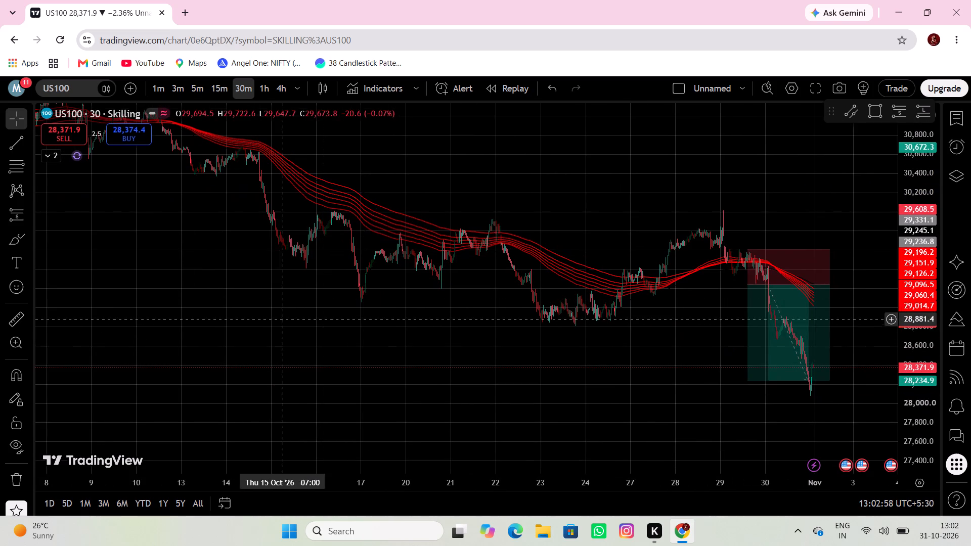
left_click(9, 316)
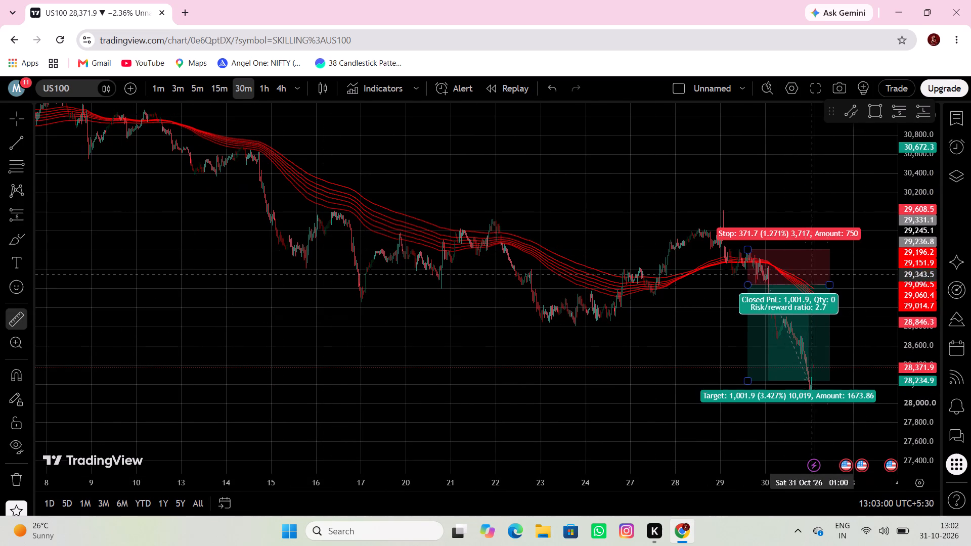
left_click(755, 280)
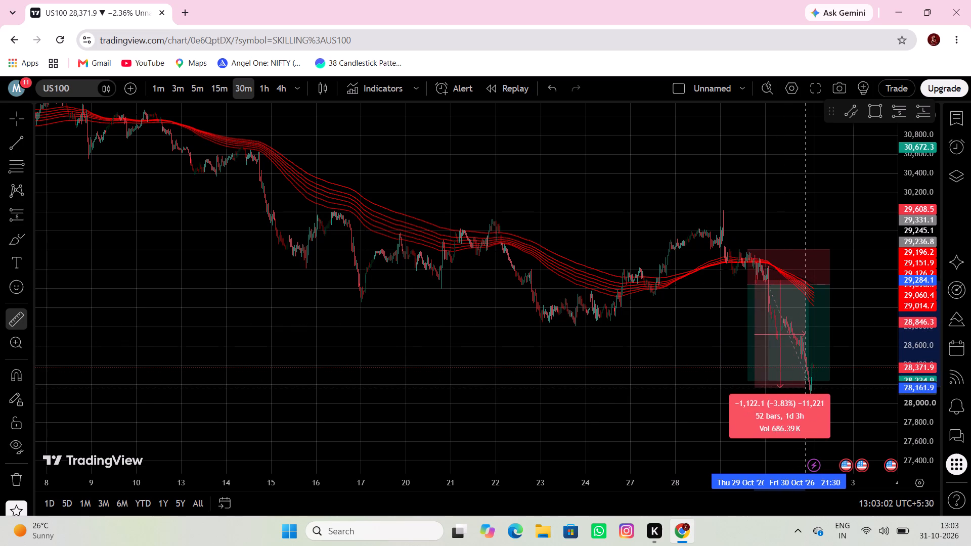
left_click(807, 397)
Delete the short position drawn from 29 October.
left_click_drag(836, 370, 727, 339)
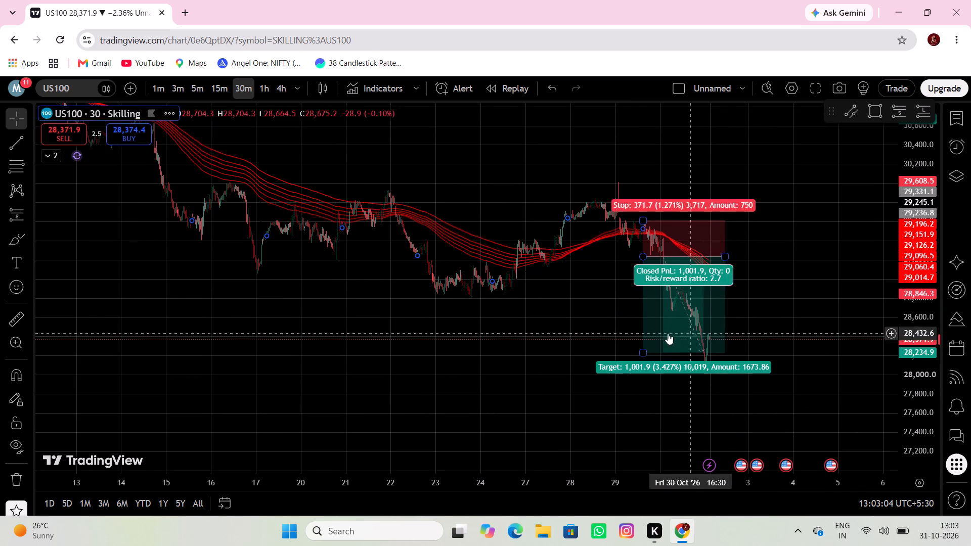
scroll(599, 325, "up", 4)
left_click(600, 319)
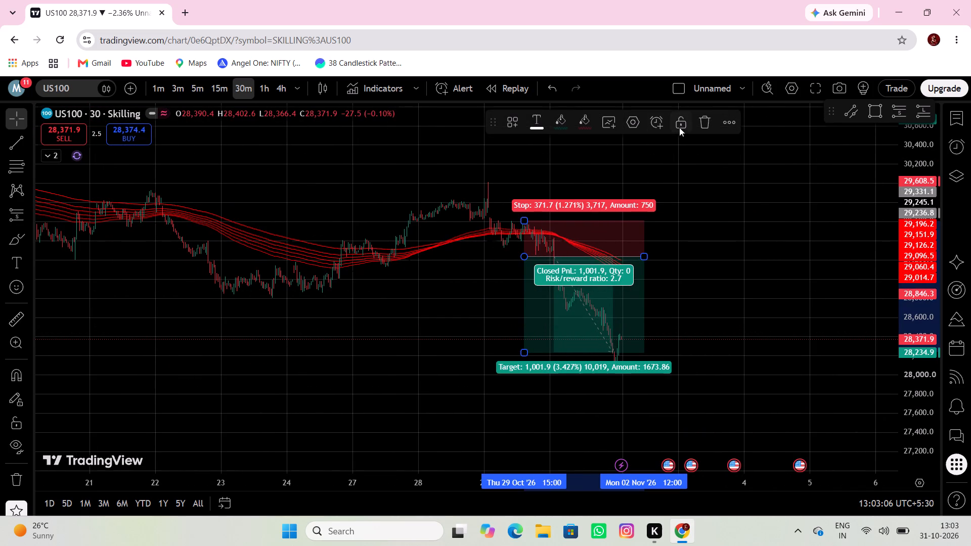
left_click(707, 118)
scroll(558, 221, "down", 4)
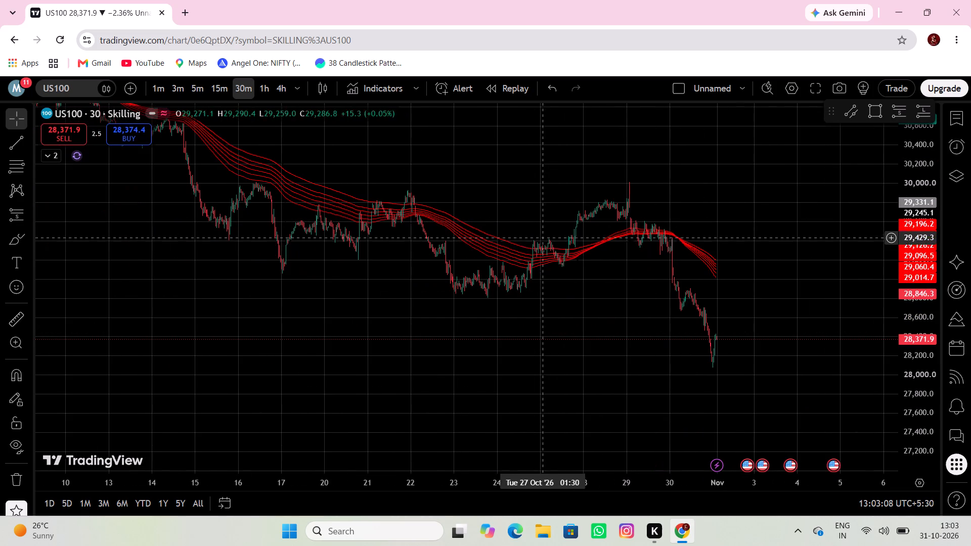
Draw a rectangle over the late-October highs from 20 October 18:00 to 30 October, between about 29,990 and 29,800.
left_click(31, 238)
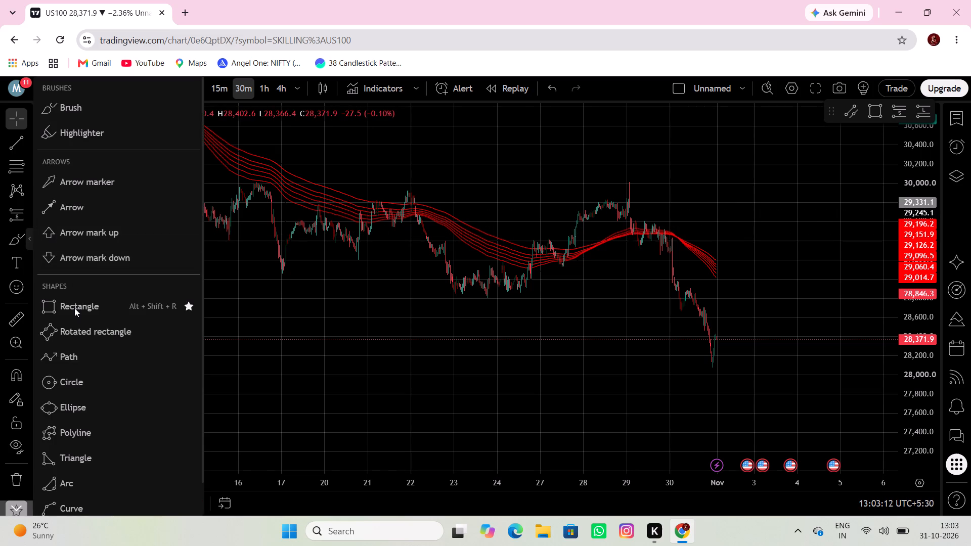
left_click(74, 308)
left_click(357, 184)
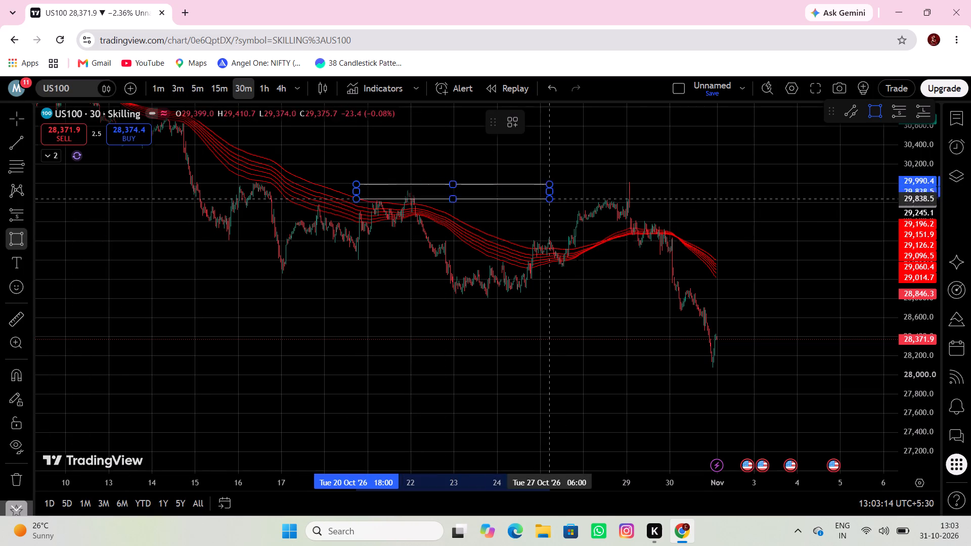
left_click(701, 203)
Draw a rectangle across the lows from 15 October 14:30 to 2 November, between about 29,145 and 29,000.
left_click_drag(704, 231, 677, 230)
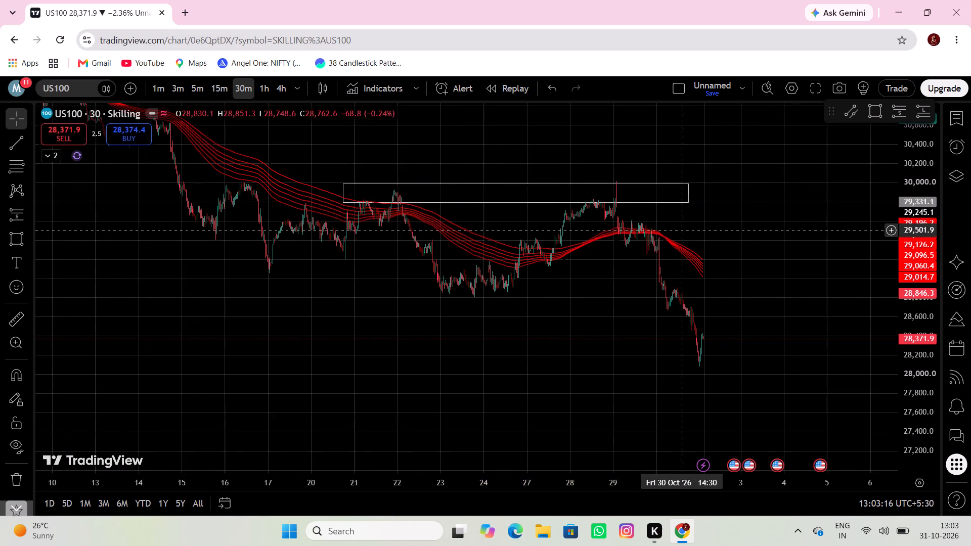
left_click_drag(677, 230, 668, 227)
left_click(12, 239)
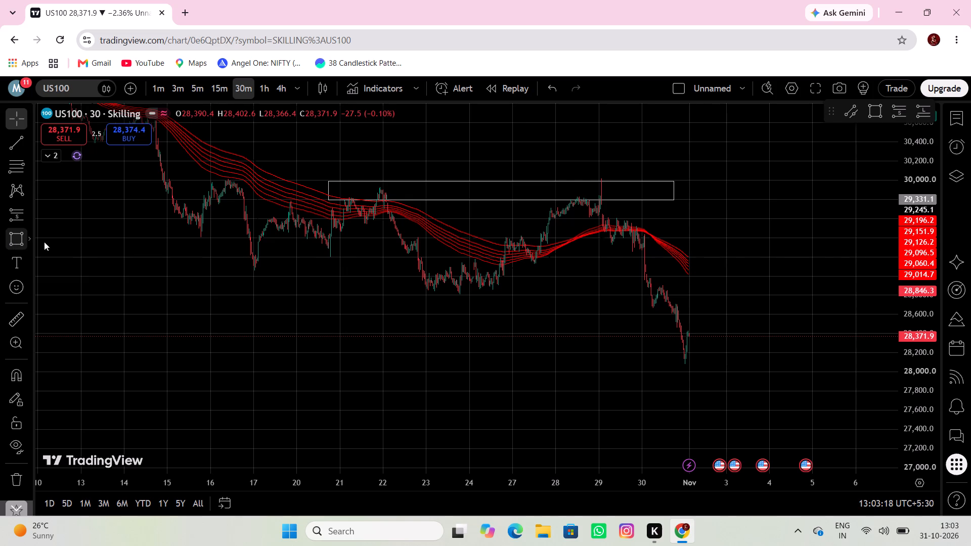
left_click_drag(193, 262, 200, 262)
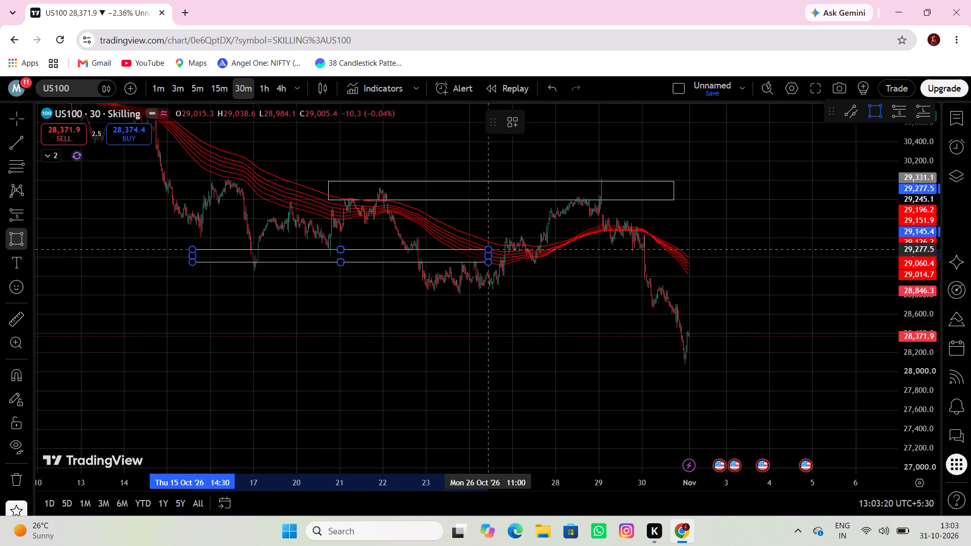
left_click(704, 276)
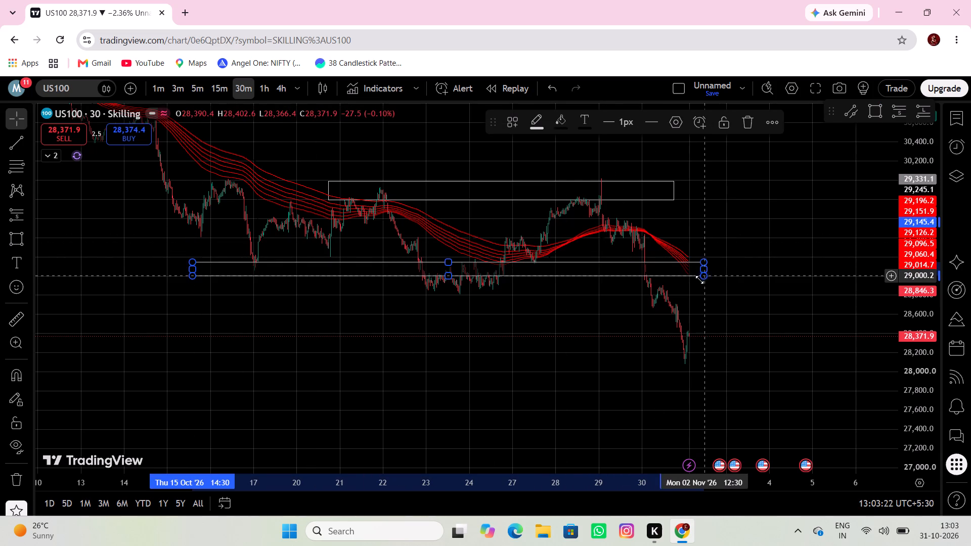
Draw a thin rectangle at the early-October peak from 5 October 04:30 to 21 October 07:00, between about 31,324 and 31,258.
left_click_drag(499, 317, 562, 297)
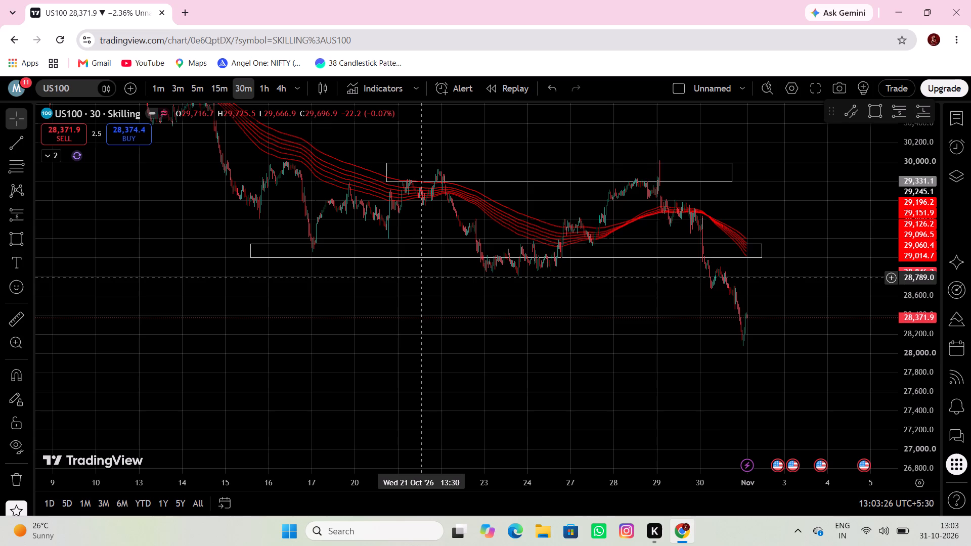
scroll(421, 278, "down", 1)
left_click_drag(407, 271, 482, 335)
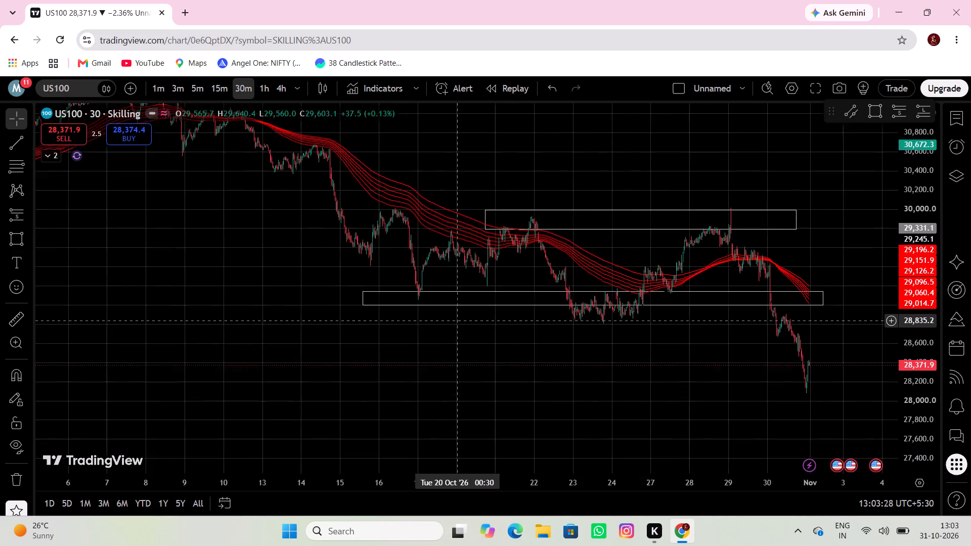
left_click_drag(482, 335, 493, 344)
left_click_drag(263, 259, 349, 337)
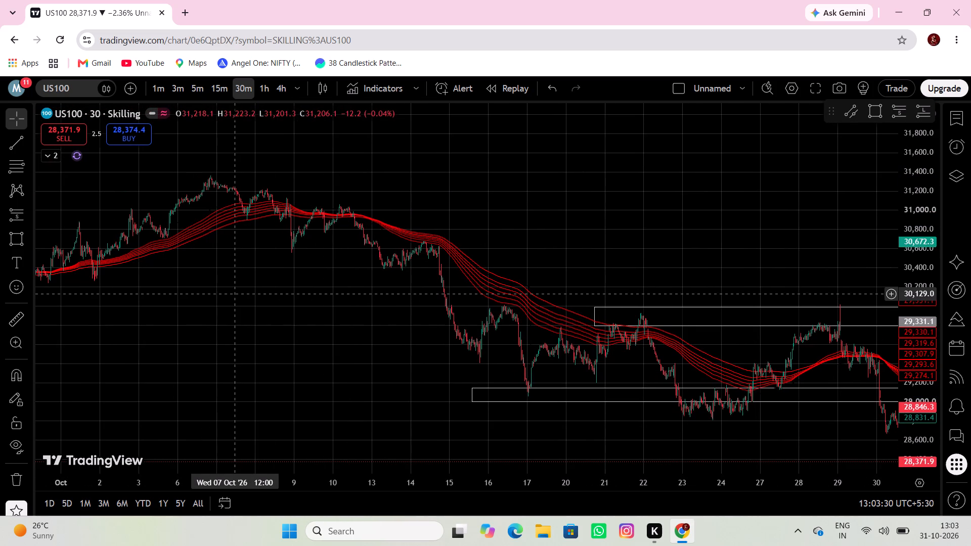
left_click(13, 239)
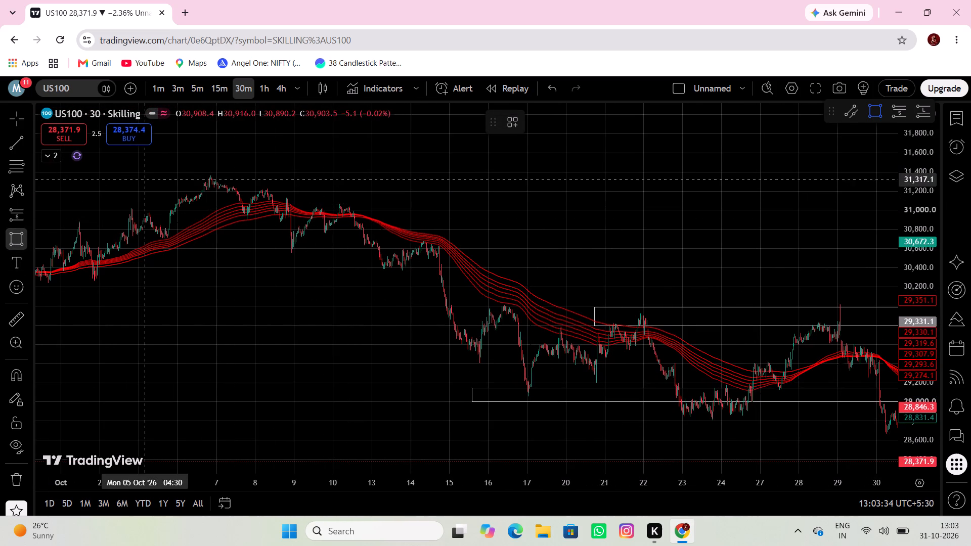
left_click(145, 179)
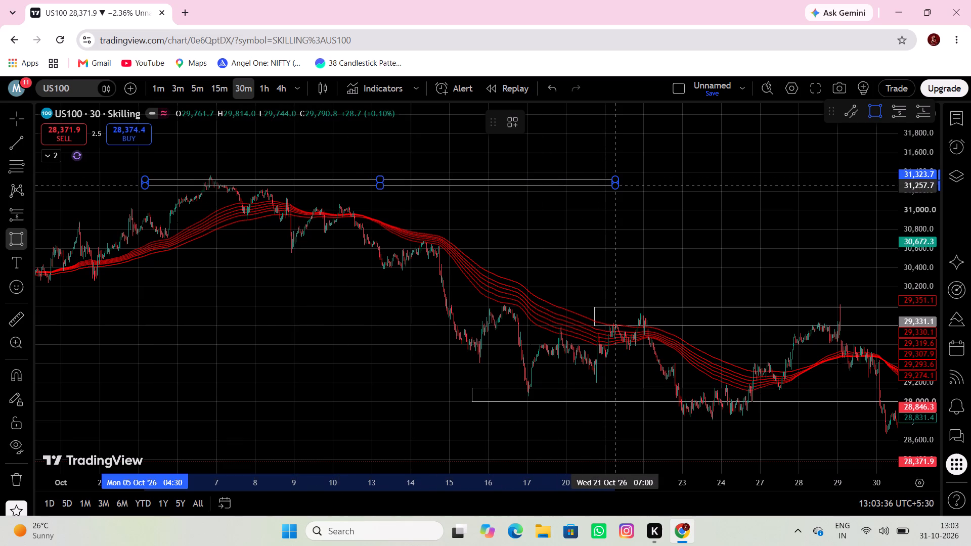
left_click(615, 186)
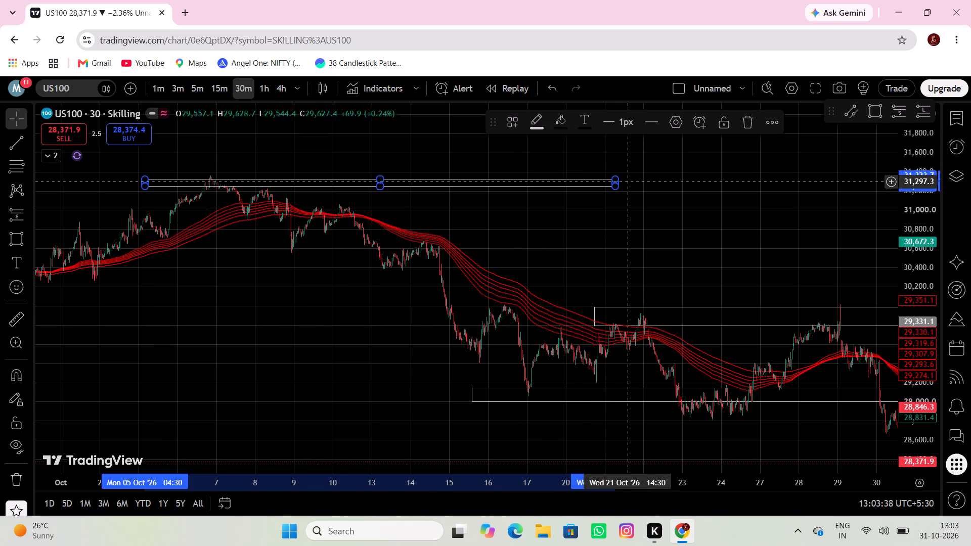
Draw a rectangle along the late-September lows from 28 September 10:30 to about 16 October, between about 30,155 and 29,980.
left_click_drag(404, 265, 409, 261)
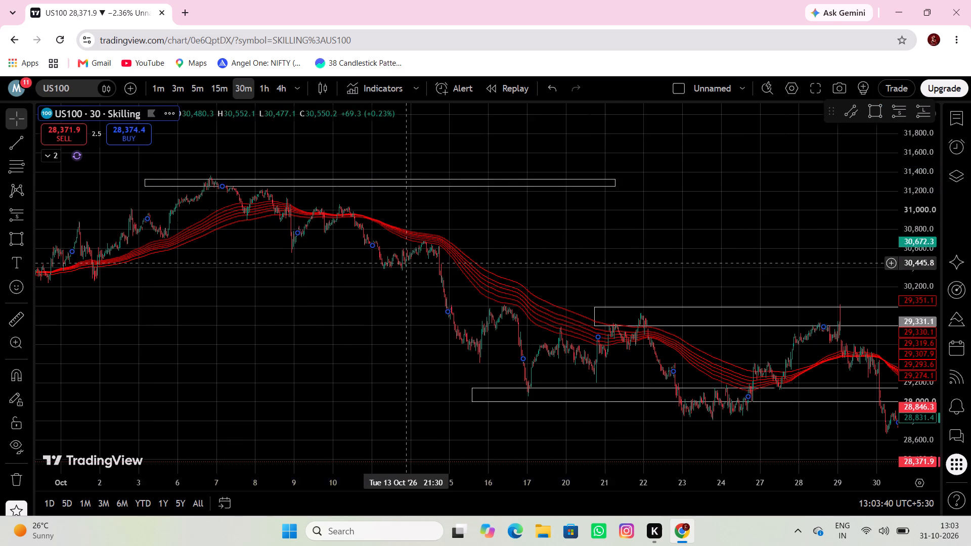
left_click_drag(409, 261, 424, 246)
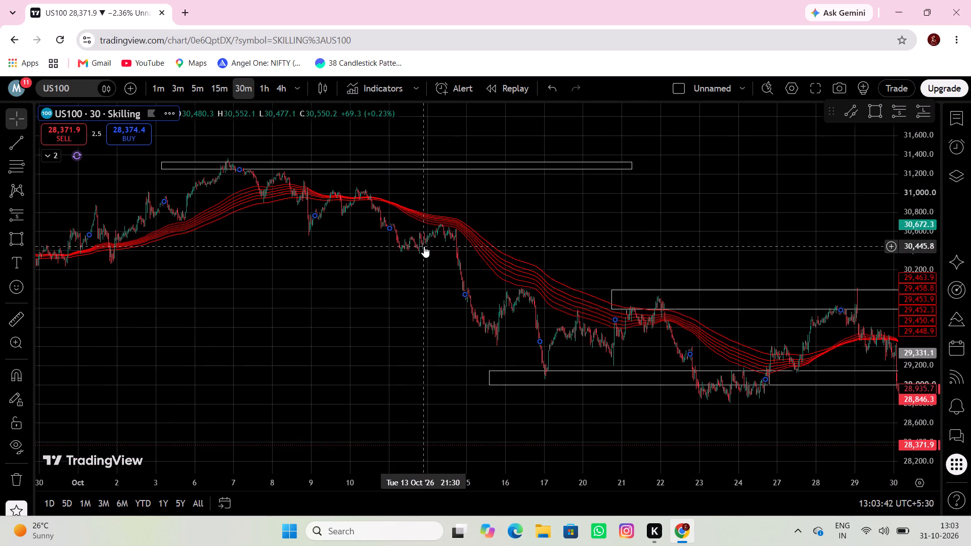
left_click_drag(326, 280, 331, 278)
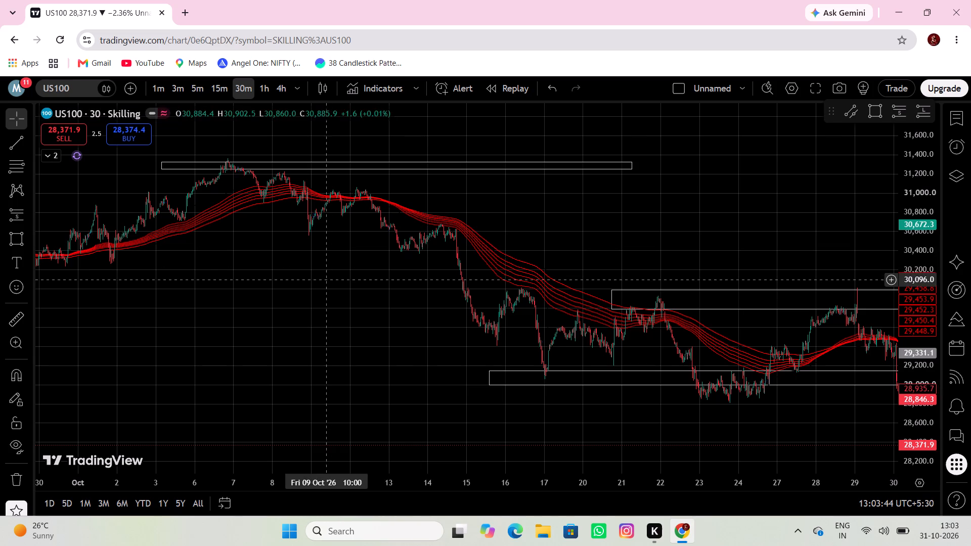
left_click_drag(331, 278, 439, 220)
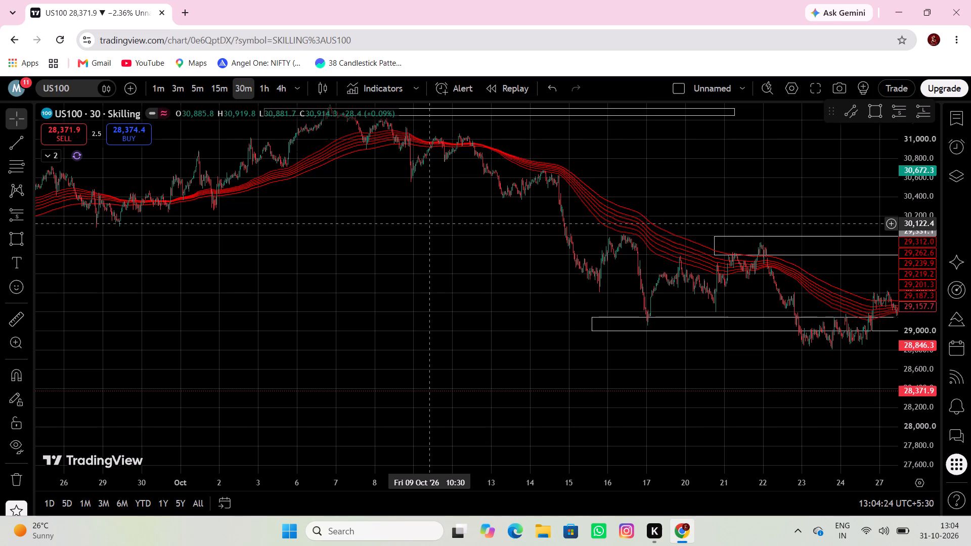
left_click_drag(389, 244, 450, 330)
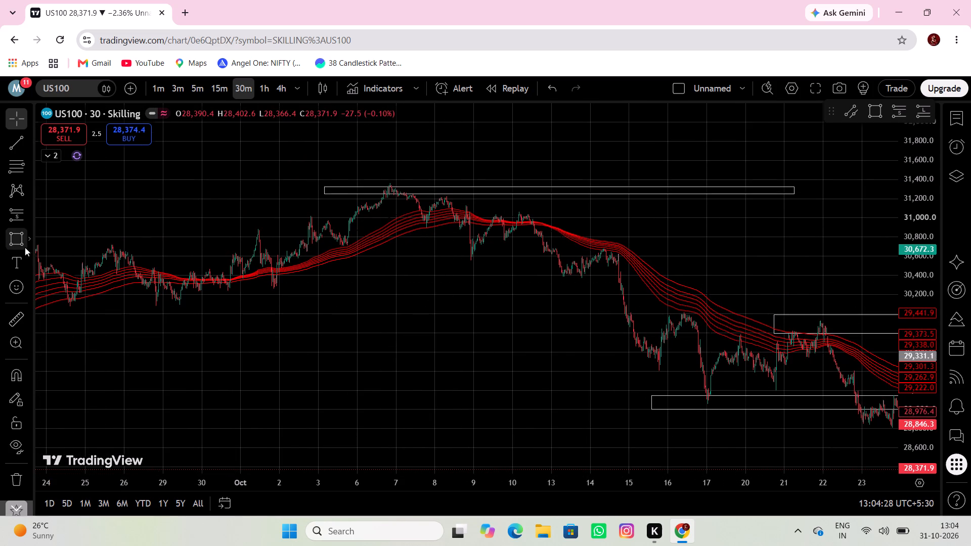
left_click(20, 235)
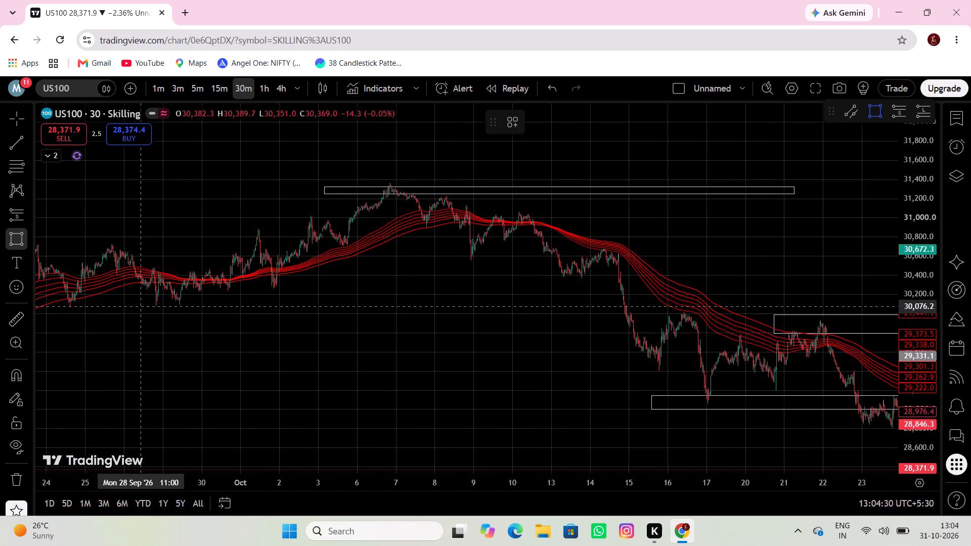
left_click_drag(140, 299, 149, 299)
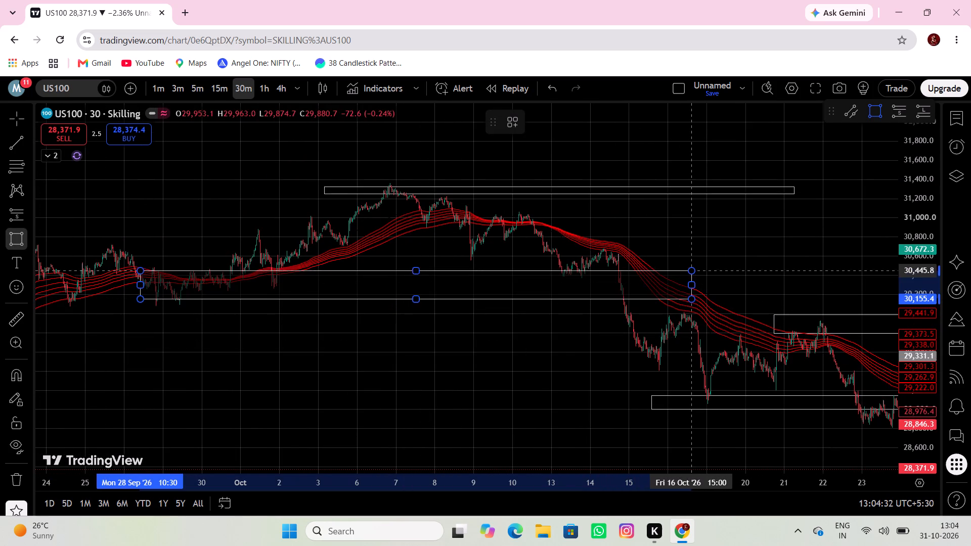
left_click(702, 315)
left_click(538, 349)
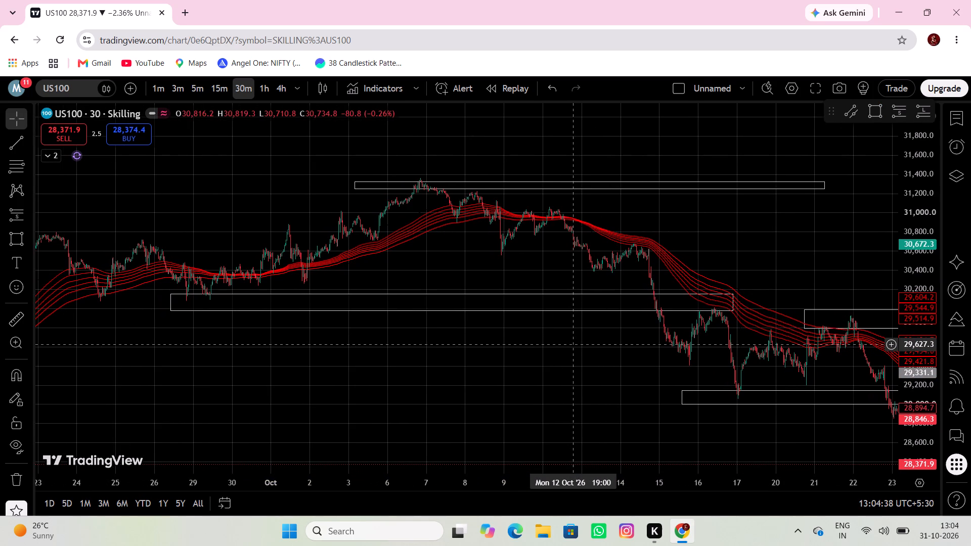
Extend the late-September lows rectangle back to about 18 September, where the long position begins.
left_click_drag(513, 332, 576, 327)
scroll(577, 327, "down", 1)
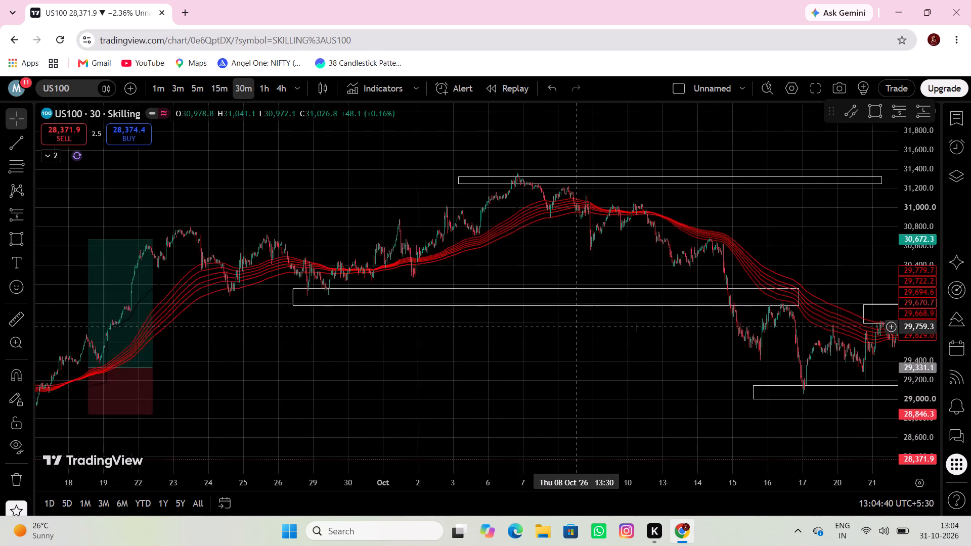
scroll(577, 327, "down", 2)
left_click_drag(582, 328, 622, 324)
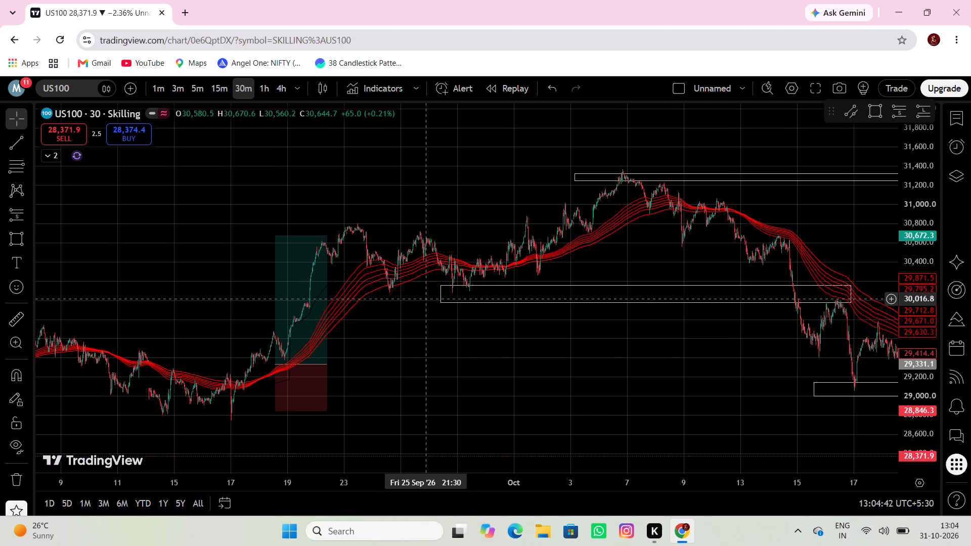
left_click_drag(442, 295, 276, 317)
left_click(393, 352)
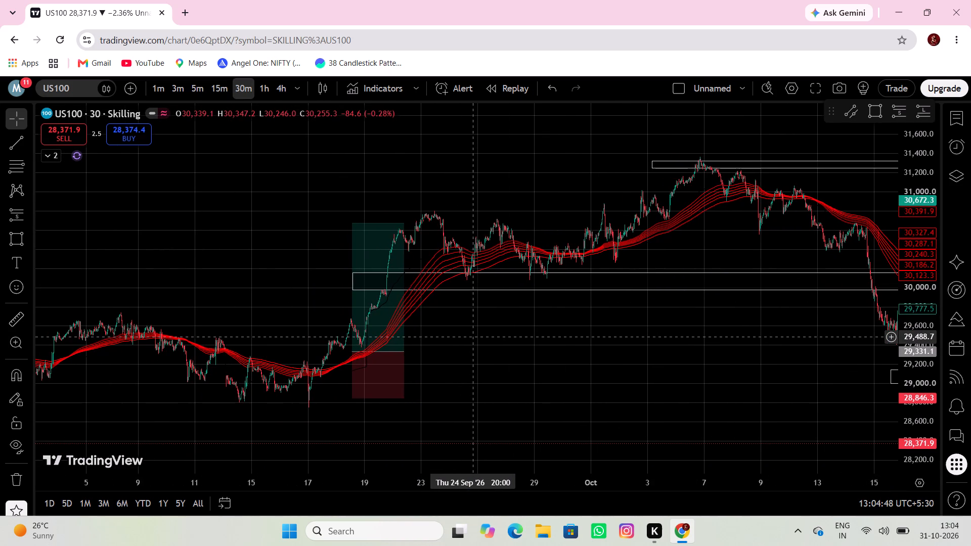
Draw a rectangle over the early-September highs from 3 September 21:30 to about 23 September, between about 29,750 and 29,580.
left_click_drag(454, 349, 551, 340)
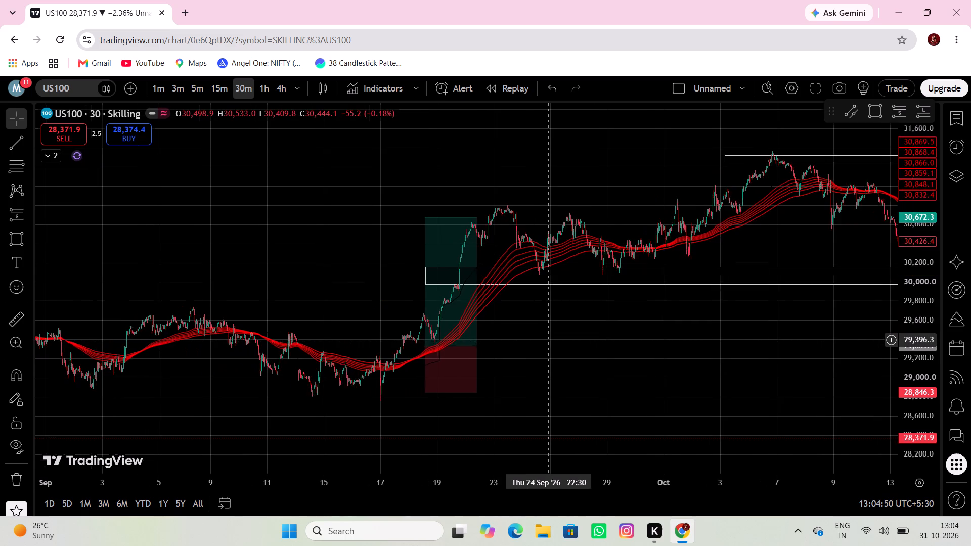
left_click_drag(551, 340, 553, 340)
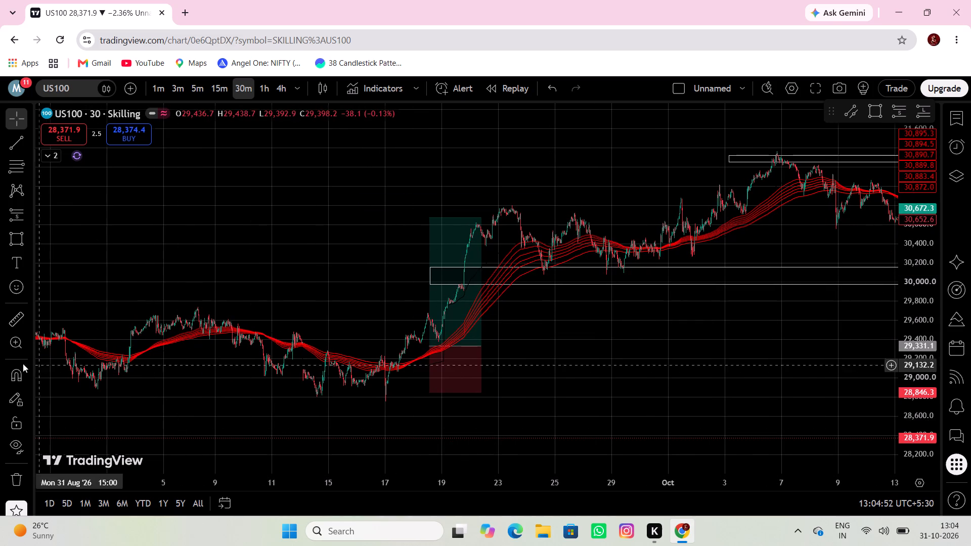
left_click(15, 240)
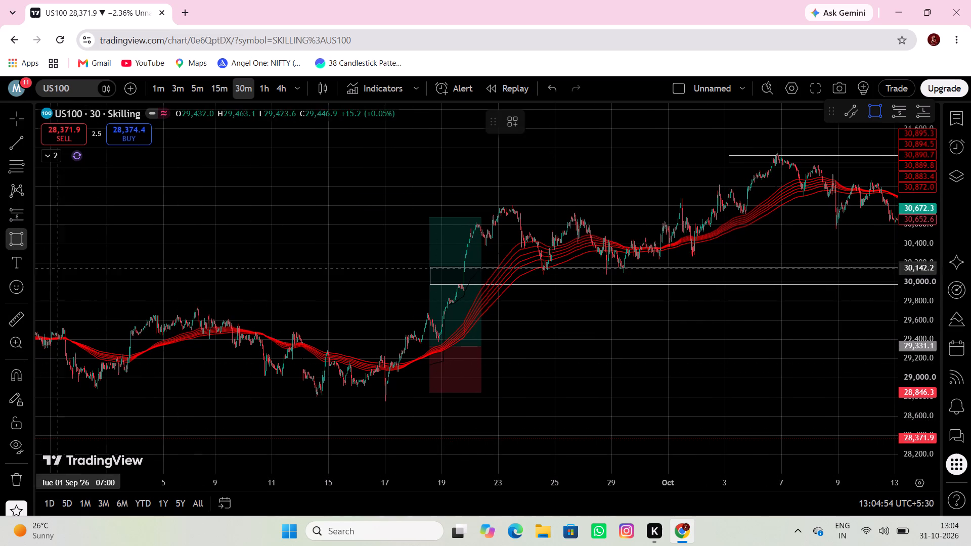
left_click(133, 307)
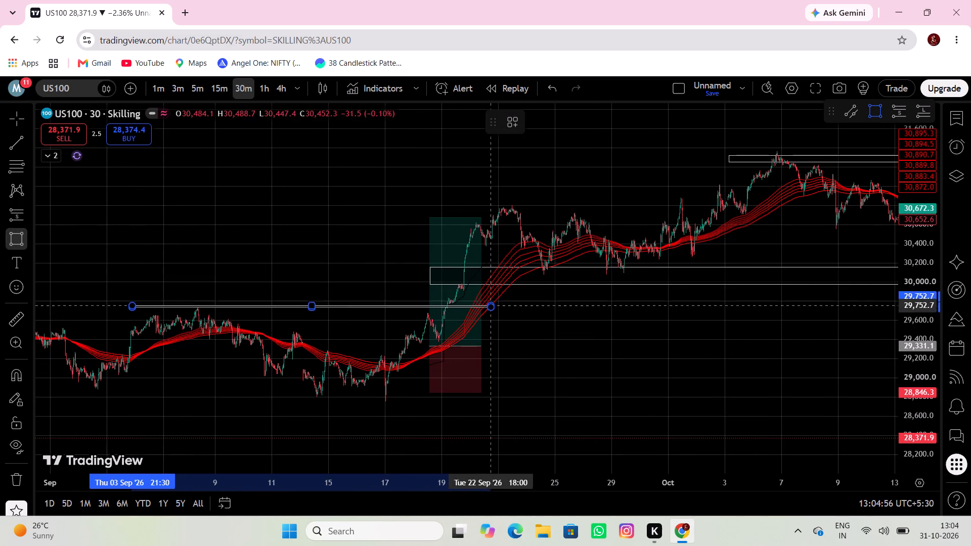
left_click(513, 323)
Draw a rectangle along the September lows from 27 August 12:30 to 17 September 18:00, between about 29,066 and 28,895.
left_click_drag(396, 373, 399, 361)
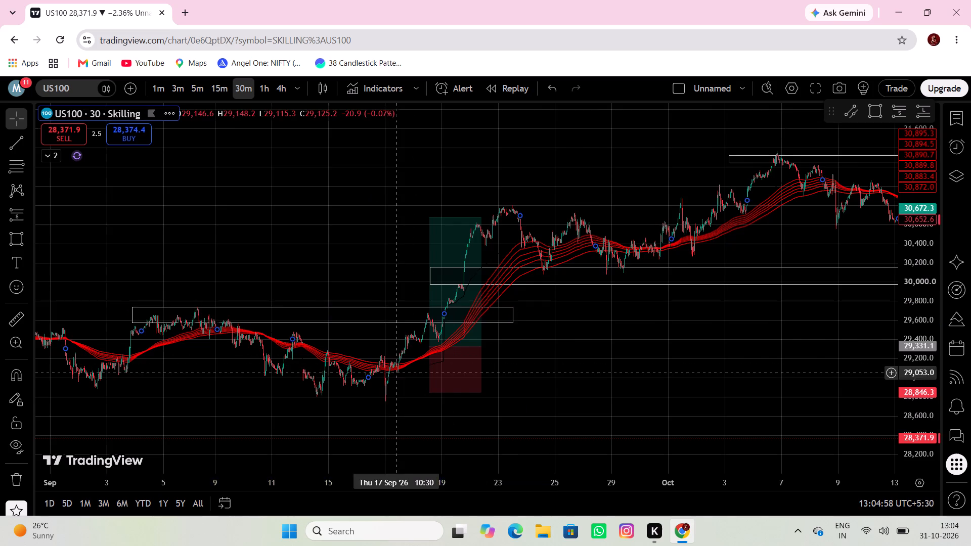
left_click_drag(399, 361, 488, 312)
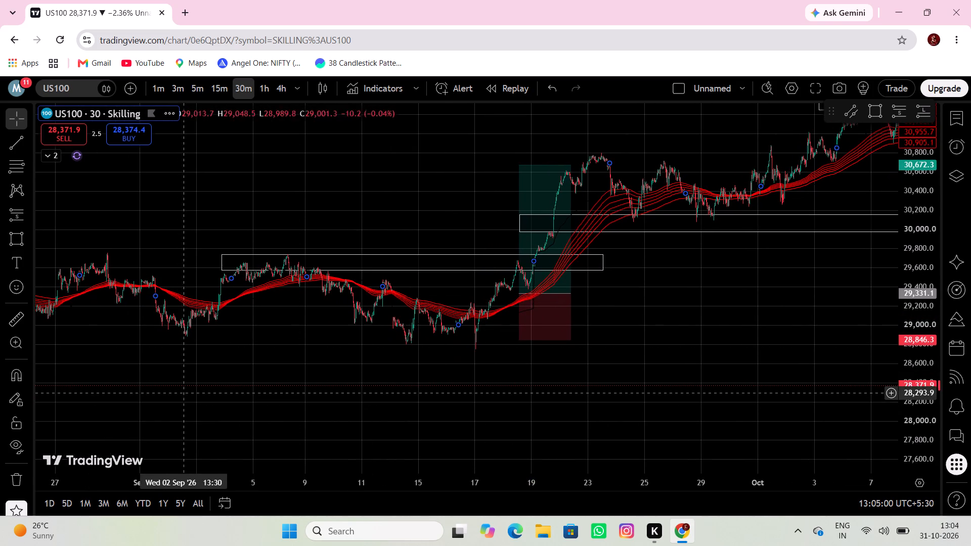
left_click_drag(204, 388, 293, 377)
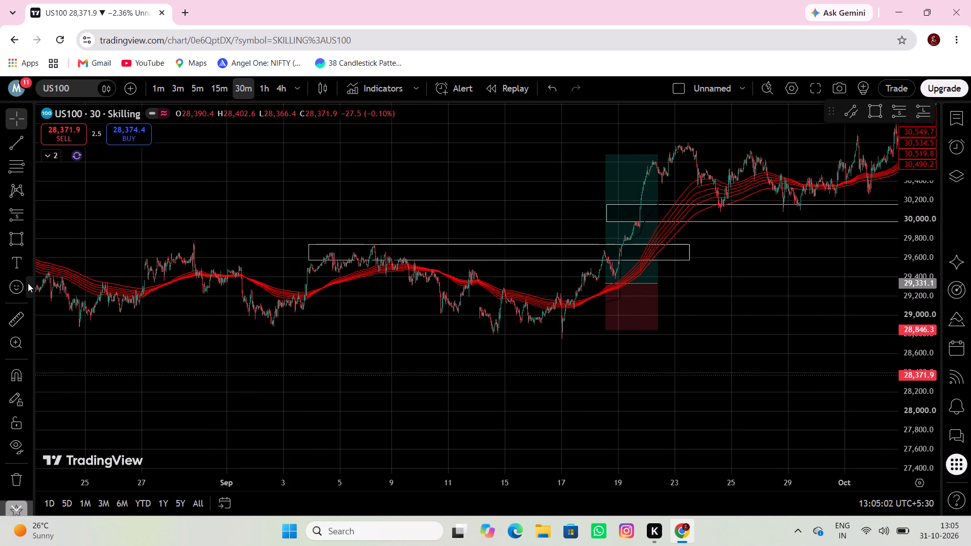
left_click(15, 243)
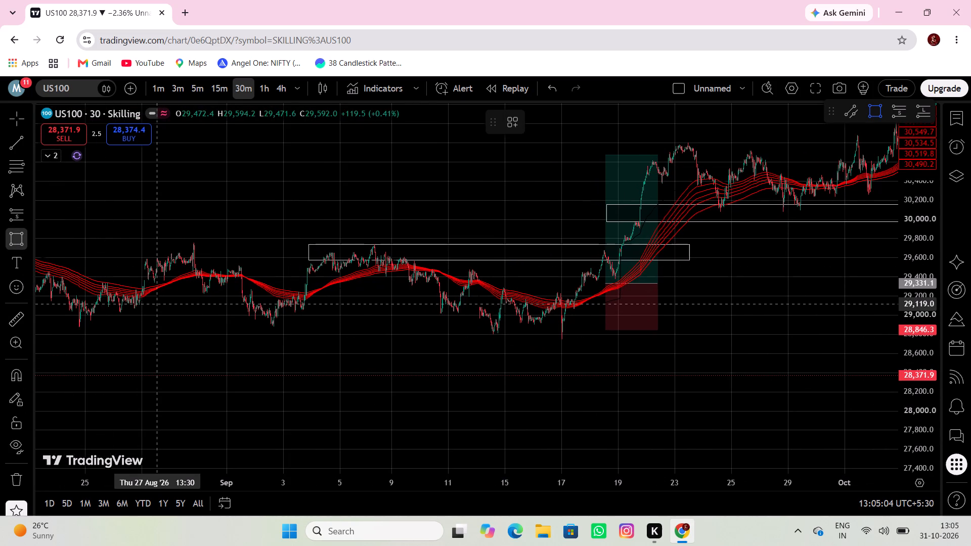
left_click(156, 309)
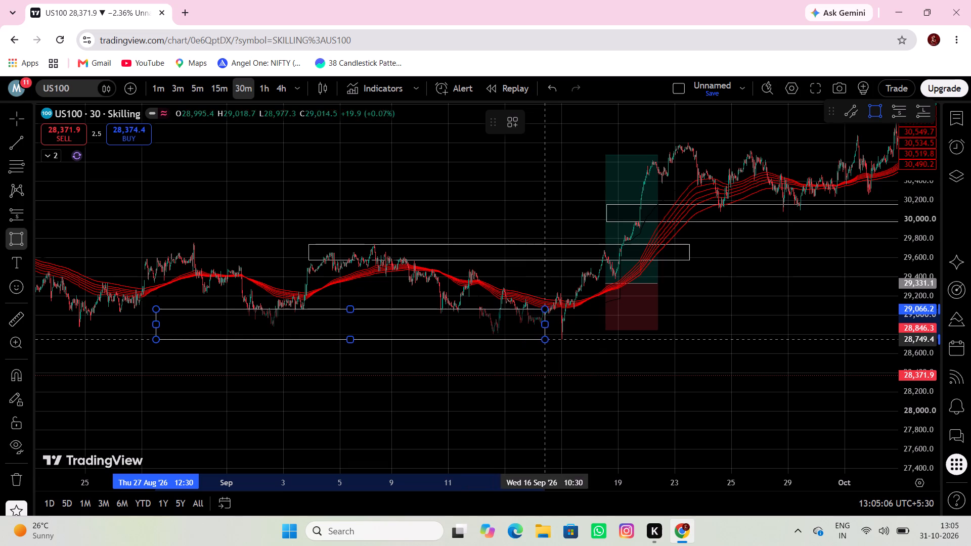
left_click(583, 325)
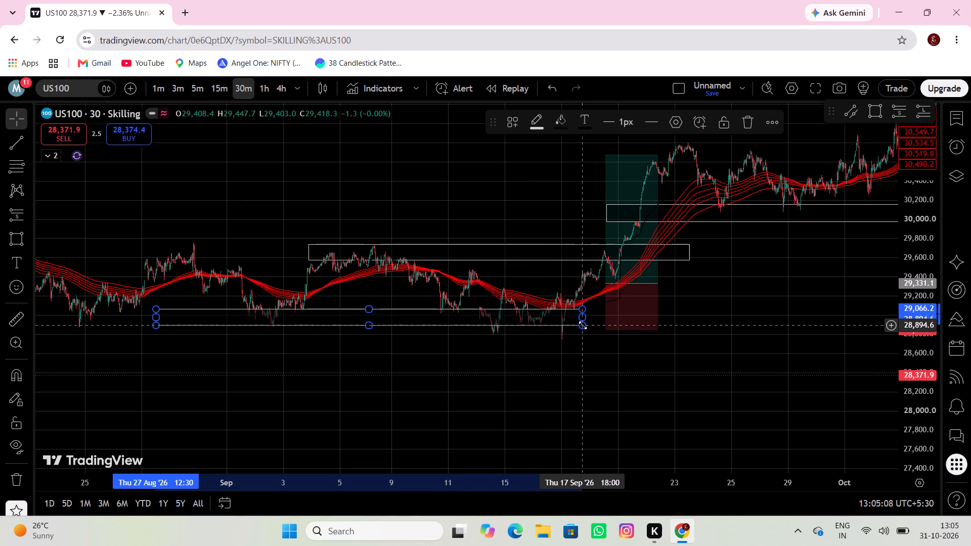
Draw a thin rectangle at the mid-August peak from 11 August 22:30 to about 3 September, between about 30,235 and 30,136.
left_click_drag(548, 360, 642, 342)
left_click_drag(507, 344, 598, 343)
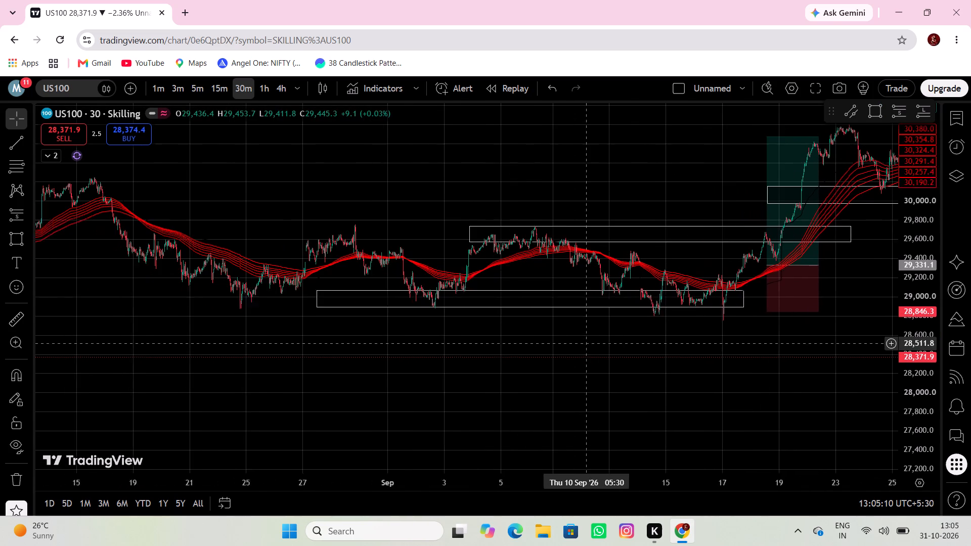
left_click_drag(598, 343, 599, 343)
left_click_drag(472, 364, 552, 372)
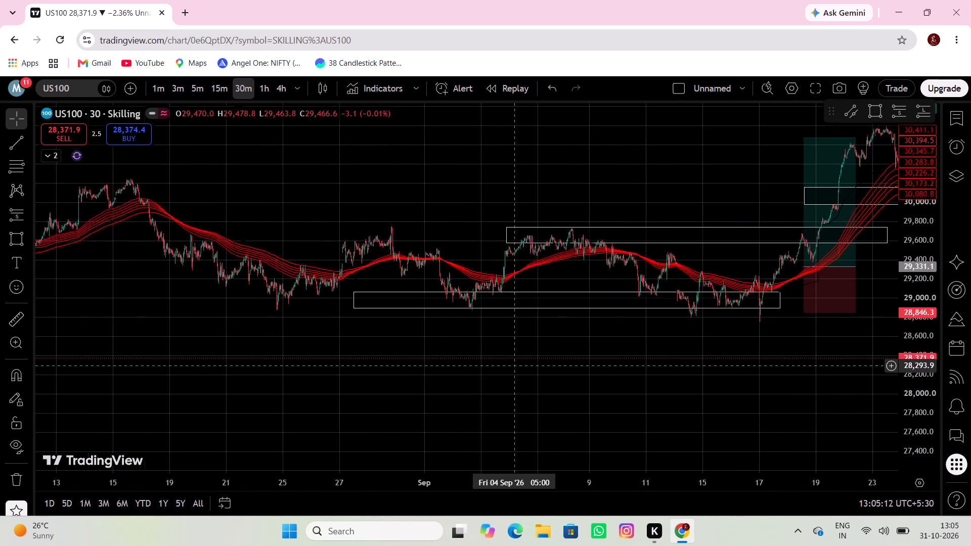
left_click_drag(552, 372, 609, 382)
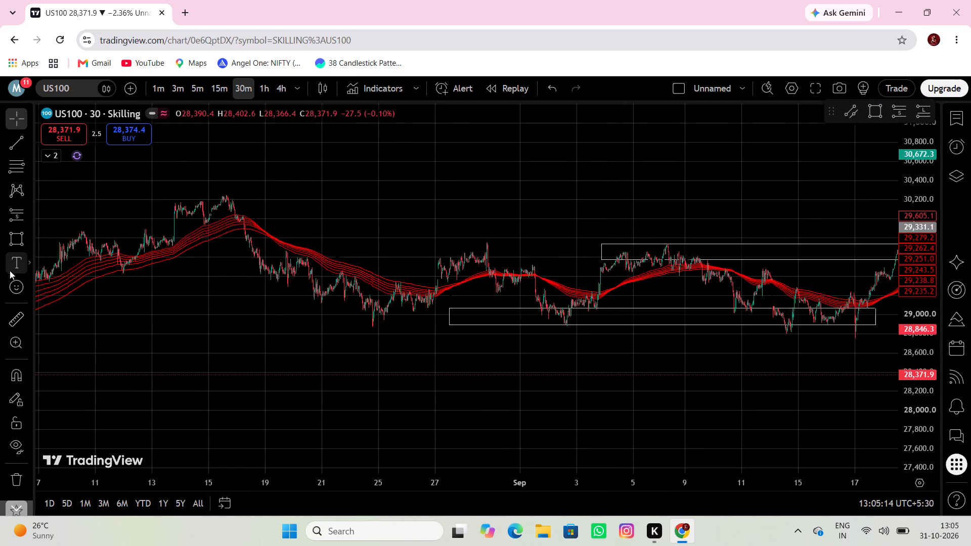
left_click(18, 238)
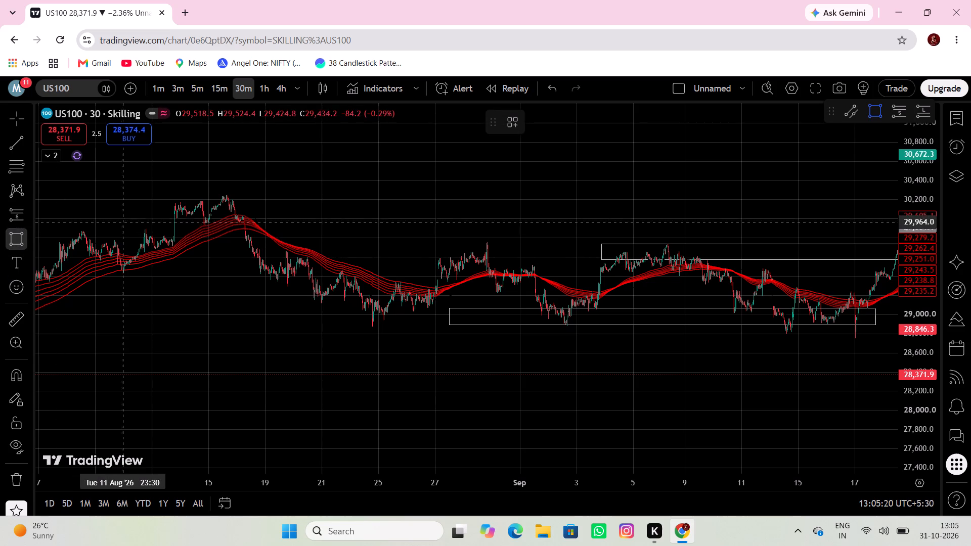
left_click(122, 196)
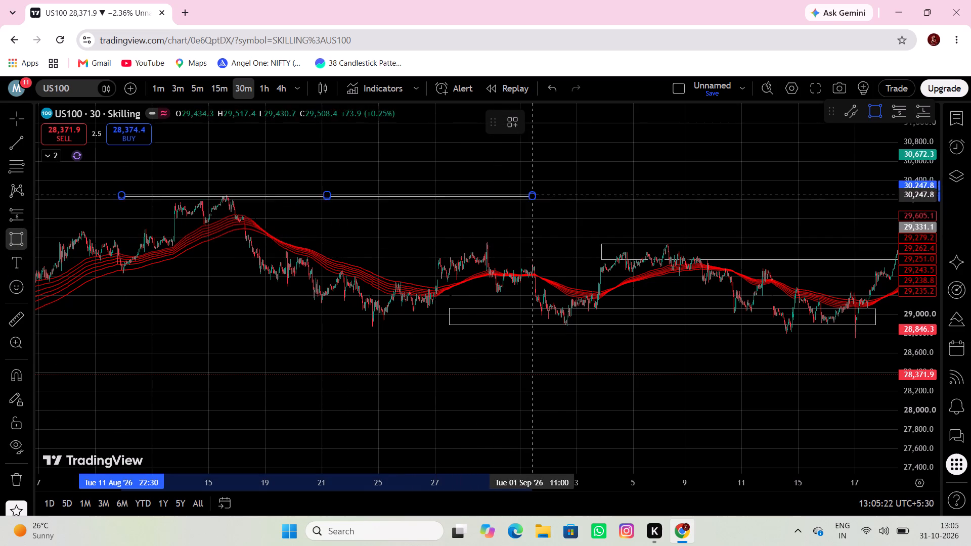
left_click(584, 206)
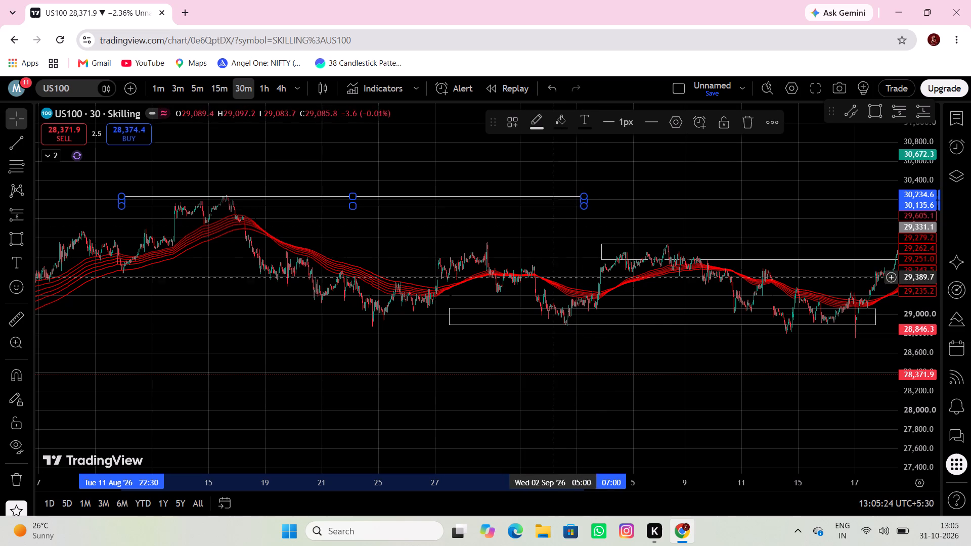
Draw a thin rectangle along the early-August pullback low from 3 August 19:30 to about 26 August, between about 29,258 and 29,150.
left_click_drag(314, 324, 592, 324)
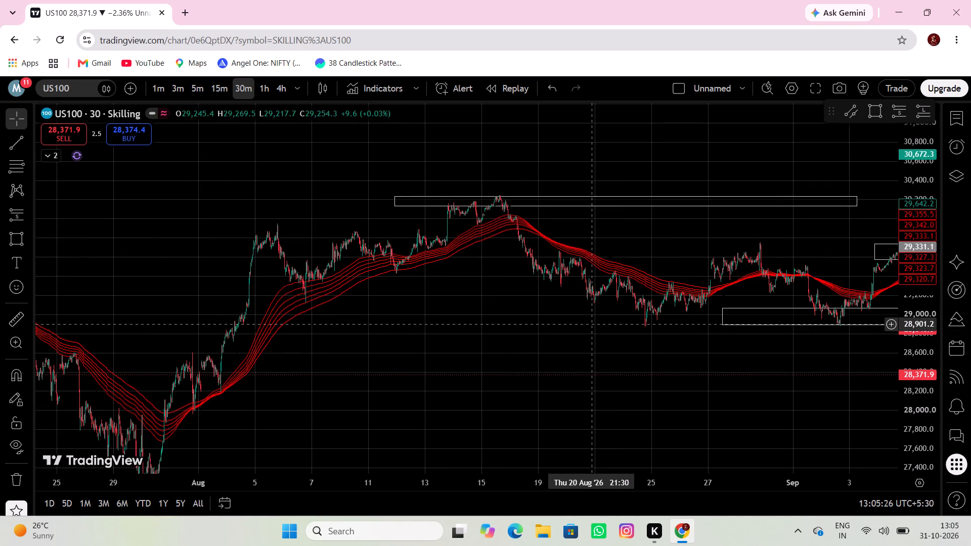
left_click_drag(592, 324, 640, 334)
left_click_drag(604, 349, 595, 342)
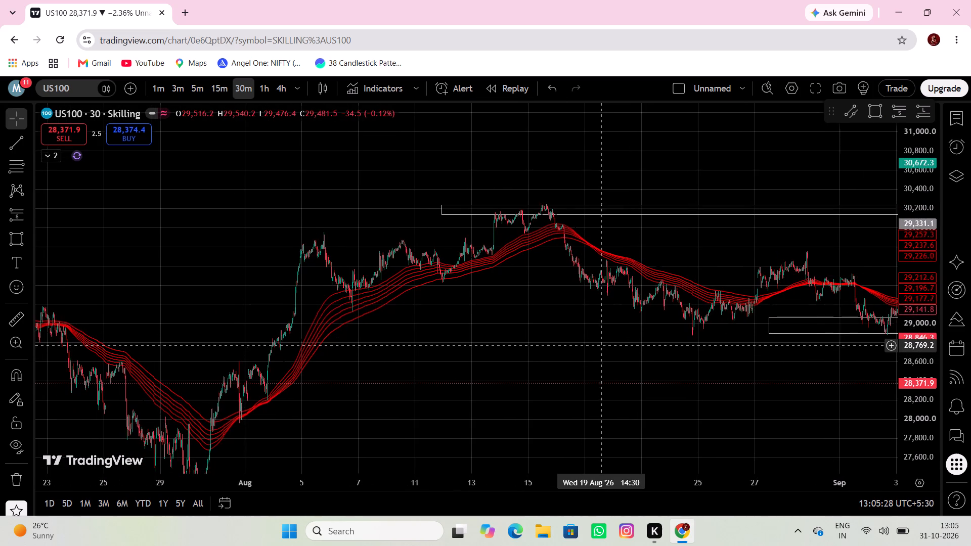
left_click_drag(595, 342, 541, 324)
left_click(12, 240)
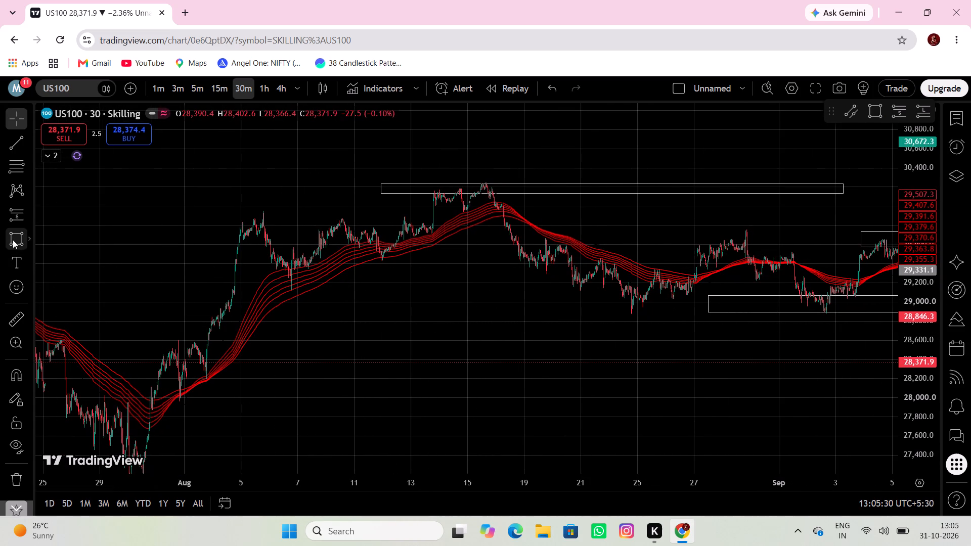
left_click(207, 277)
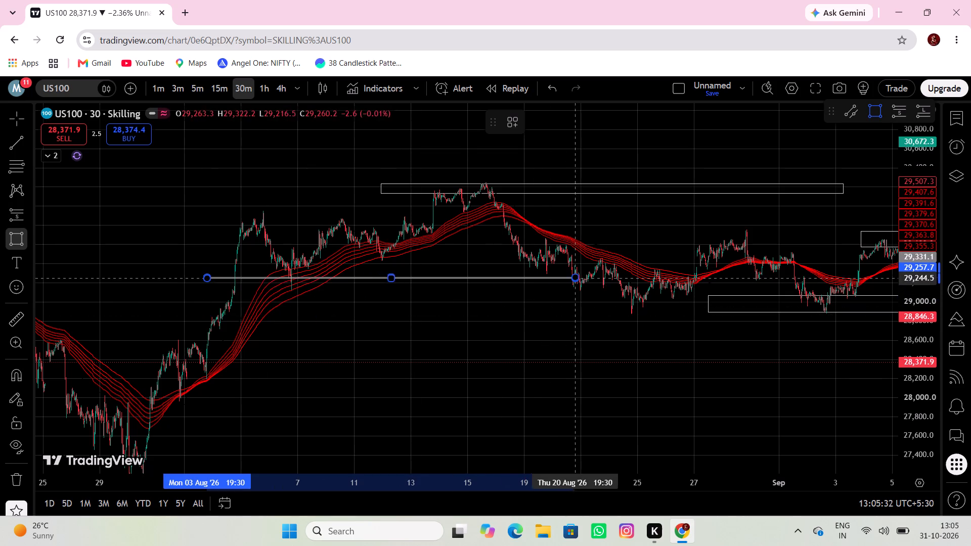
left_click(660, 287)
Draw a rectangle over the mid-July highs from 9 July 06:30 to 24 July 14:00, between about 29,964 and 29,772.
left_click_drag(597, 354, 597, 355)
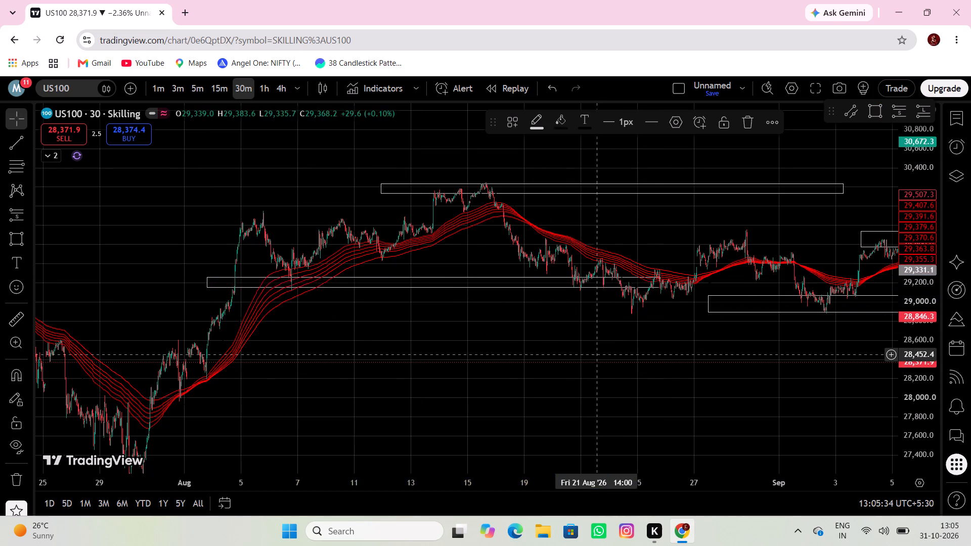
left_click_drag(597, 355, 676, 346)
scroll(408, 384, "down", 3)
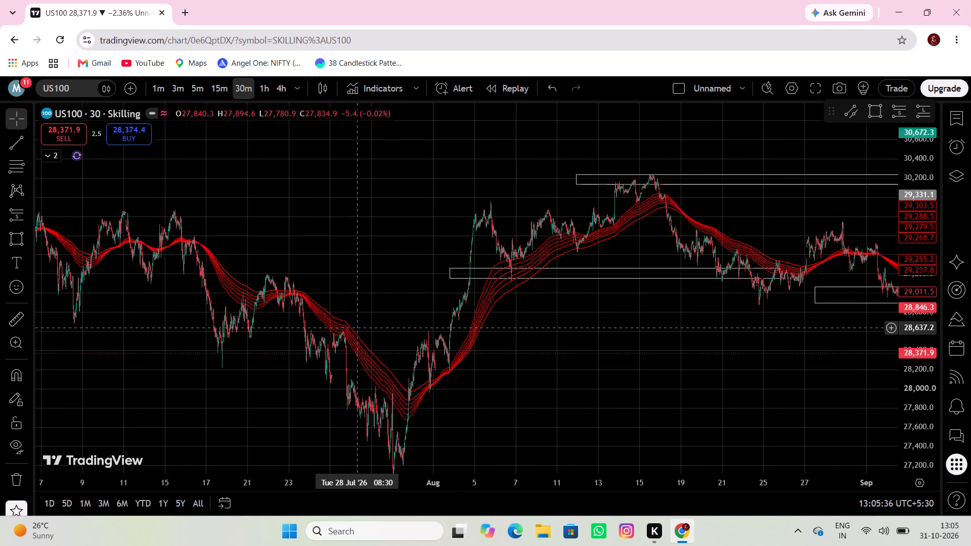
left_click_drag(362, 327, 532, 330)
scroll(292, 369, "up", 1)
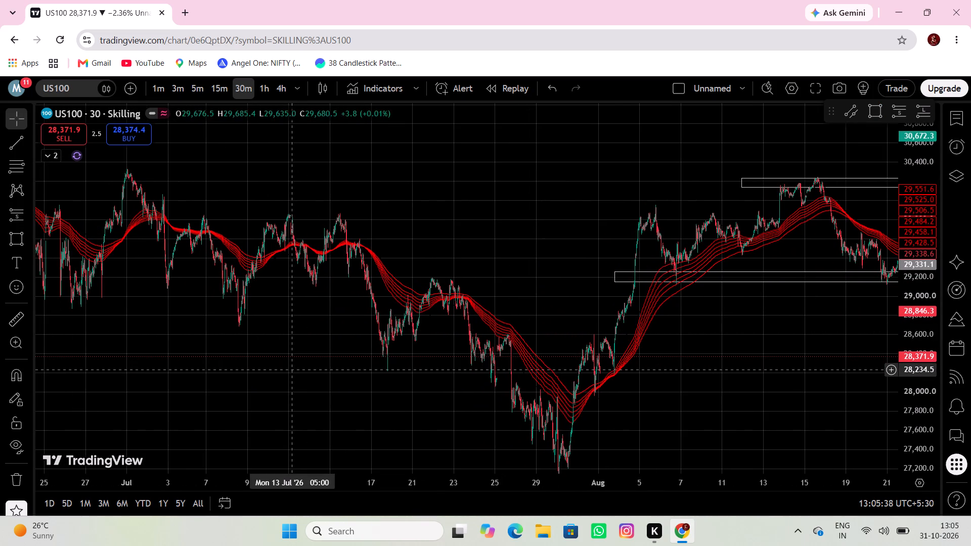
scroll(292, 369, "up", 1)
left_click_drag(255, 363, 393, 349)
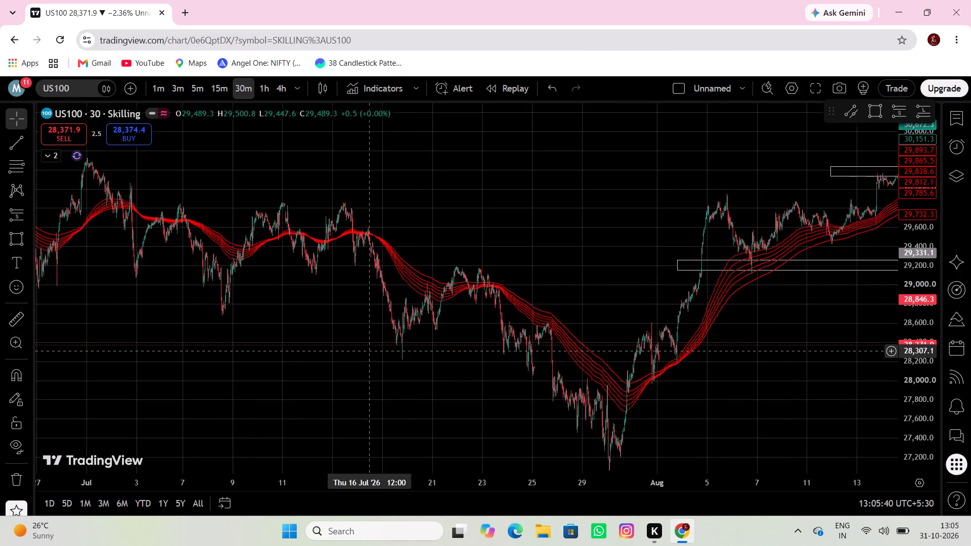
scroll(368, 350, "up", 1)
left_click_drag(278, 346, 353, 338)
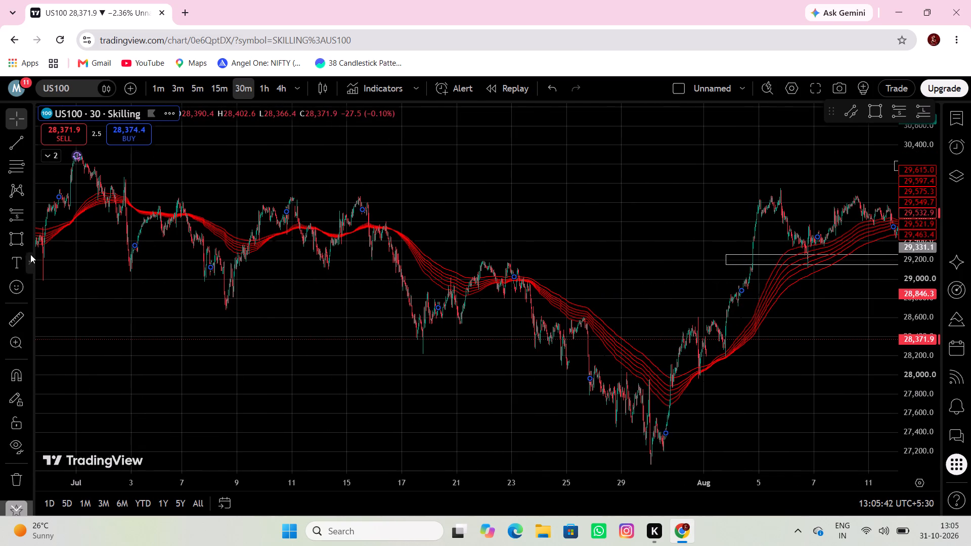
left_click(18, 238)
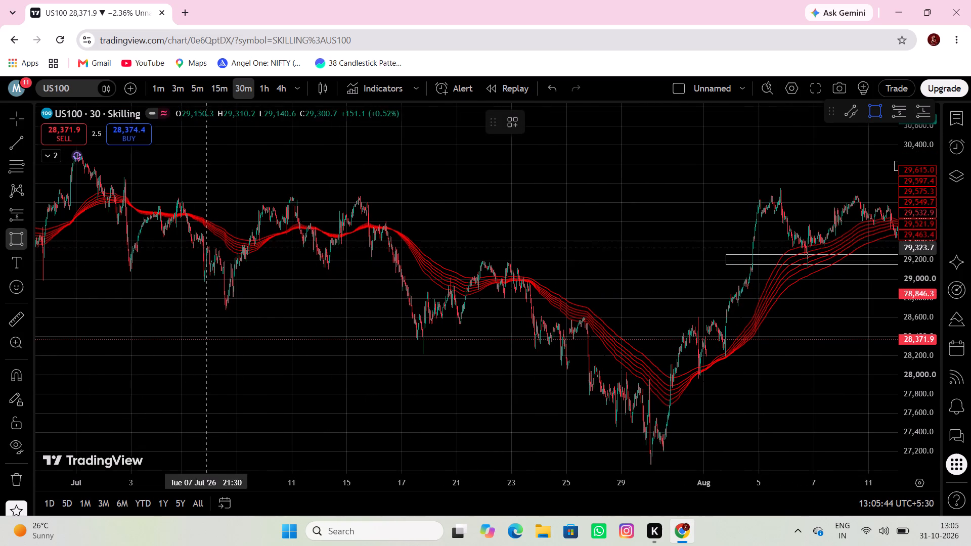
left_click(244, 187)
left_click(555, 205)
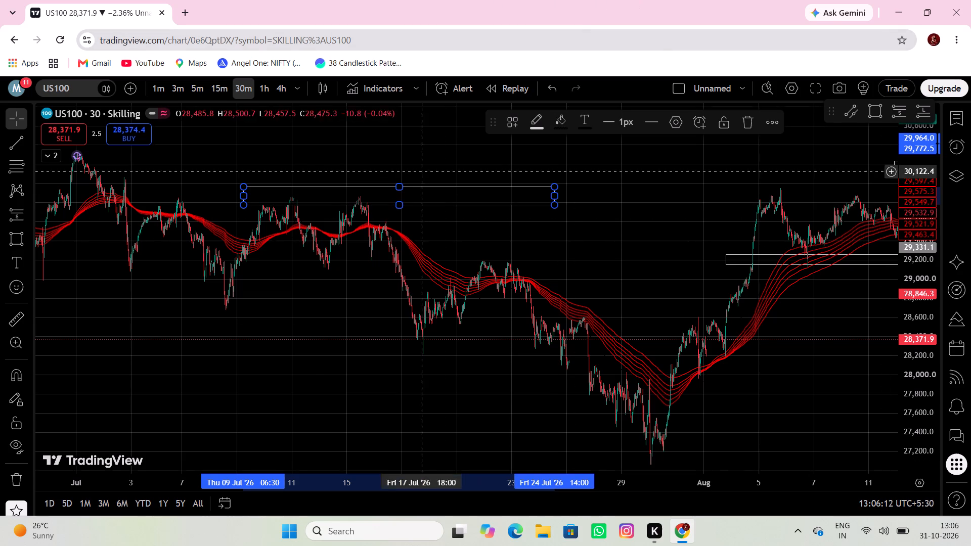
Draw a rectangle at the early-July low from 7 July 09:30 to 25 July 00:00, between about 28,697 and 28,928.
left_click_drag(320, 270, 352, 244)
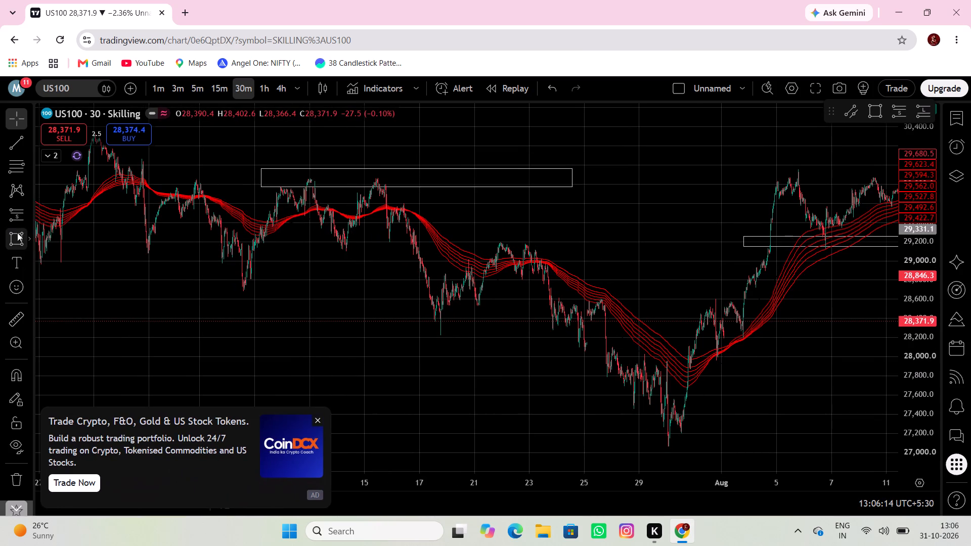
left_click(17, 233)
left_click(210, 290)
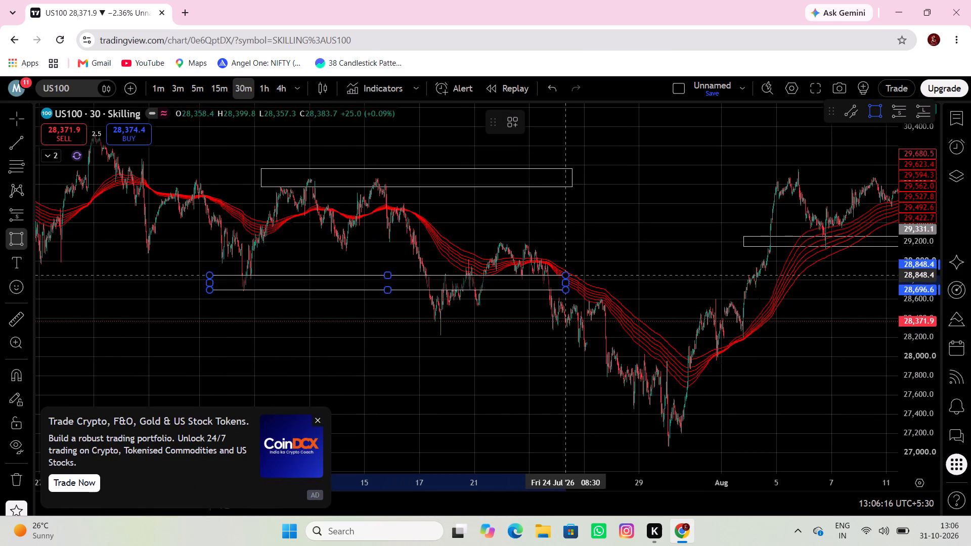
left_click(585, 267)
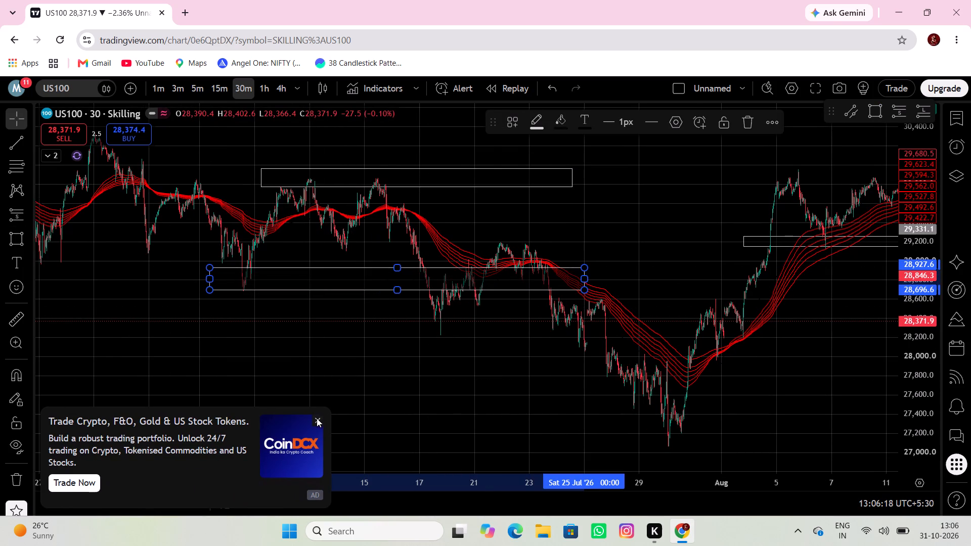
Dismiss the CoinDCX advert and the ad-free upgrade offer.
left_click(316, 418)
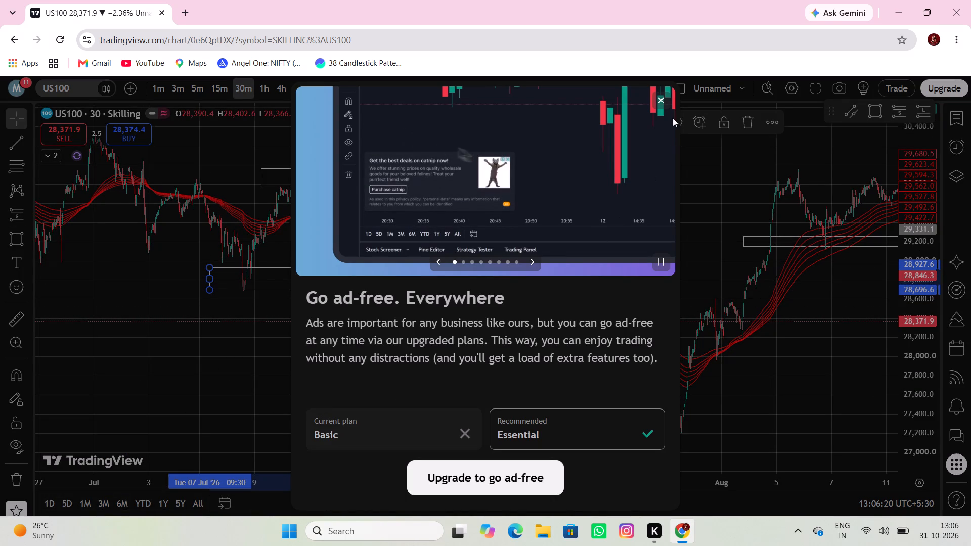
left_click(660, 97)
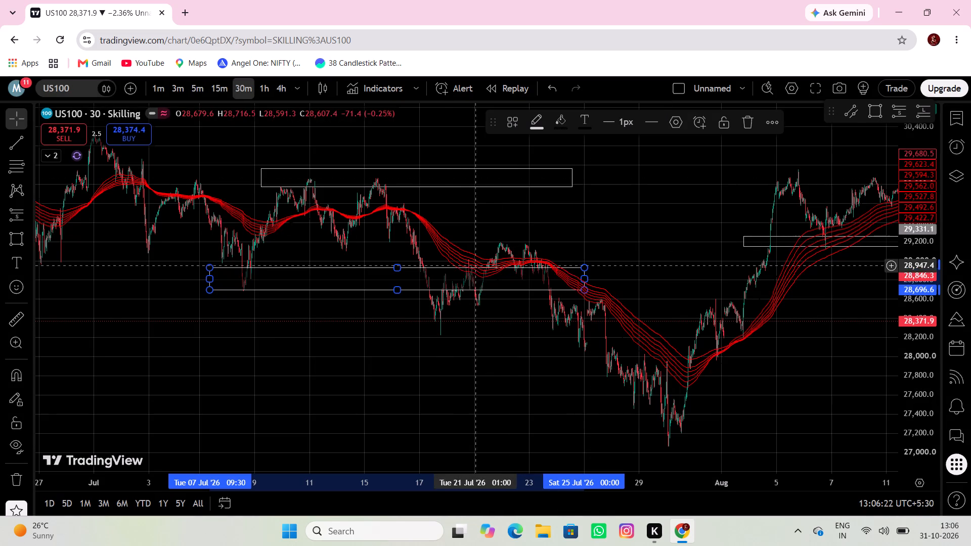
Draw a rectangle along the late-June lows from 23 June 02:00 to about 1 July, between about 29,073 and 28,830.
left_click_drag(453, 213, 686, 253)
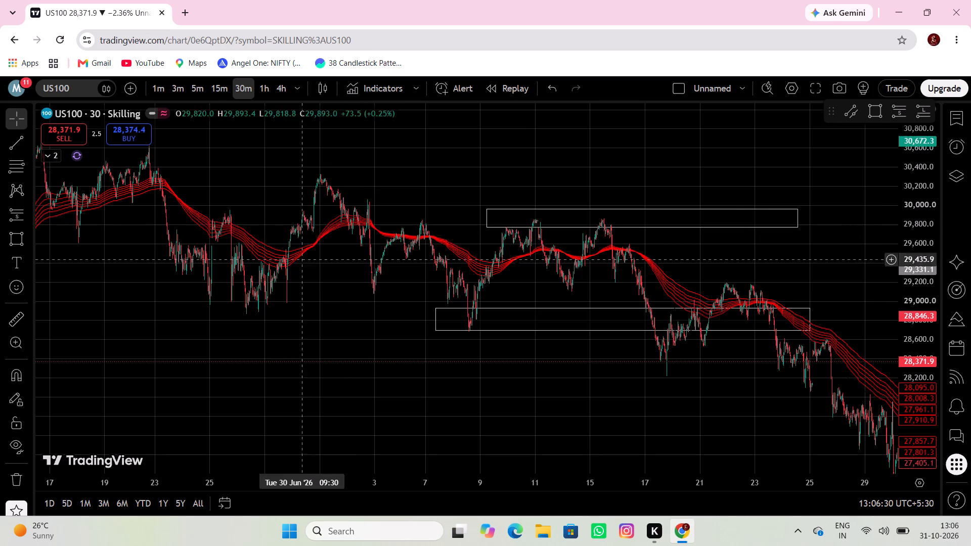
left_click_drag(277, 297, 352, 311)
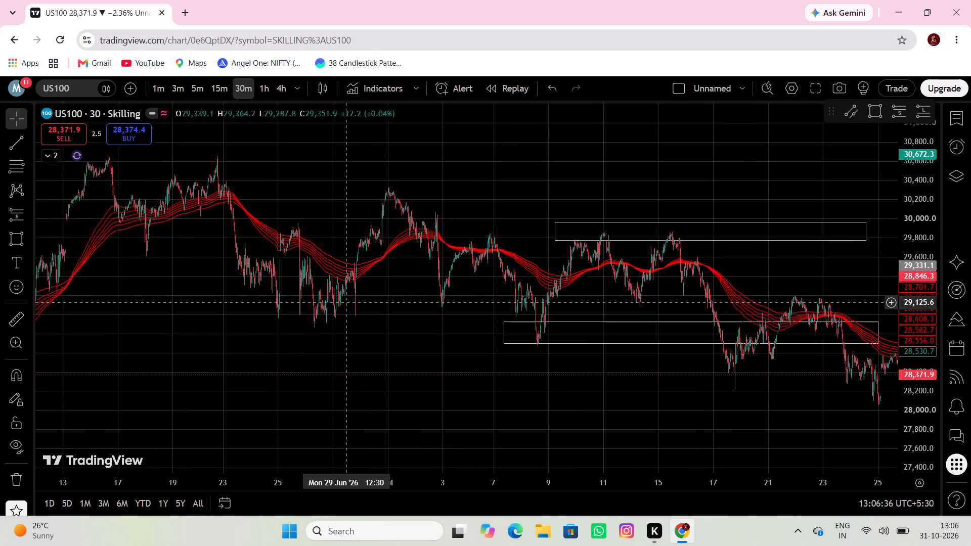
left_click_drag(346, 302, 424, 299)
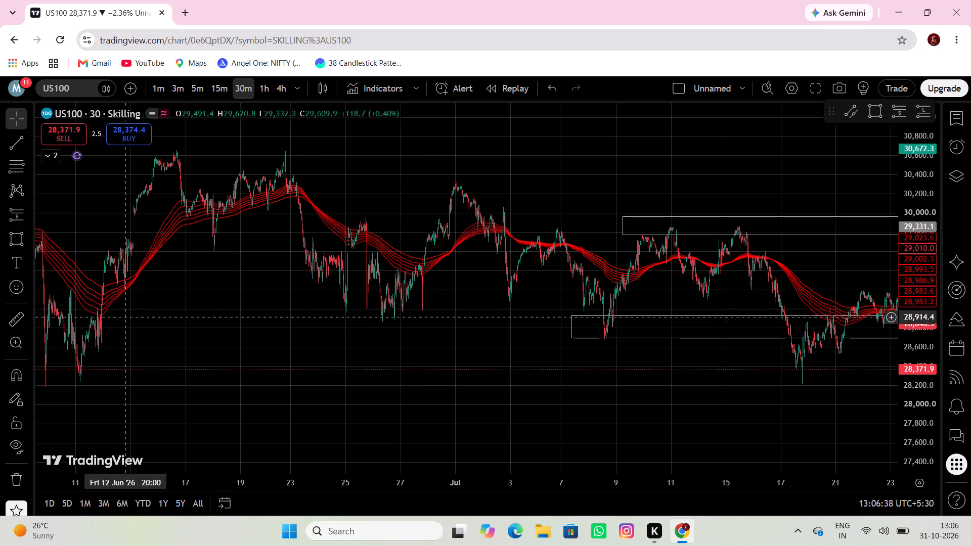
left_click(10, 242)
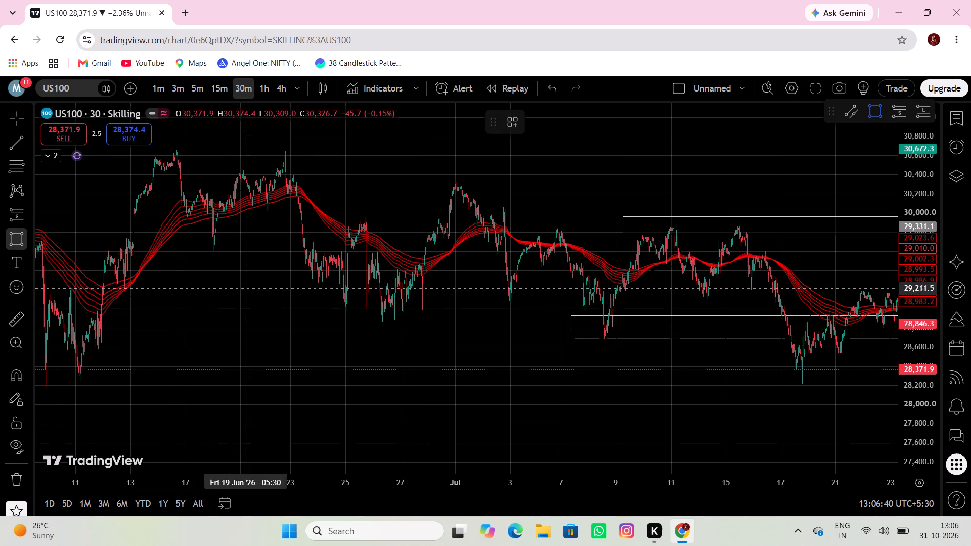
left_click(293, 302)
left_click(474, 326)
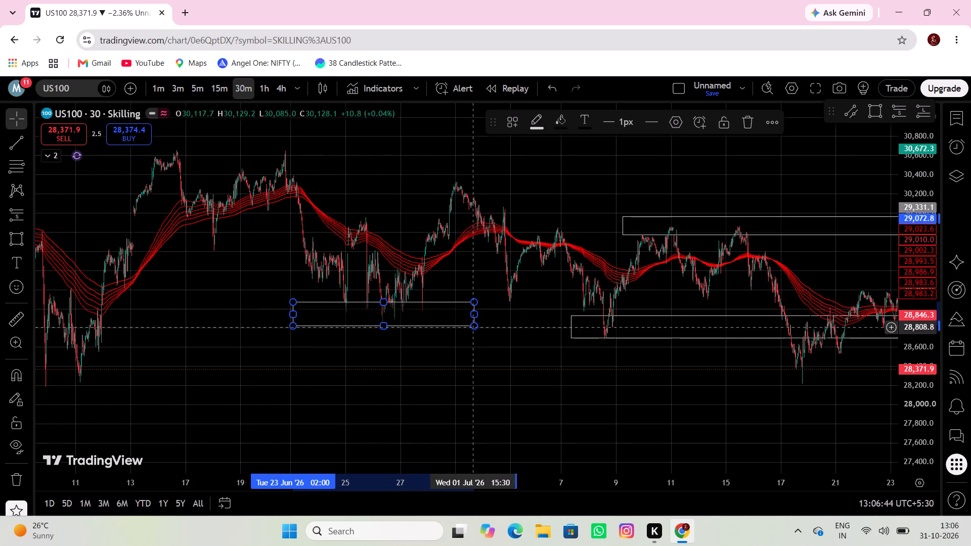
Draw a rectangle over the late-June highs from 24 June 16:00 to 7 July 07:30, between about 30,056 and 29,885.
left_click_drag(378, 356, 358, 385)
left_click(20, 240)
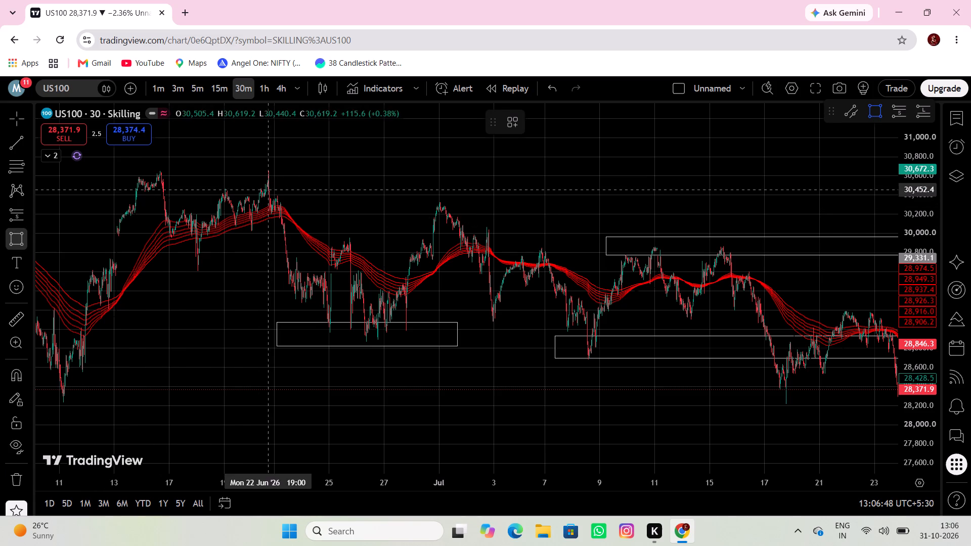
left_click(320, 228)
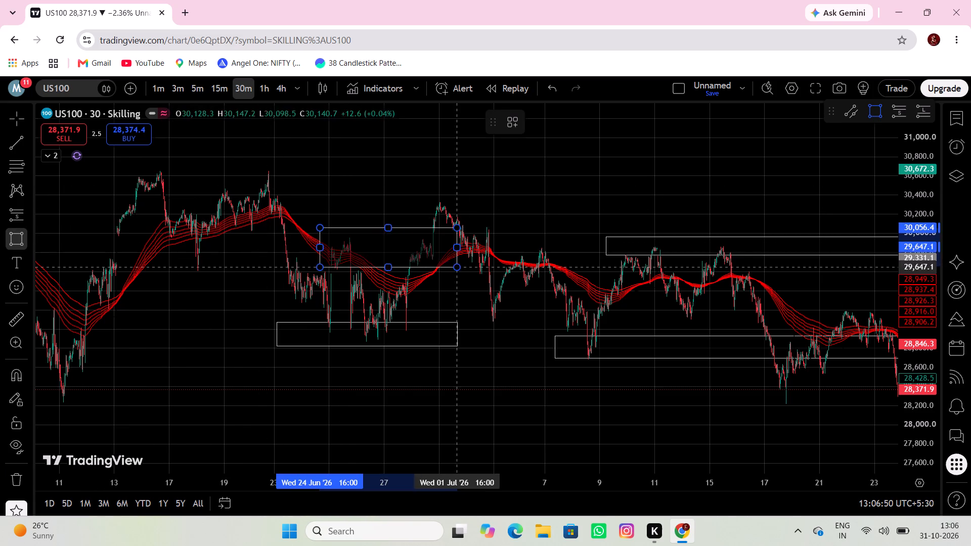
left_click(580, 244)
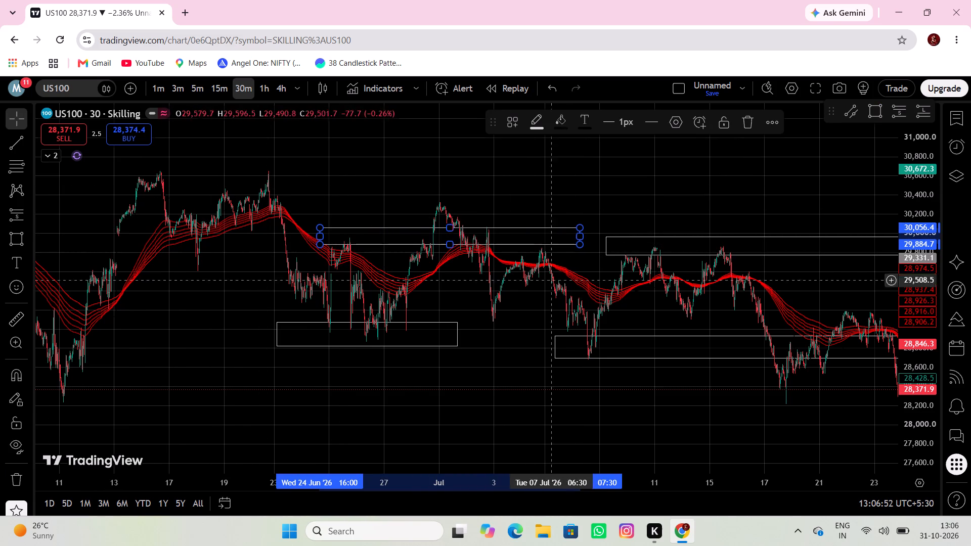
Draw a rectangle along the 9–10 June highs from 4 June 23:30 to 17 June 03:30, between about 29,700 and 29,607.
left_click_drag(466, 297, 516, 275)
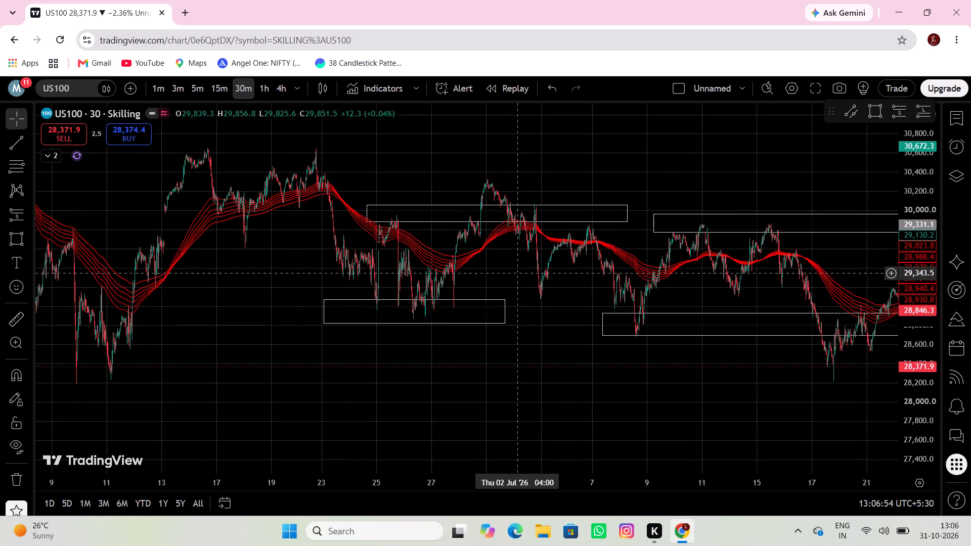
left_click_drag(269, 287, 351, 271)
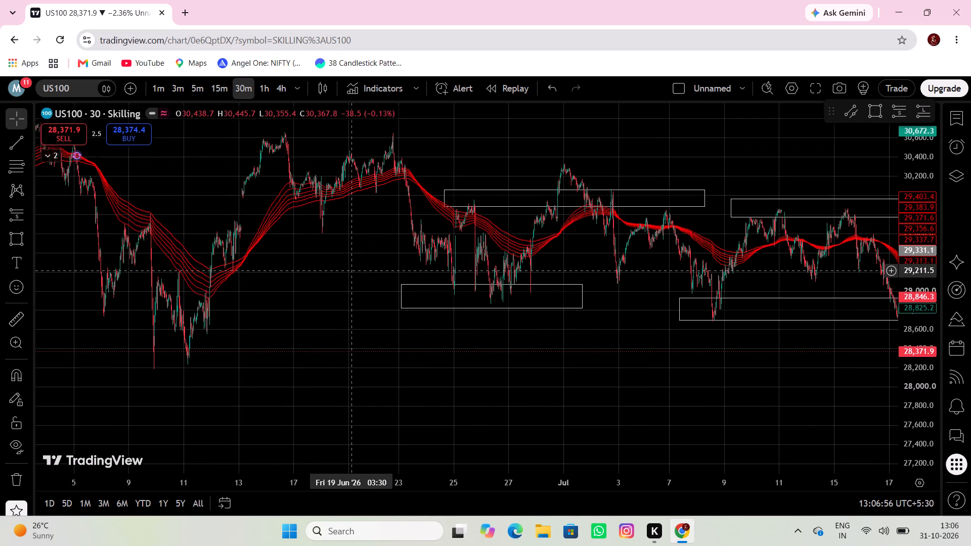
left_click_drag(272, 310, 346, 299)
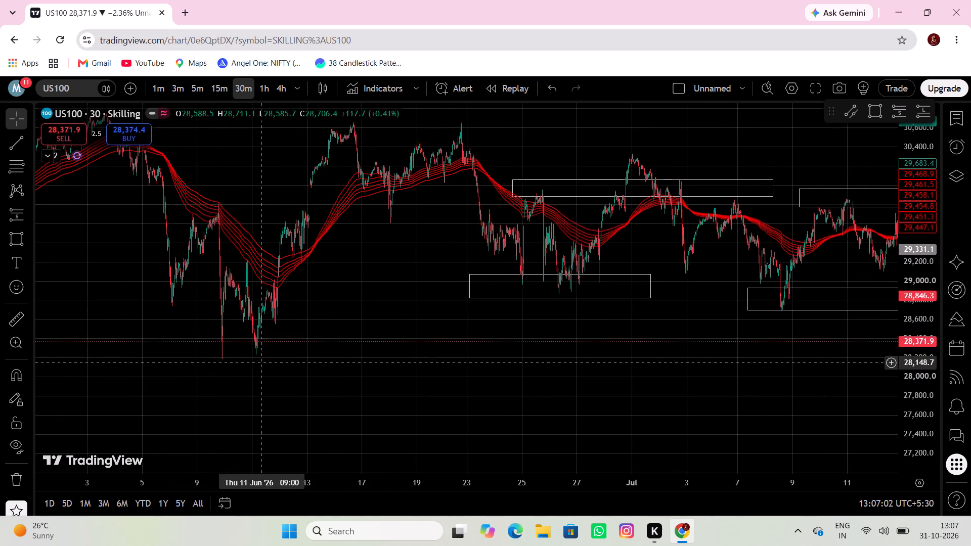
left_click_drag(339, 311, 573, 343)
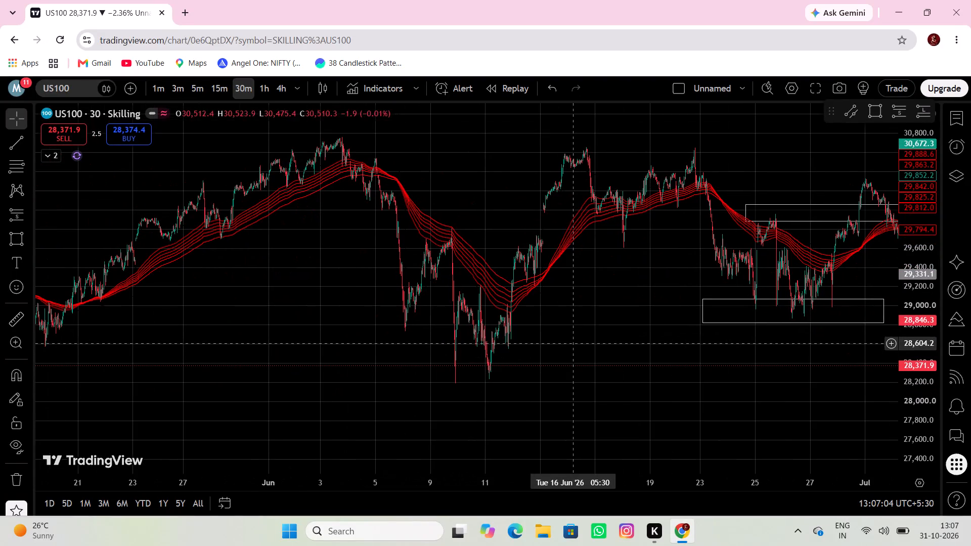
scroll(37, 315, "up", 4)
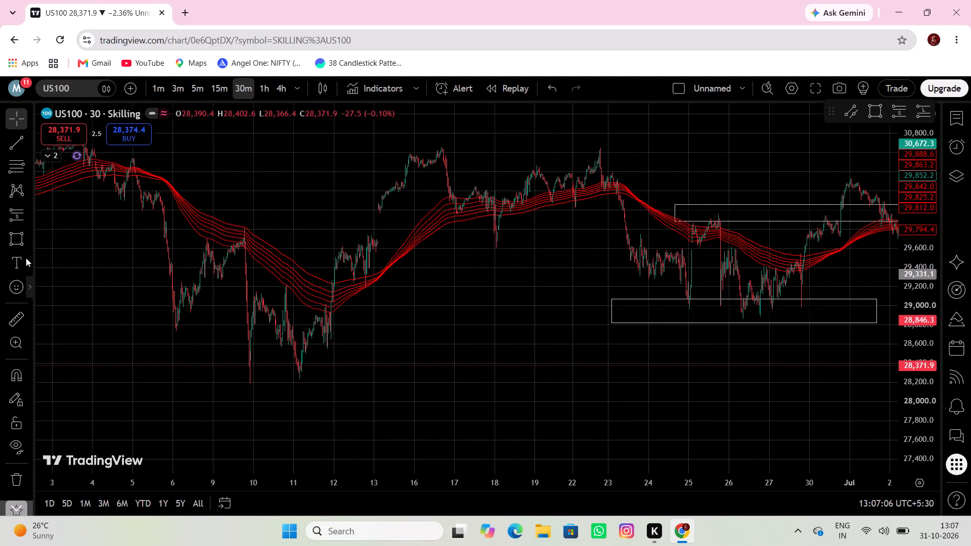
left_click(20, 244)
left_click(131, 239)
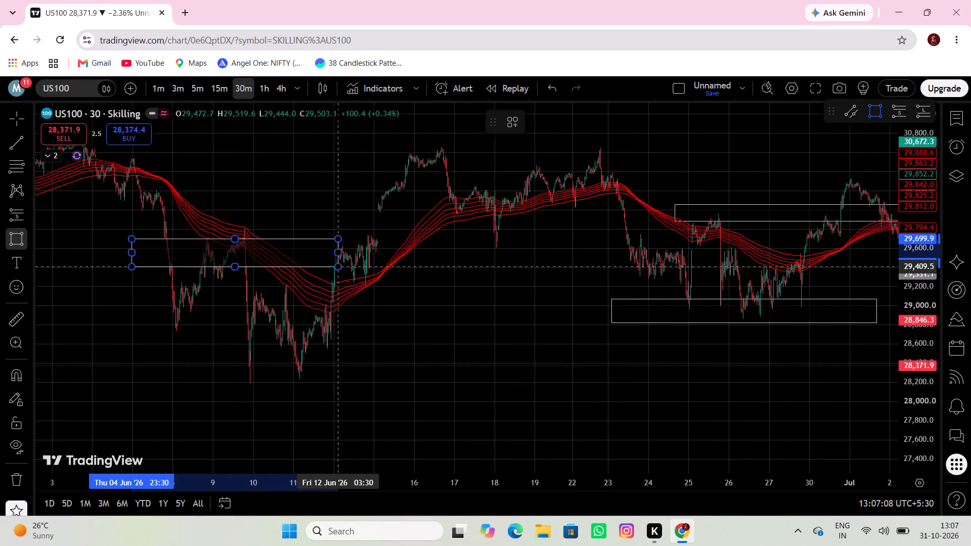
left_click(459, 247)
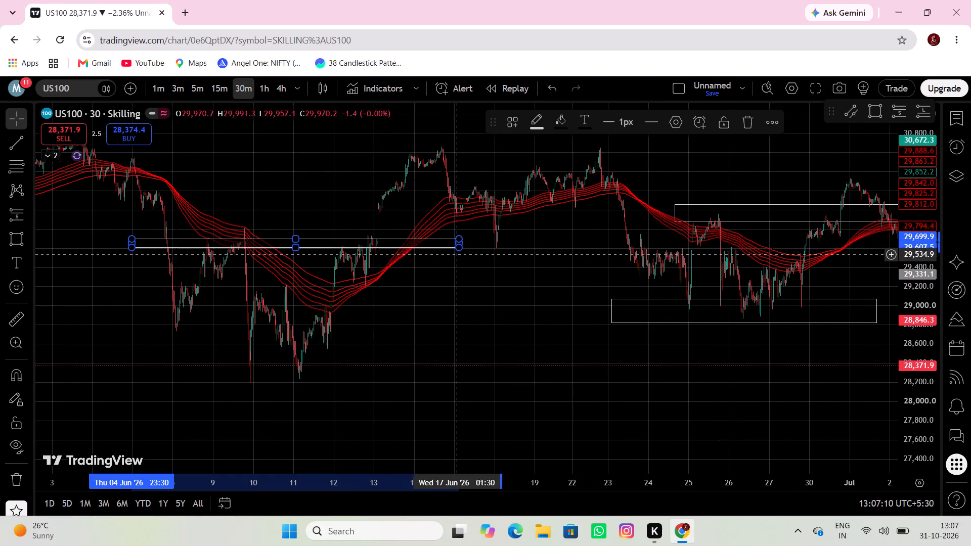
Raise the upper edge of the rectangle along the 9–10 June highs to about 29,805.
left_click_drag(297, 239, 296, 239)
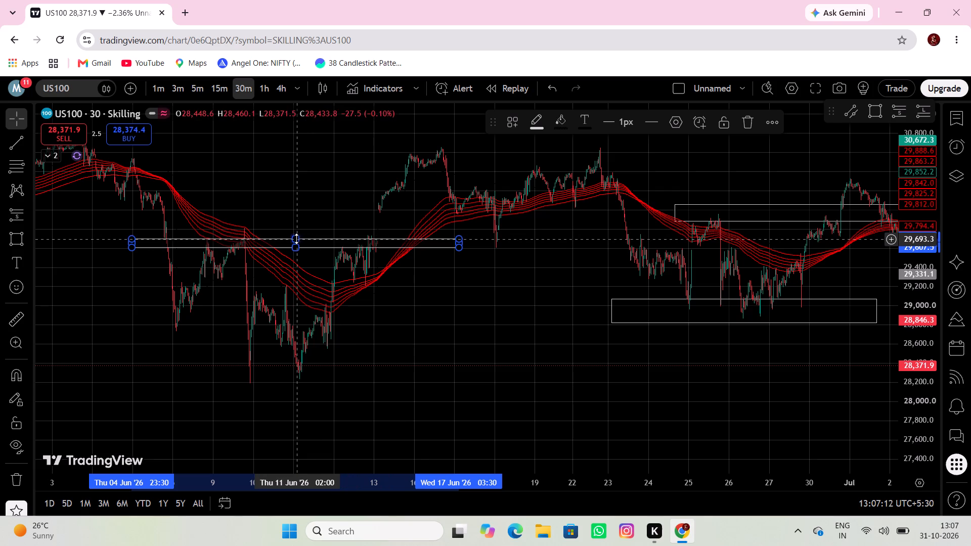
left_click_drag(296, 239, 310, 229)
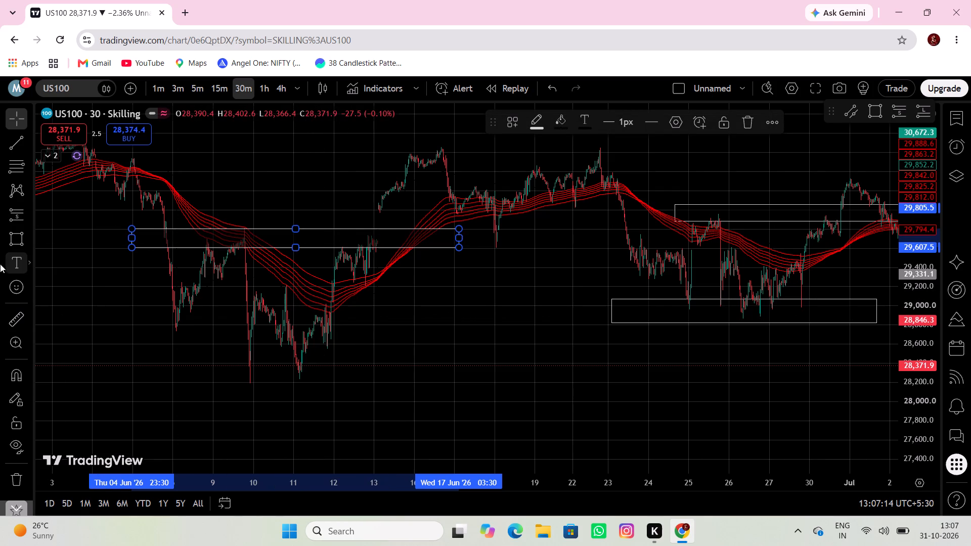
Draw a rectangle at the 10–11 June lows and shift it to span 8 June 16:00 to about 18 June, between about 28,340 and 28,182.
left_click(14, 242)
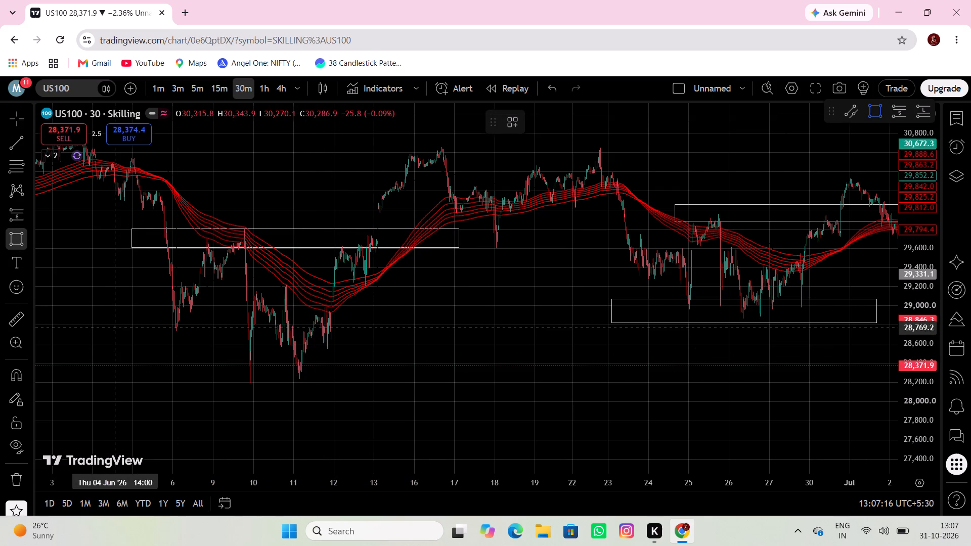
left_click(148, 366)
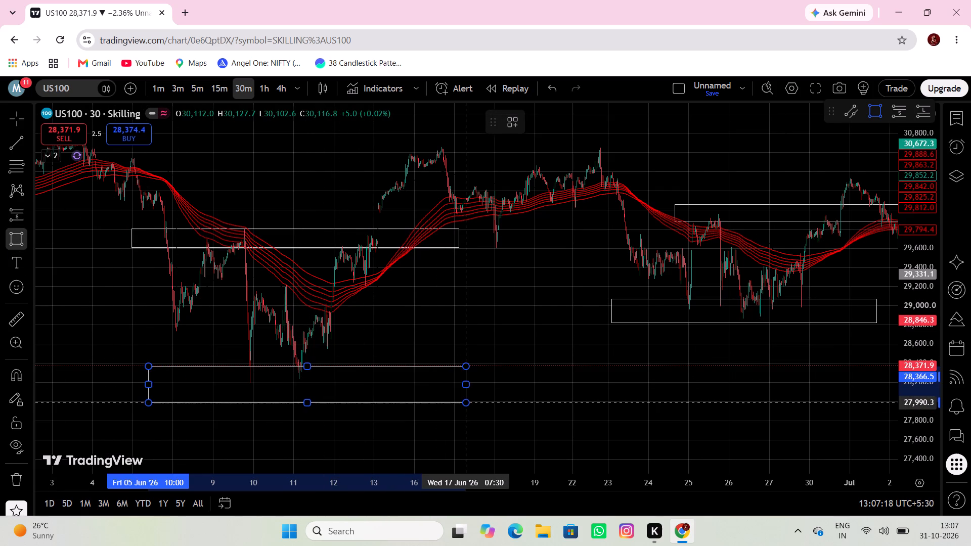
left_click(474, 381)
left_click_drag(467, 364, 517, 367)
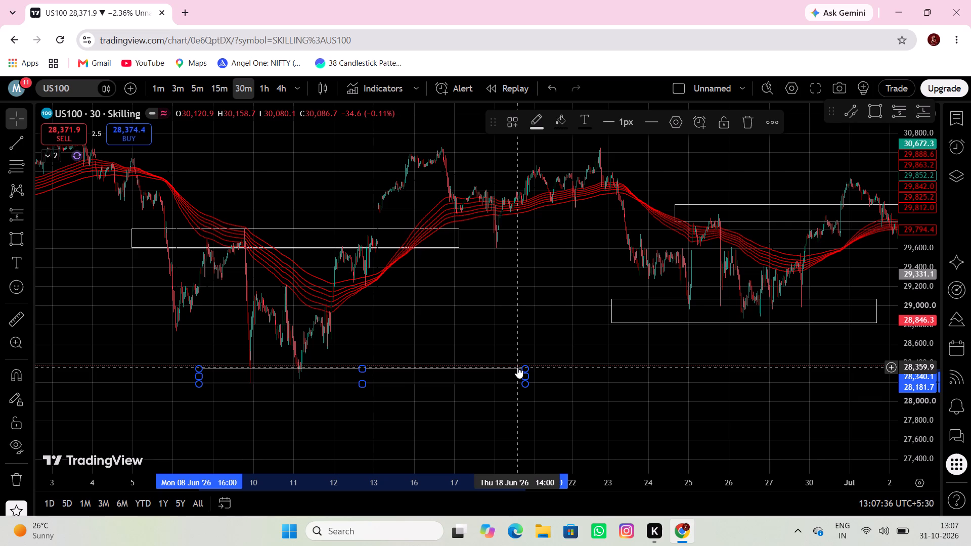
Draw a rectangle across the early-June highs from 26 May 09:00 to late 5 June, between about 30,512 and 30,300.
left_click_drag(488, 307, 494, 308)
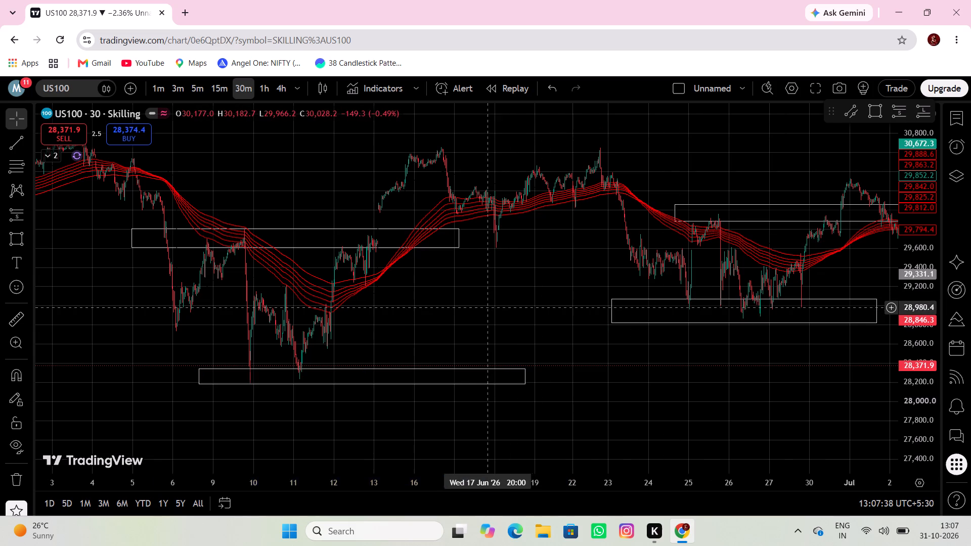
left_click_drag(494, 308, 668, 316)
left_click_drag(260, 330, 432, 311)
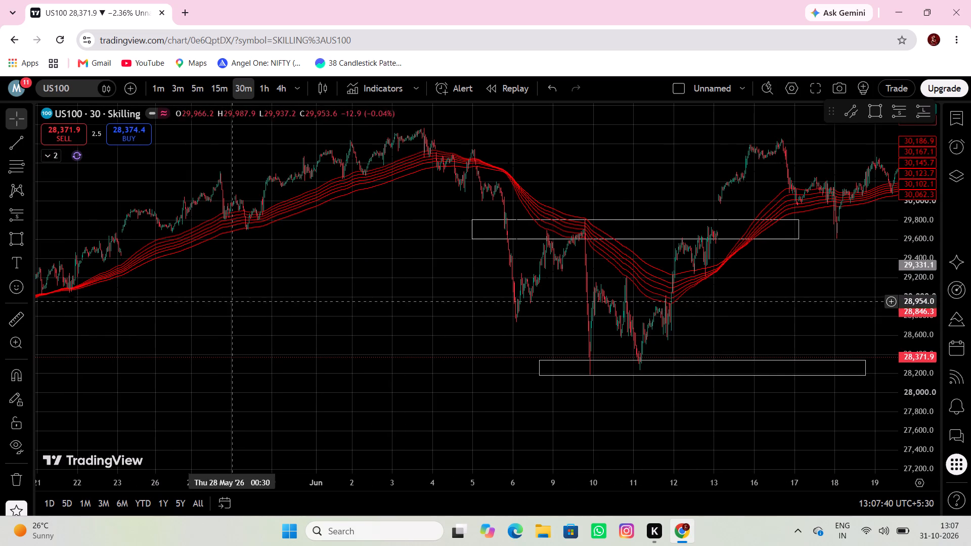
scroll(236, 288, "up", 1)
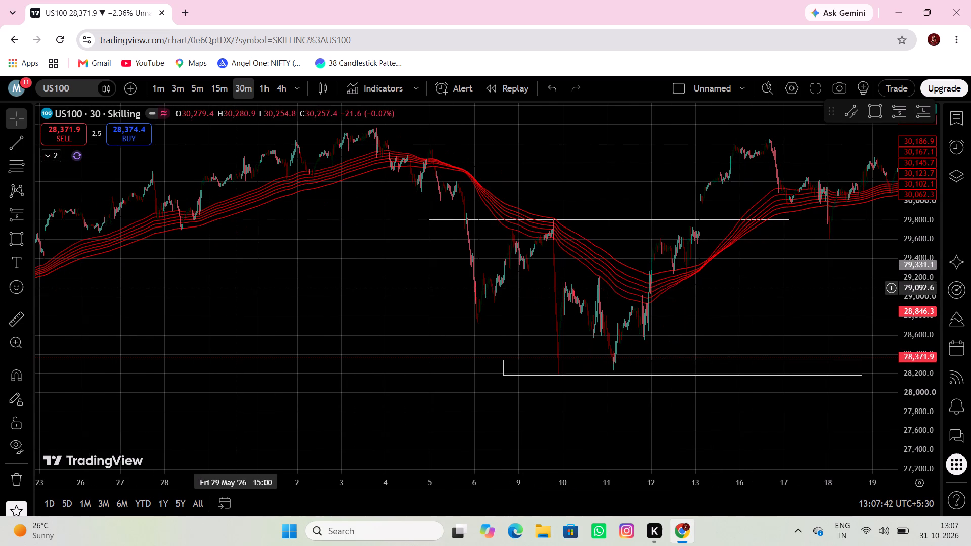
left_click_drag(239, 285, 513, 355)
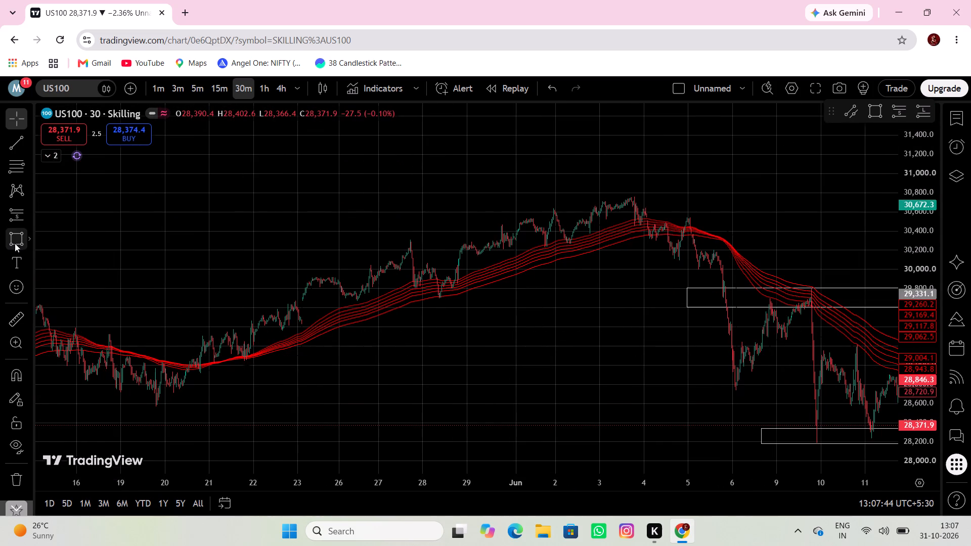
left_click(15, 243)
left_click(349, 220)
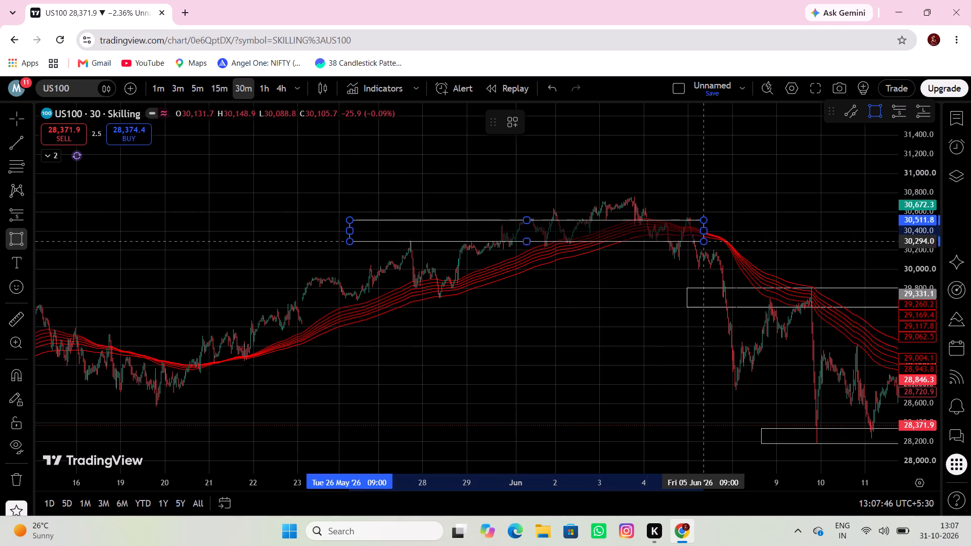
left_click(729, 241)
Draw a rectangle along the late-May lows from 25 May 10:30 to about 2 June, between about 29,640 and 29,750.
left_click_drag(582, 325, 573, 327)
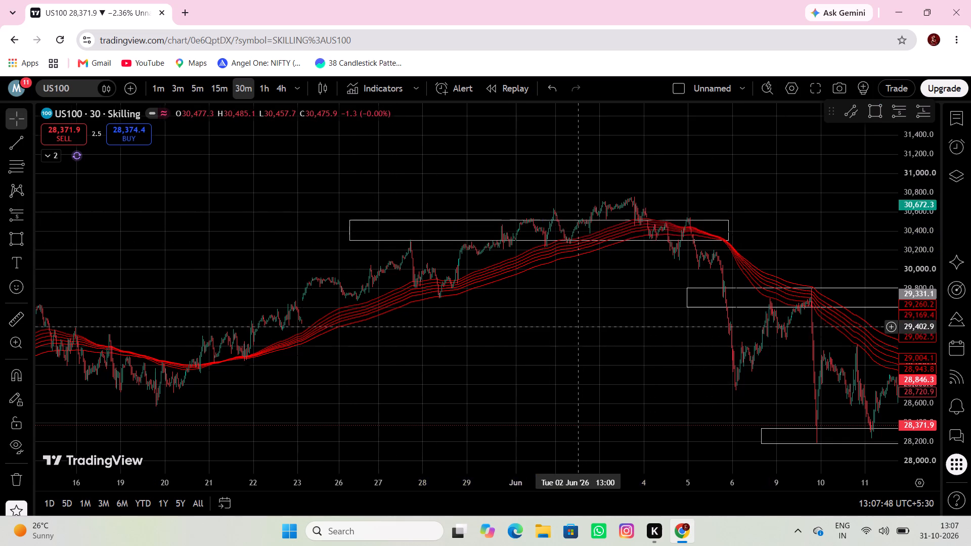
left_click_drag(573, 327, 533, 328)
left_click(15, 239)
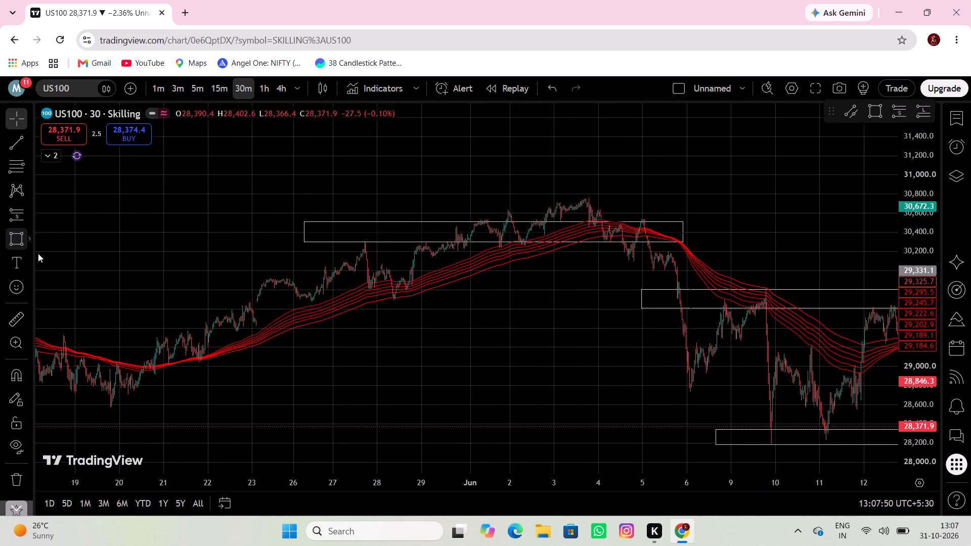
left_click(271, 305)
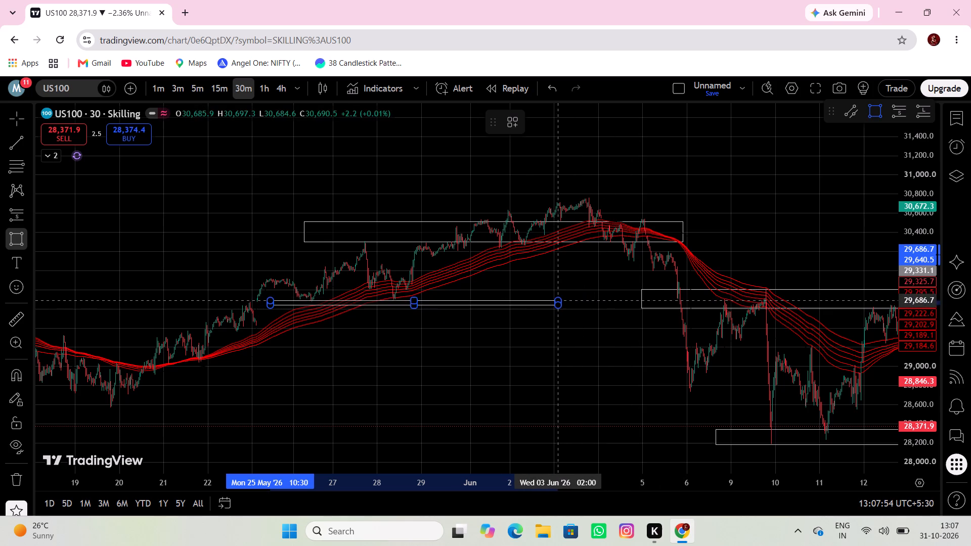
left_click(534, 295)
left_click(510, 335)
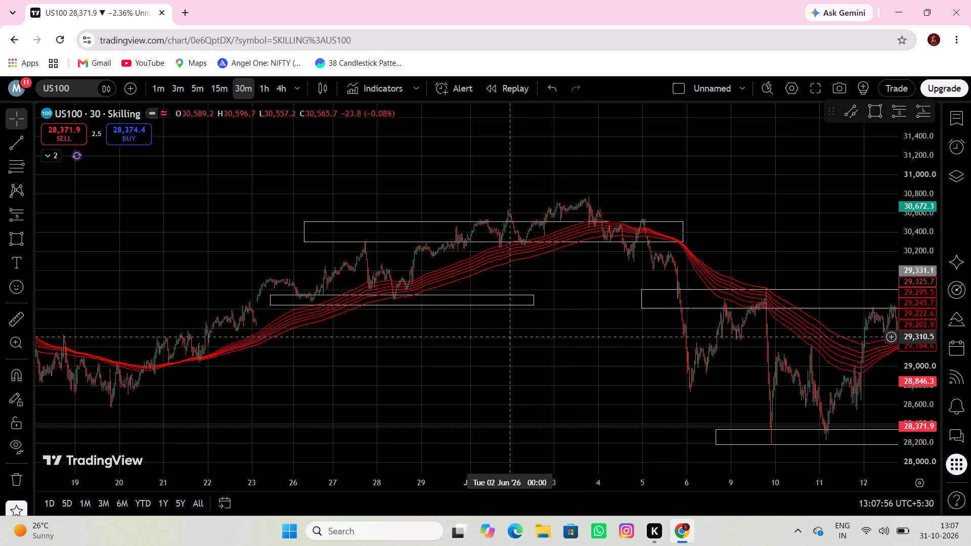
Examine the mid-May price action for the next support or resistance zone.
left_click_drag(435, 358, 637, 350)
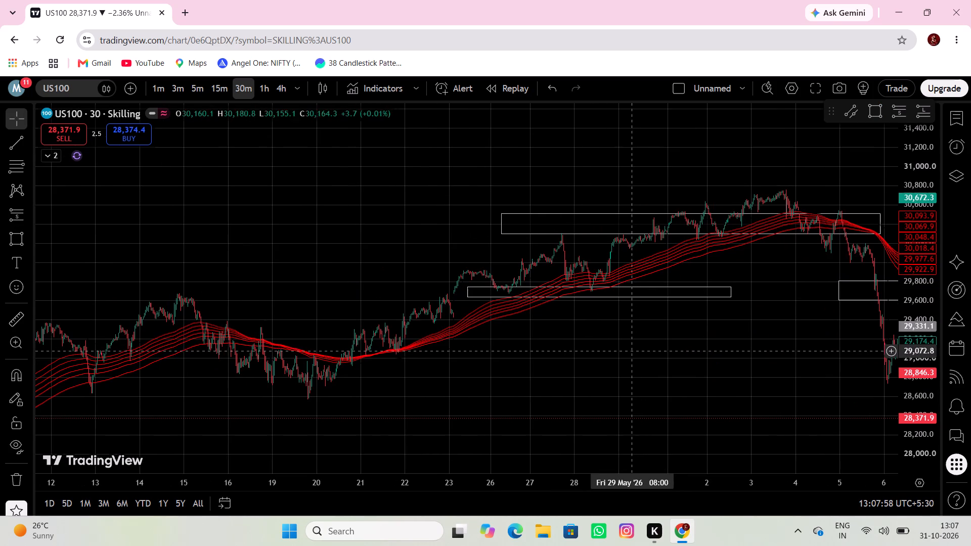
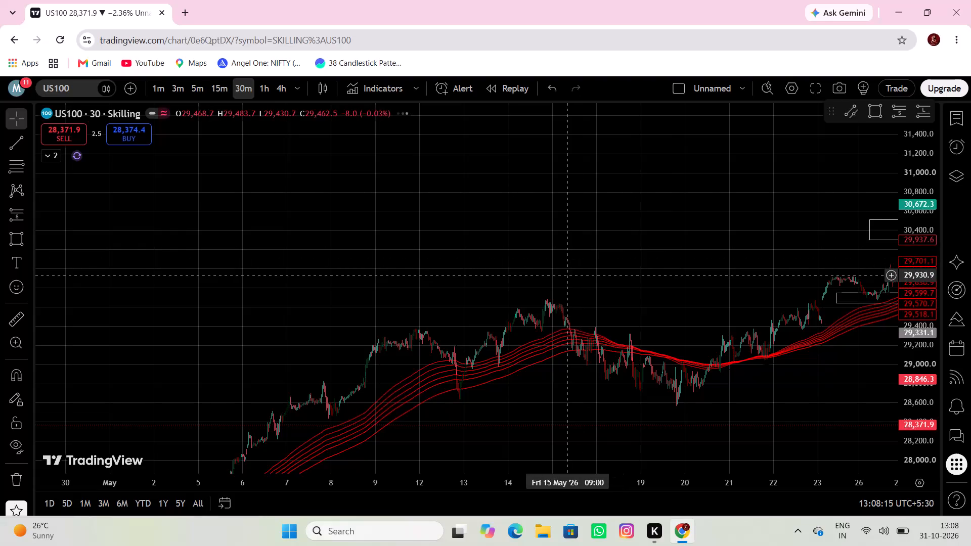
Measure the early-May rally from 5 May 00:30 near 27,733 up to 11 May 20:00 near 29,337.
left_click_drag(568, 275, 457, 231)
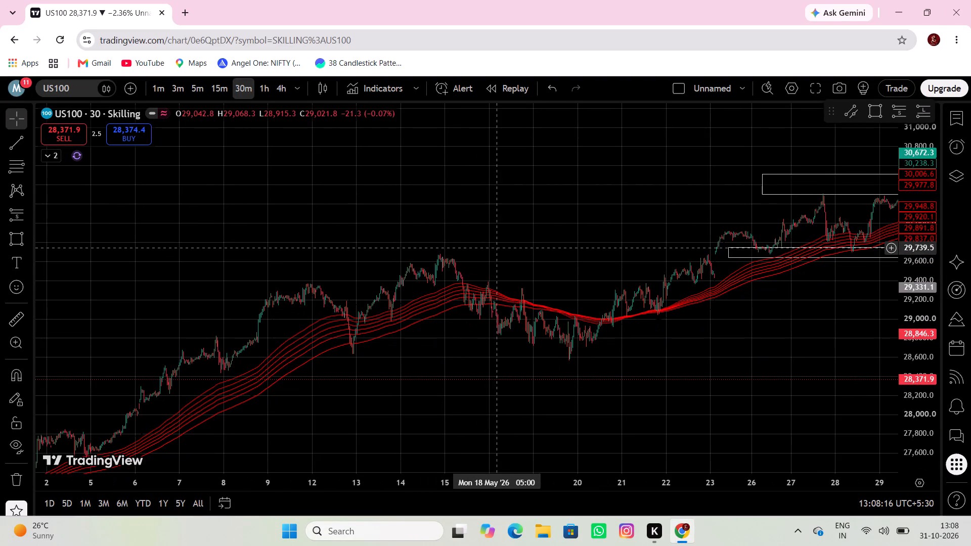
left_click_drag(497, 247, 442, 230)
left_click_drag(442, 230, 458, 213)
left_click_drag(481, 217, 375, 206)
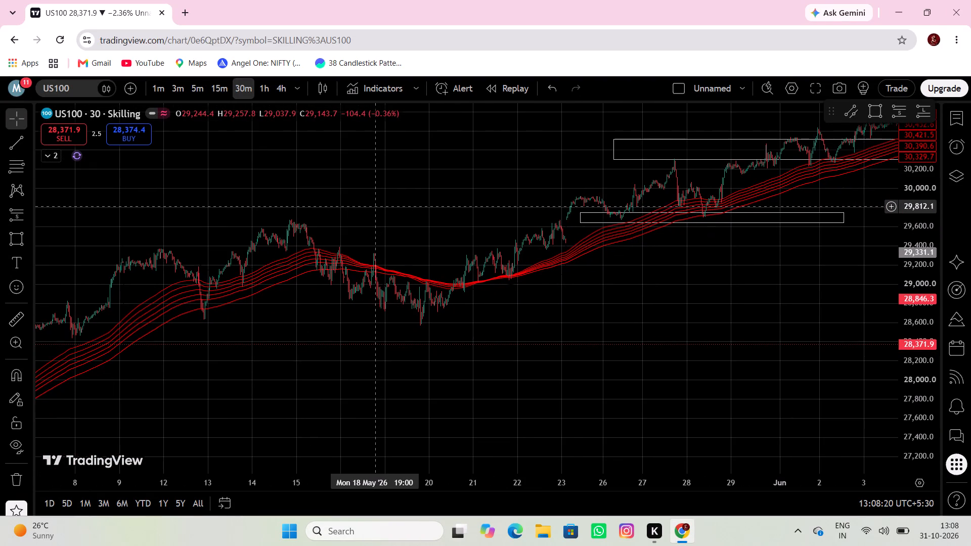
left_click_drag(356, 214, 408, 200)
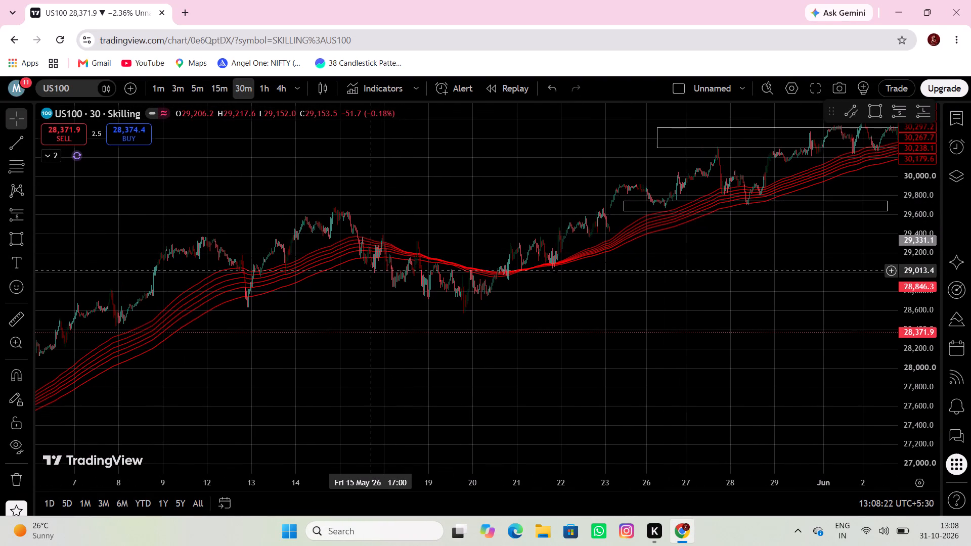
left_click_drag(353, 304, 455, 271)
left_click_drag(355, 351, 459, 330)
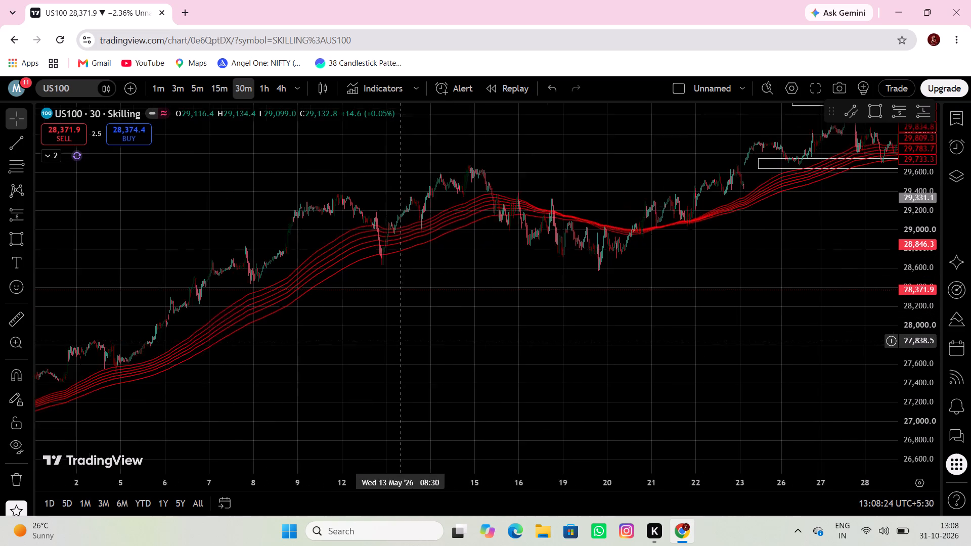
left_click_drag(459, 330, 474, 327)
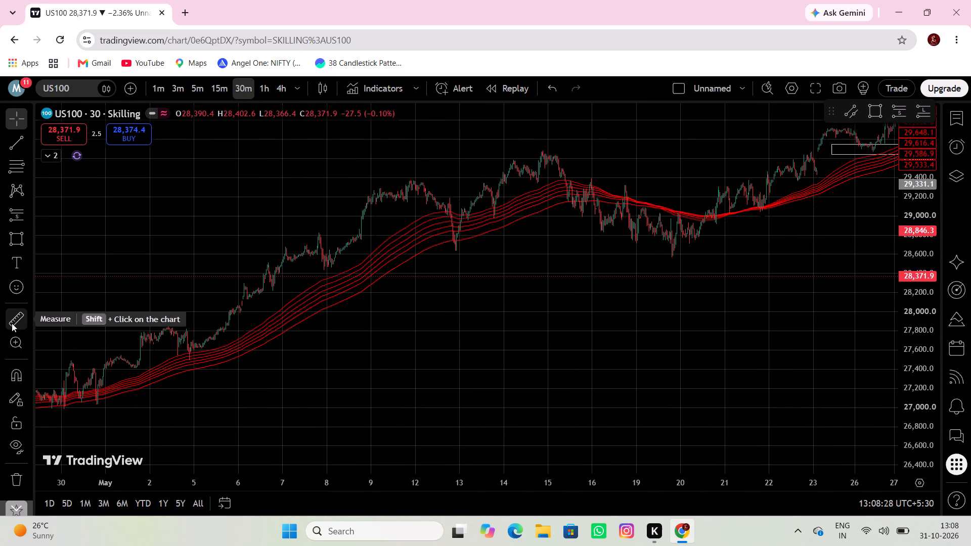
left_click(13, 323)
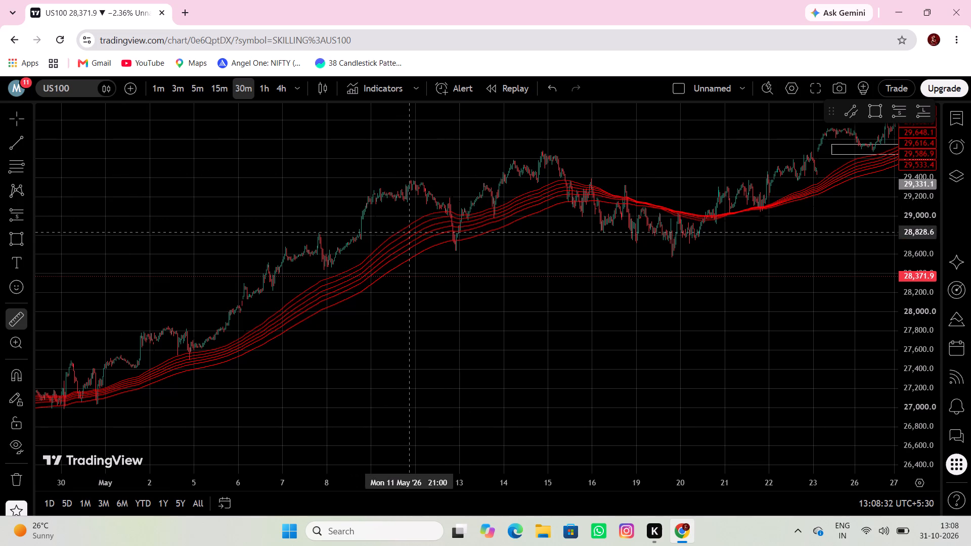
left_click(195, 337)
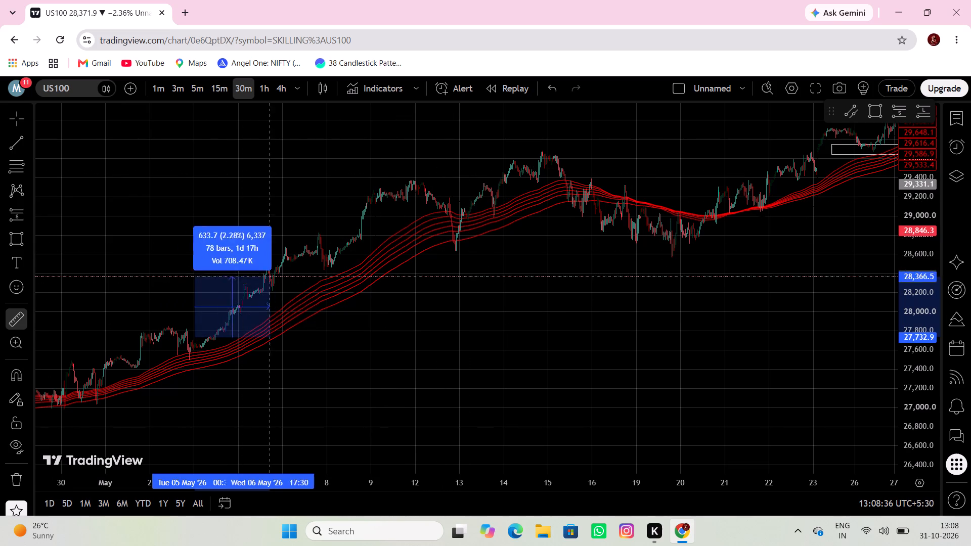
left_click(407, 184)
Measure the late-April pullback from 27 April 23:30 near 27,396 down to 30 April 13:30 near 26,947.
left_click_drag(472, 242, 507, 245)
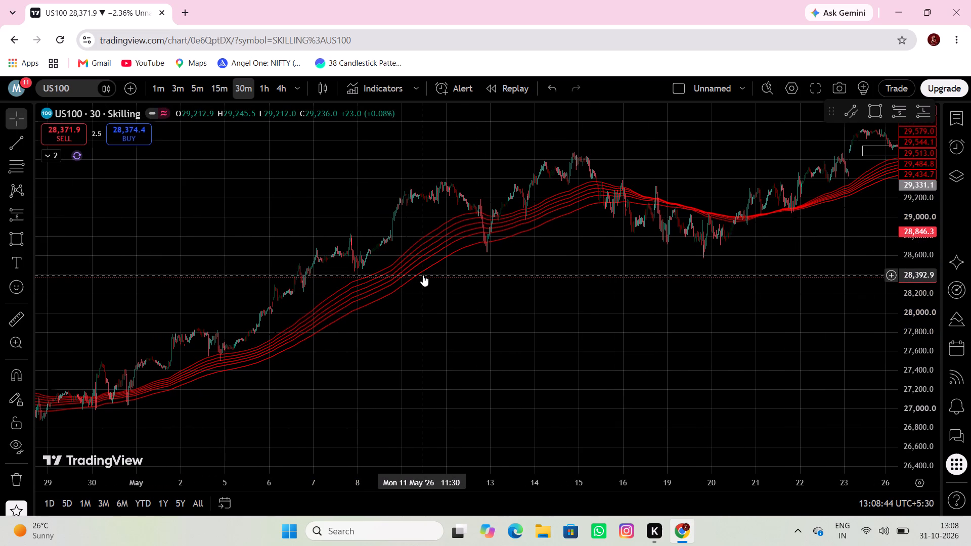
left_click_drag(279, 236, 414, 216)
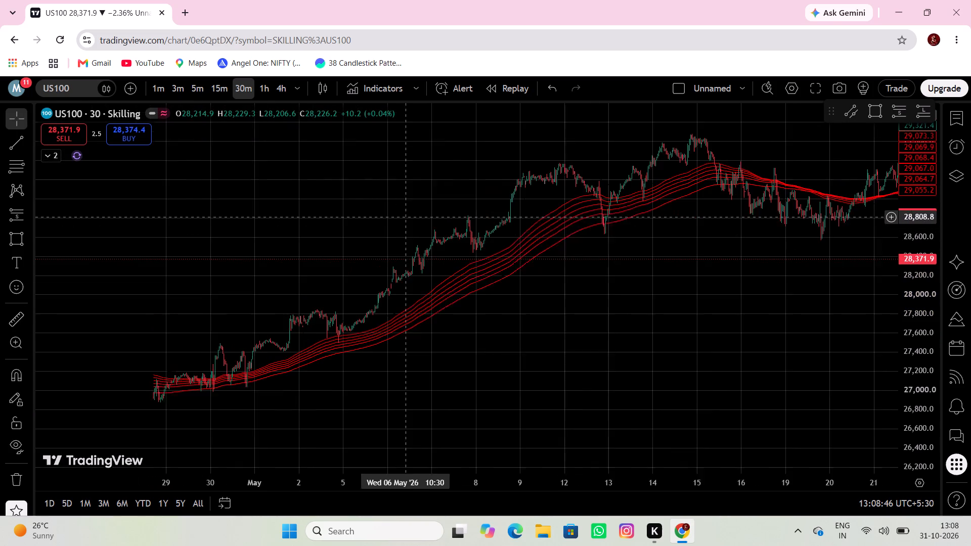
left_click_drag(414, 216, 414, 216)
scroll(398, 277, "down", 3)
left_click_drag(398, 278, 432, 233)
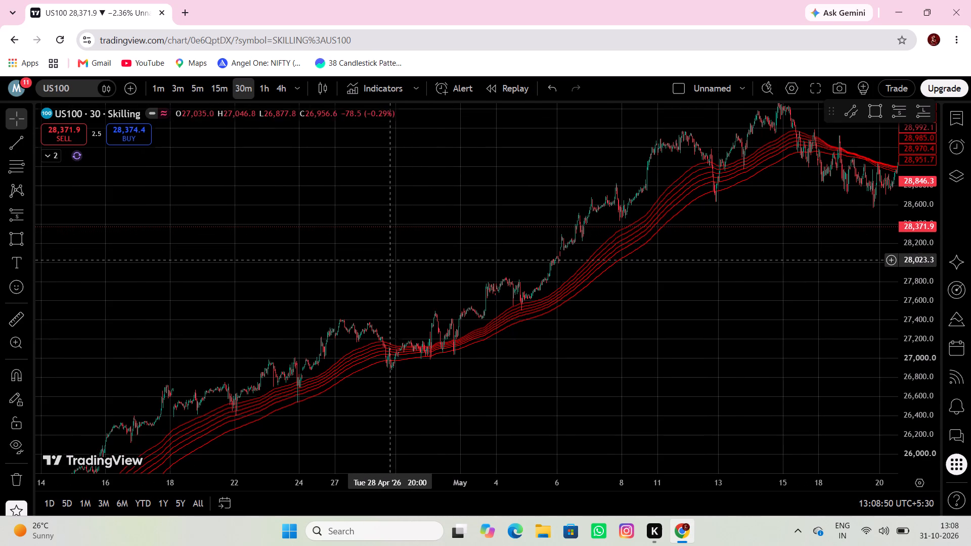
scroll(387, 268, "up", 3)
left_click_drag(379, 270, 491, 243)
left_click_drag(361, 247, 435, 223)
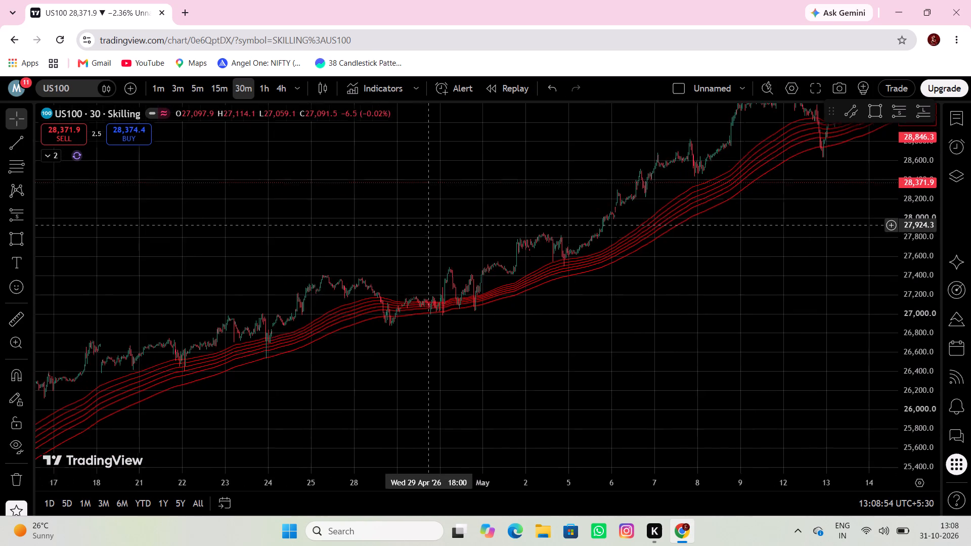
left_click_drag(435, 223, 436, 223)
left_click(13, 322)
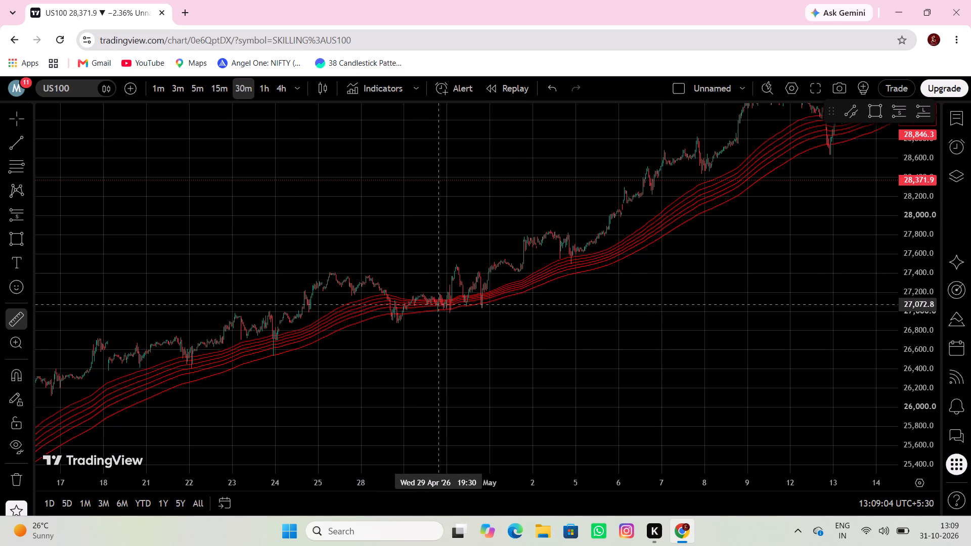
left_click(360, 274)
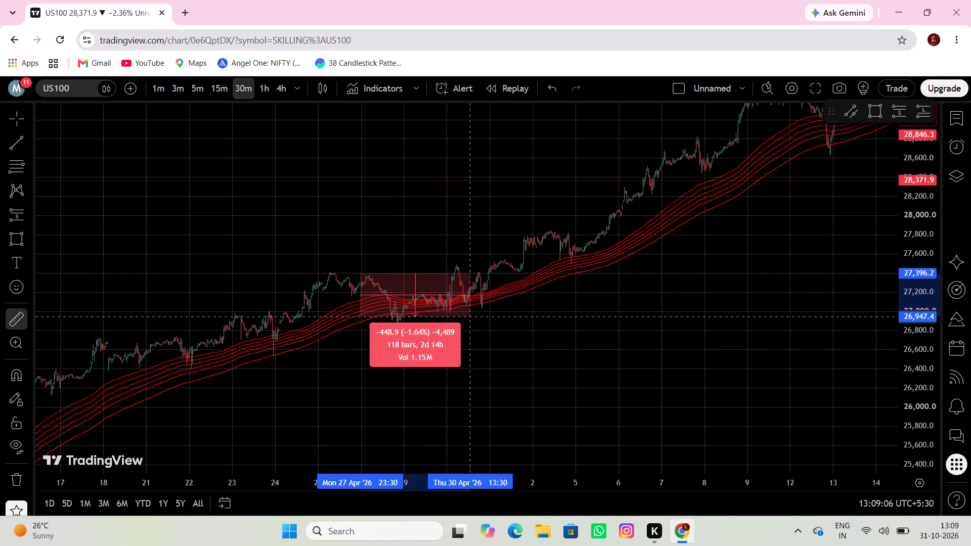
left_click(470, 316)
Measure the mid-April rally from 13 April 19:30 near 24,980 up to the 21 April highs near 26,700.
left_click_drag(447, 262, 576, 238)
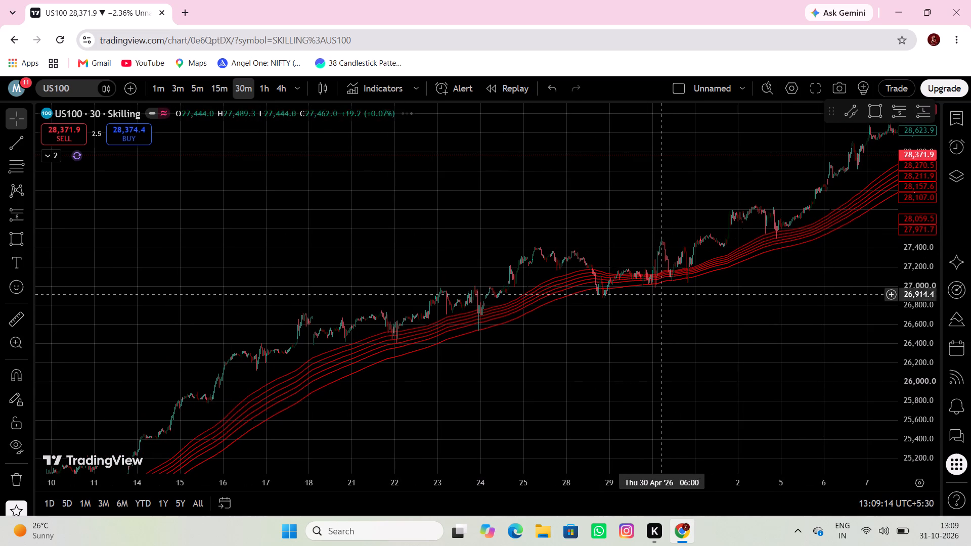
left_click_drag(658, 300, 687, 245)
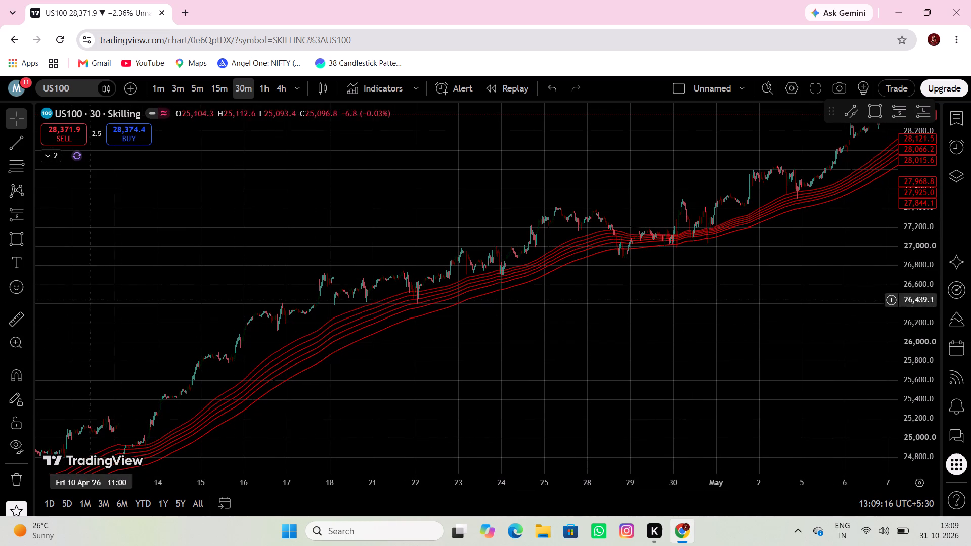
left_click(11, 322)
left_click(150, 439)
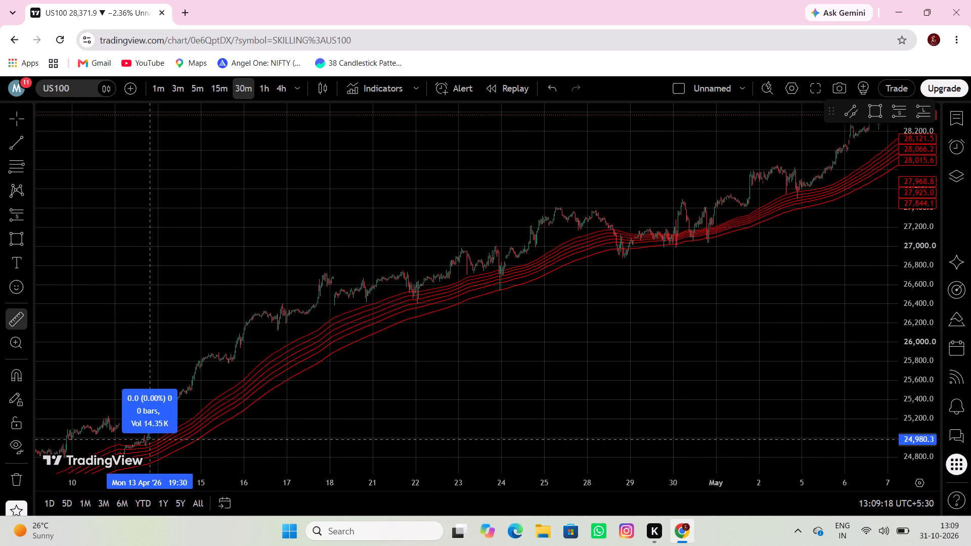
left_click(390, 276)
Measure the early-April surge from 7 April 04:30 near 24,089 up to 10 April 23:00 near 25,020.
left_click_drag(562, 383, 609, 359)
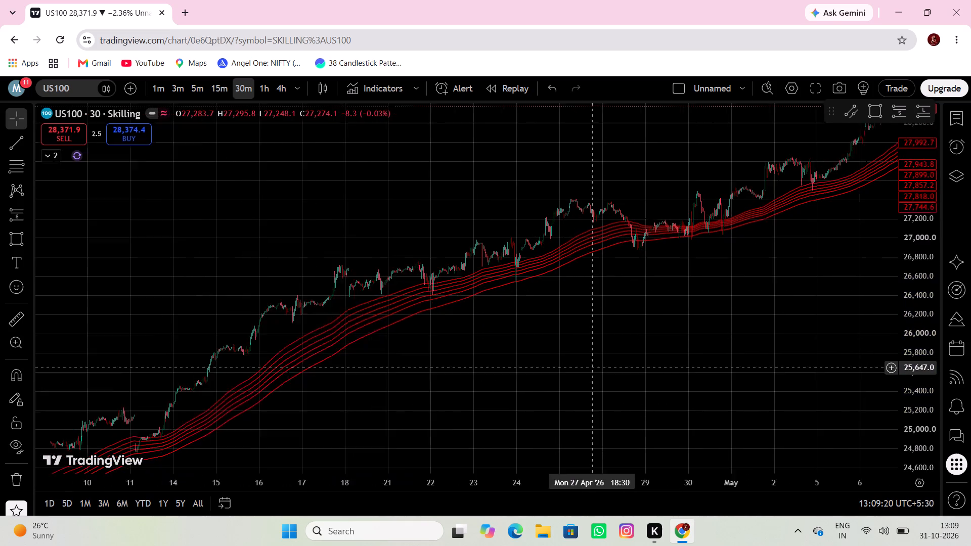
left_click_drag(609, 359, 650, 341)
left_click_drag(142, 353, 283, 287)
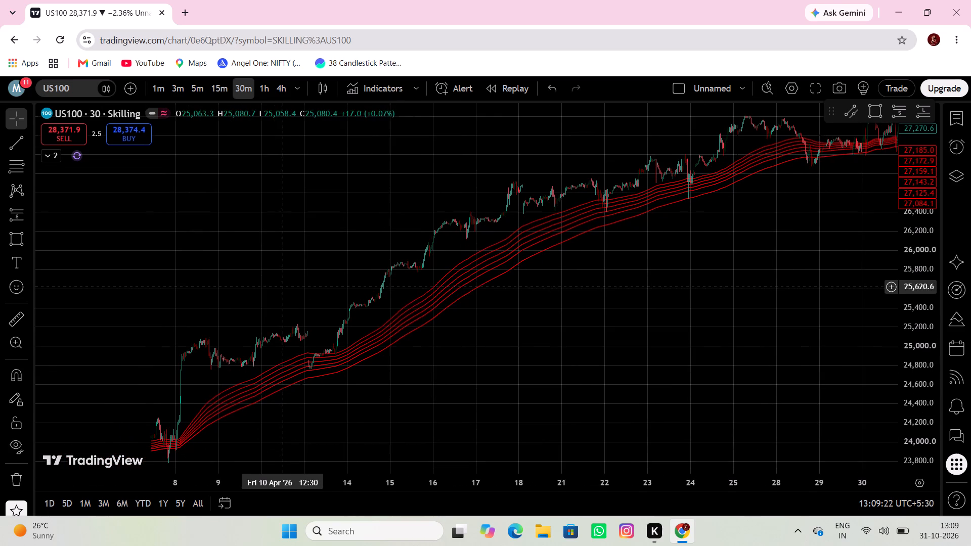
left_click_drag(73, 389, 133, 330)
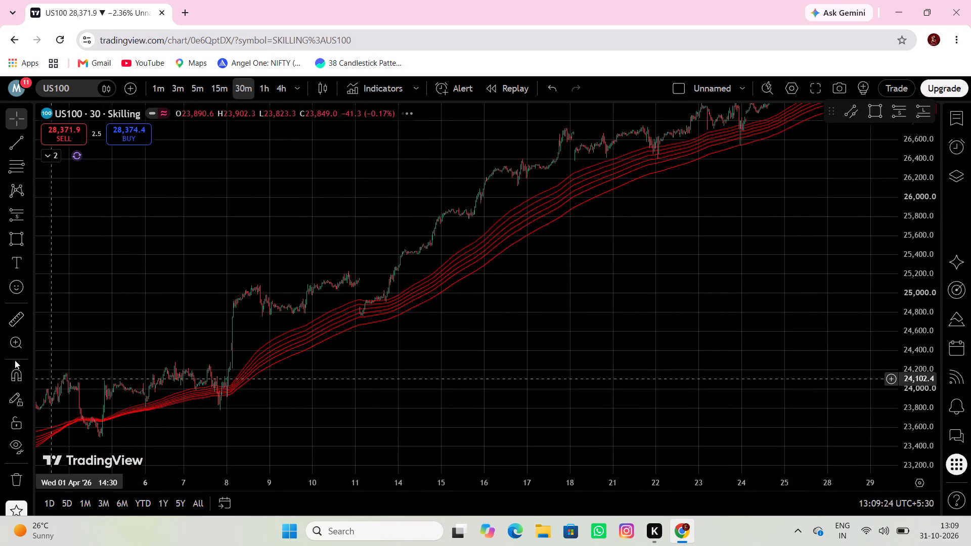
left_click(9, 320)
left_click(191, 380)
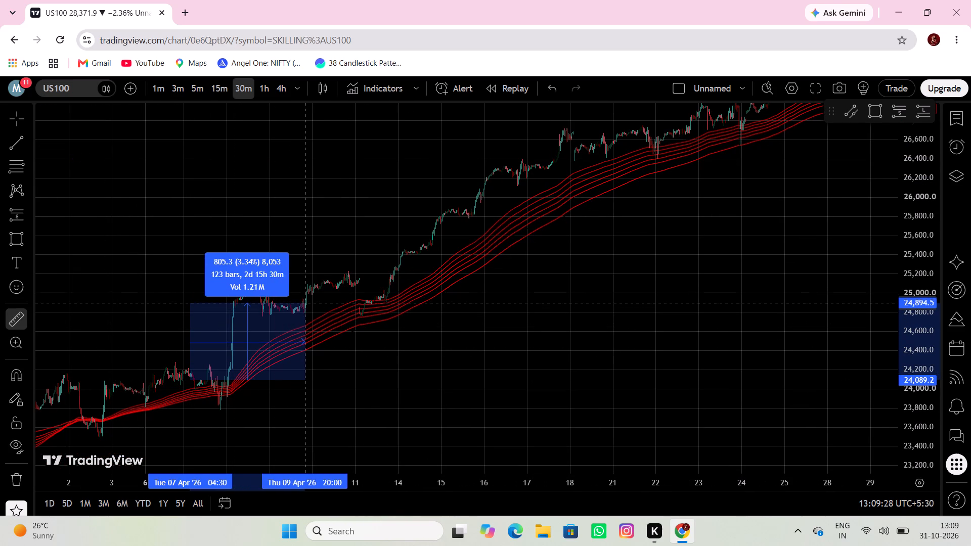
left_click(354, 291)
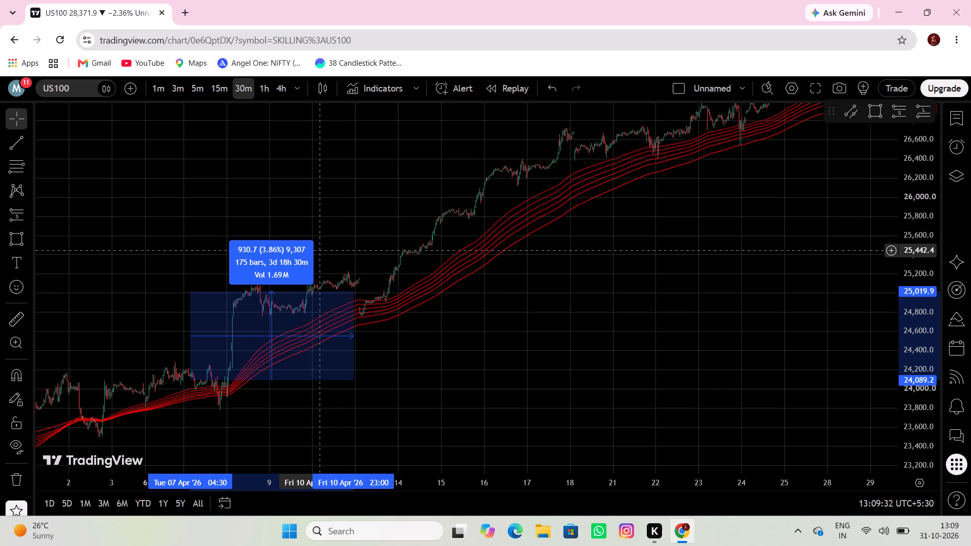
Place a short position at 26 March 16:00 with entry at 24,023.2, stop at 24,333.4 and target at 22,914.2.
left_click_drag(341, 252, 429, 247)
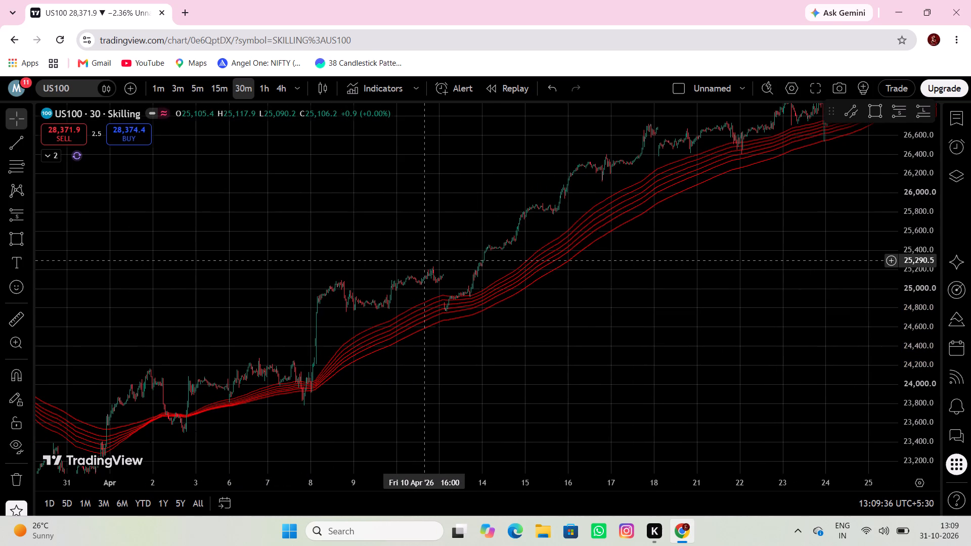
left_click_drag(412, 263, 482, 242)
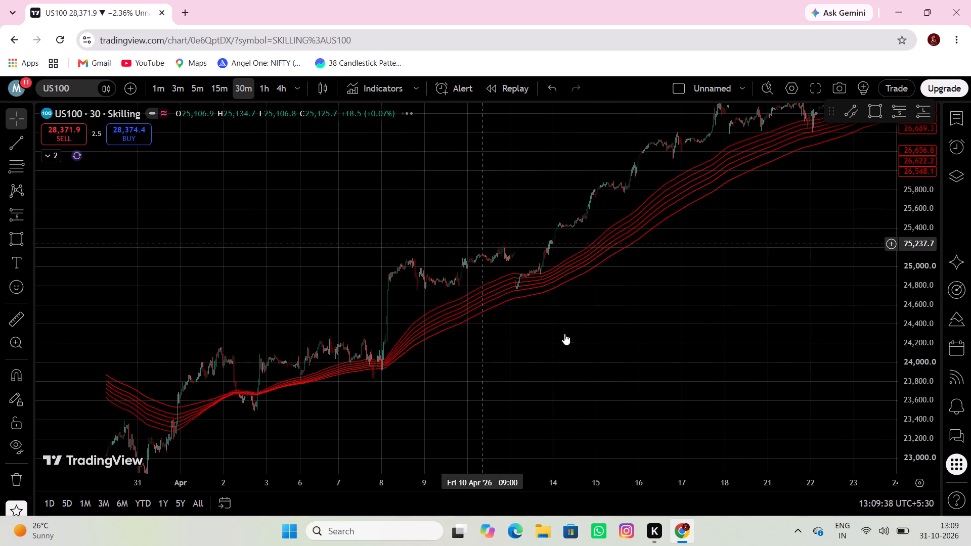
scroll(604, 381, "down", 2)
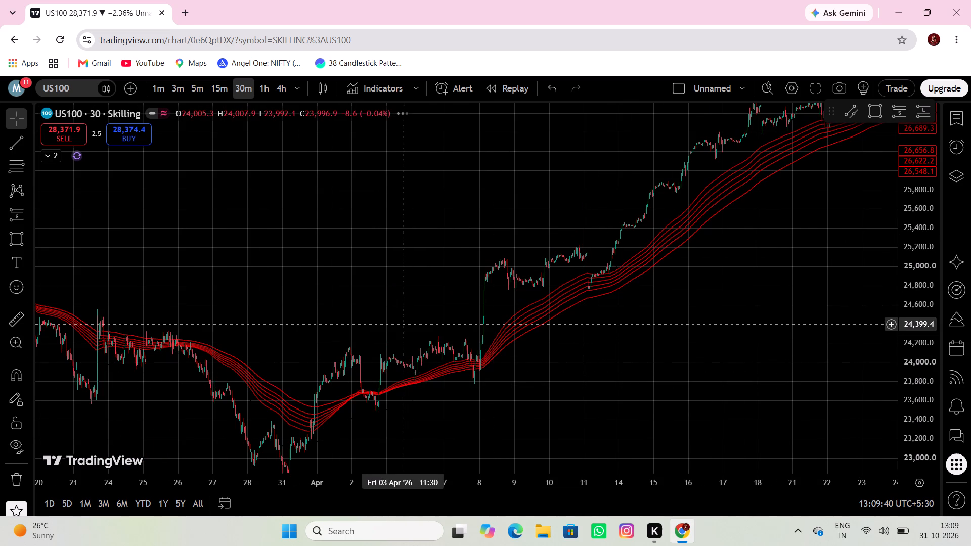
left_click_drag(416, 316, 511, 249)
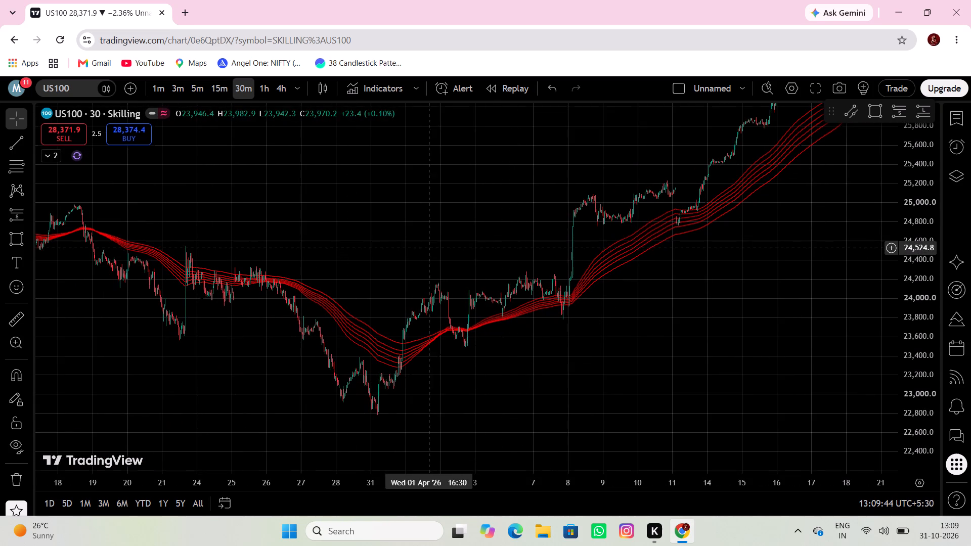
left_click_drag(433, 247, 522, 232)
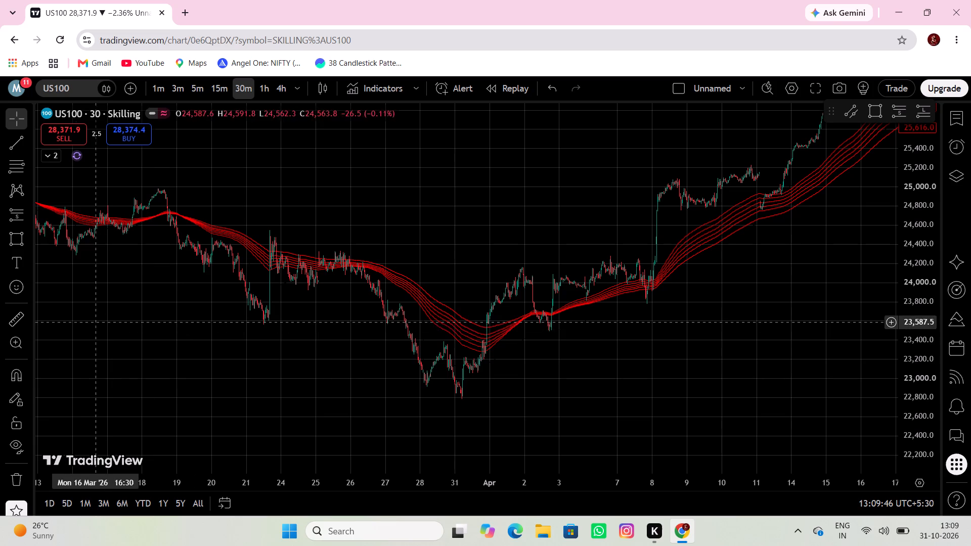
left_click(31, 214)
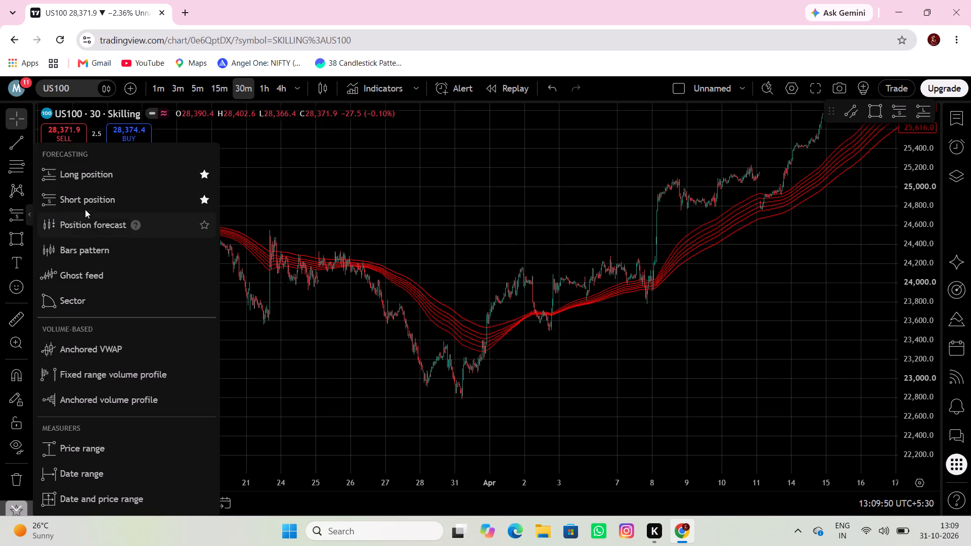
left_click(84, 197)
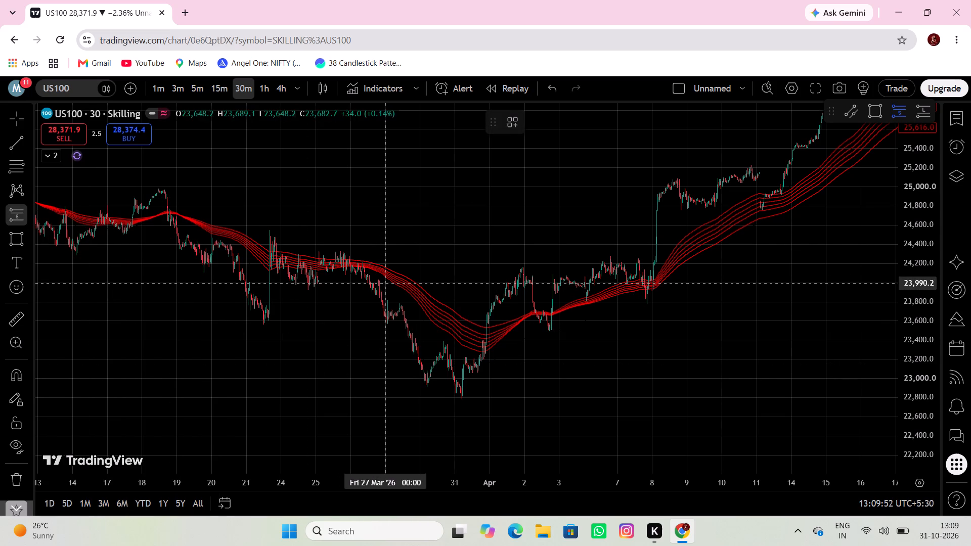
left_click(373, 280)
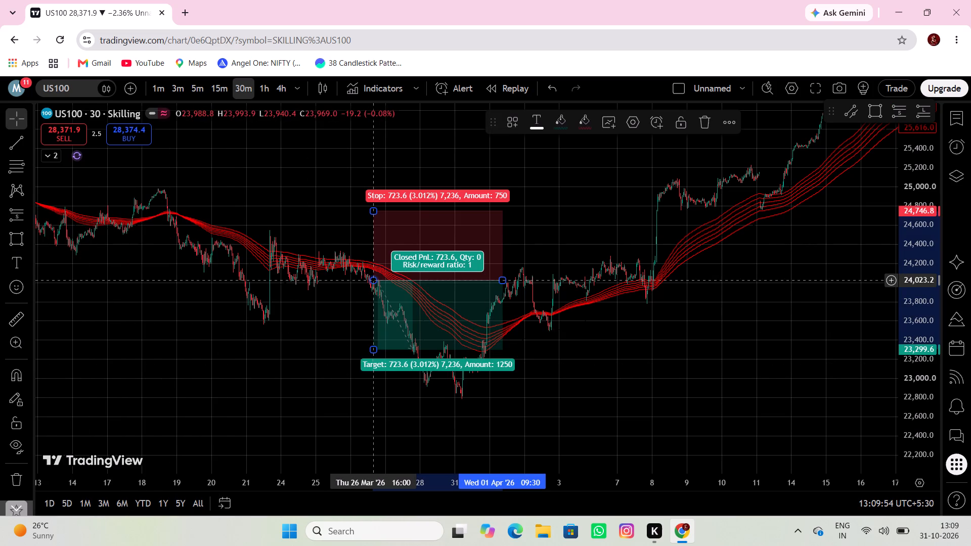
left_click_drag(372, 213, 373, 213)
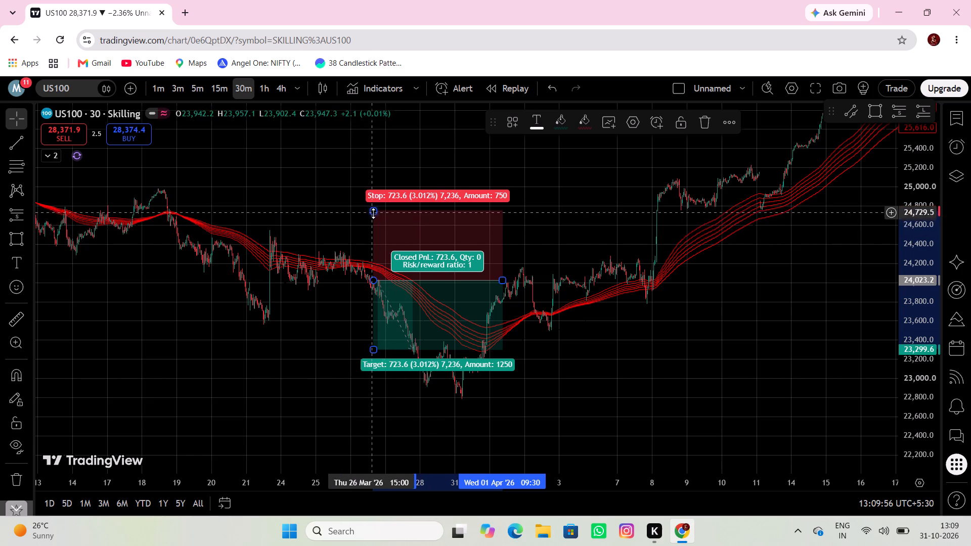
left_click_drag(373, 213, 380, 251)
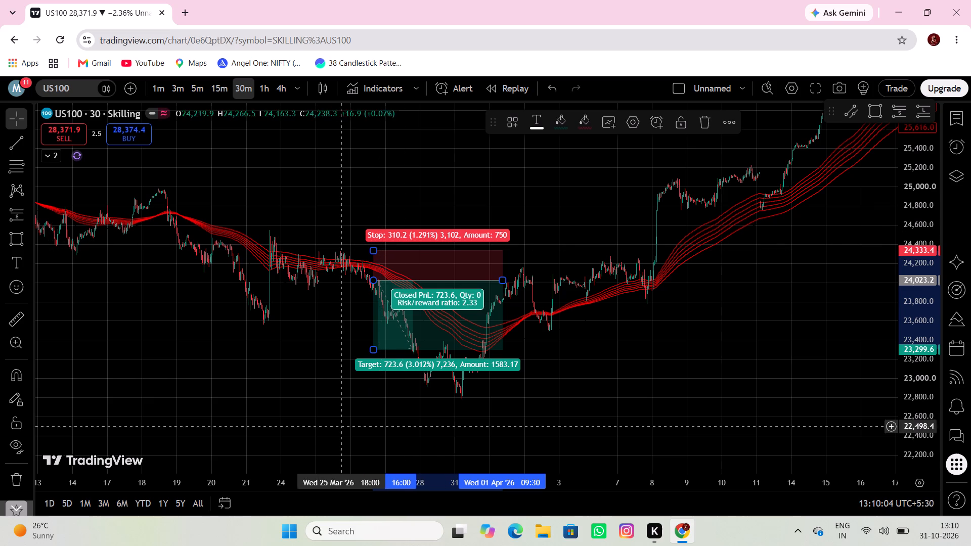
left_click_drag(371, 350, 379, 382)
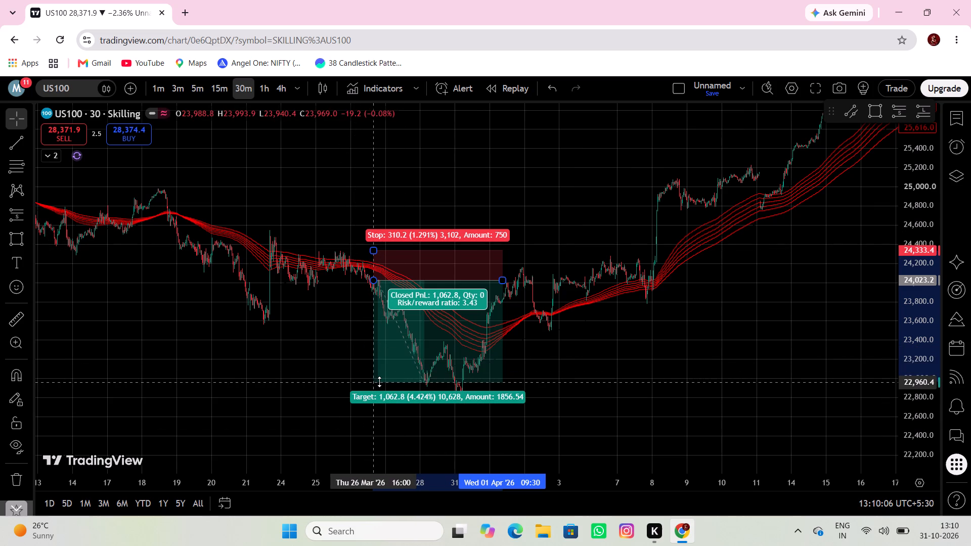
left_click_drag(379, 382, 381, 386)
left_click(347, 354)
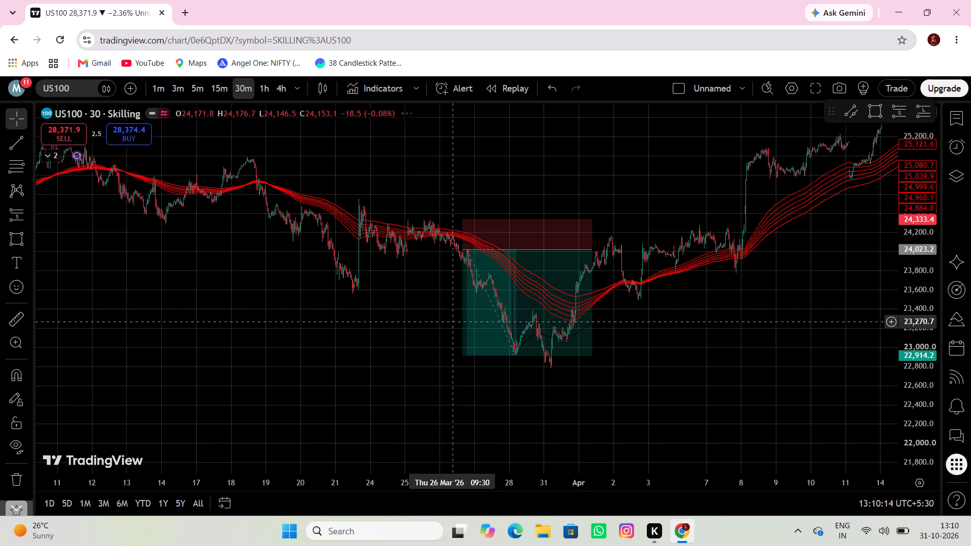
Shift the short position to start early on 27 March, with entry at 24,029.8, stop at 24,340.0 and target at 22,920.8.
left_click_drag(463, 321, 482, 321)
Draw a resistance rectangle over the early-March highs from 3 March 13:30 at 25,231.1 to 23 March 04:00 at 25,072.7.
left_click_drag(439, 312, 449, 311)
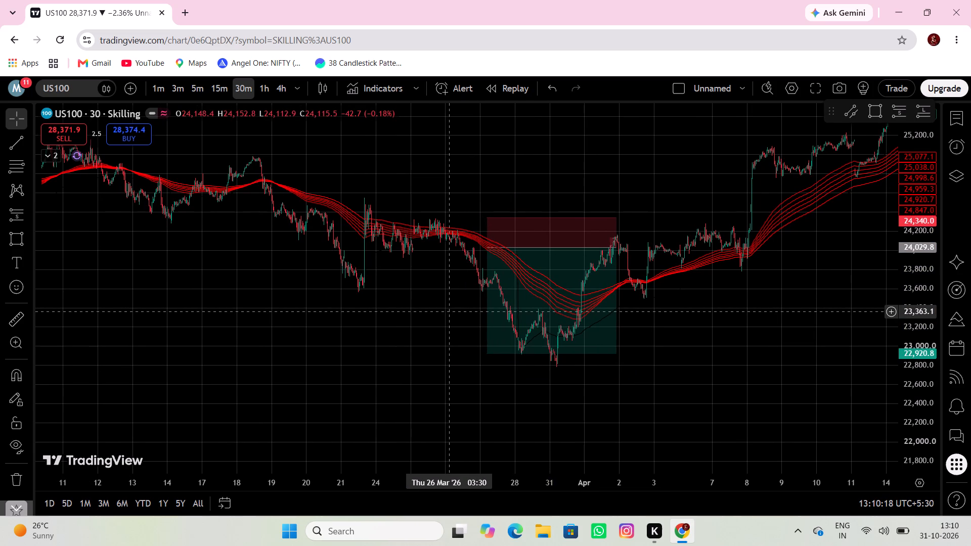
left_click_drag(449, 311, 542, 348)
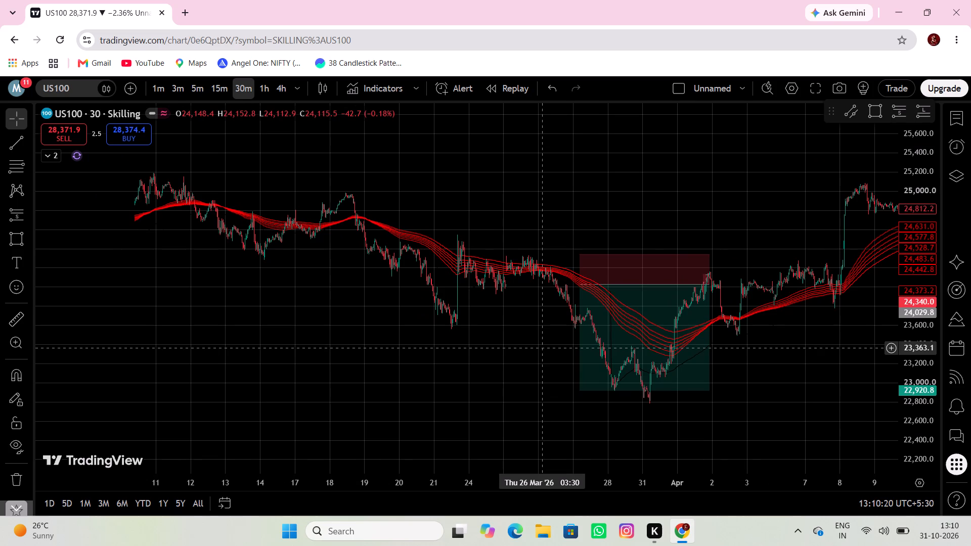
left_click_drag(542, 348, 586, 341)
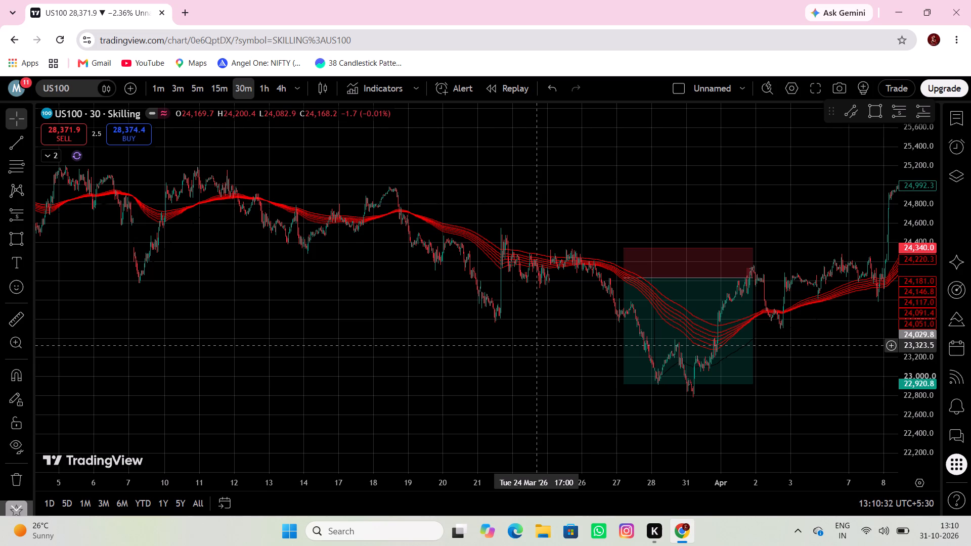
left_click_drag(439, 338, 572, 354)
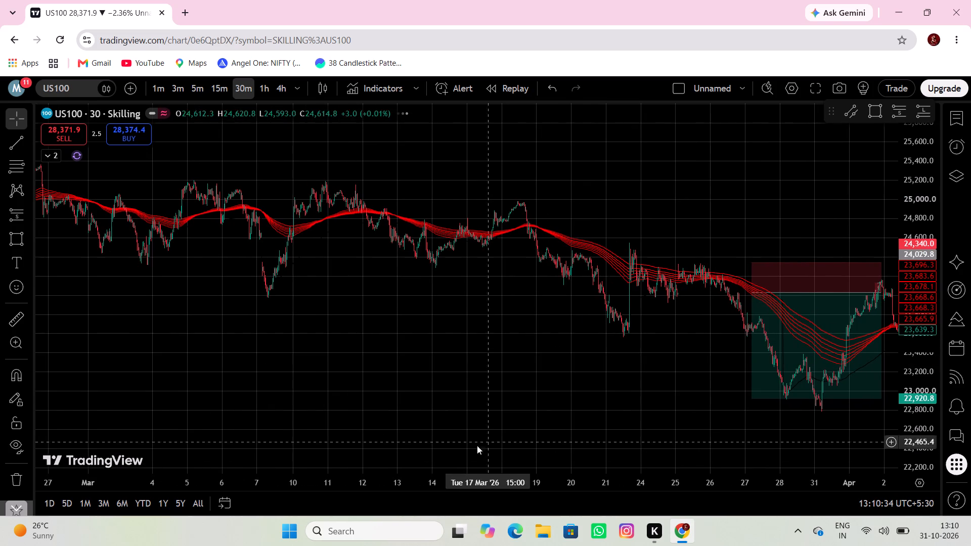
left_click(18, 234)
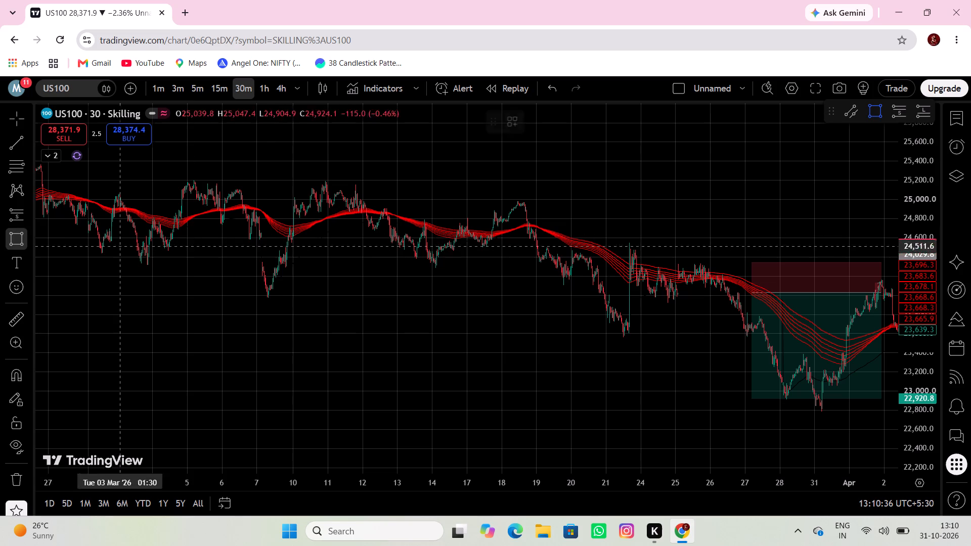
left_click(137, 177)
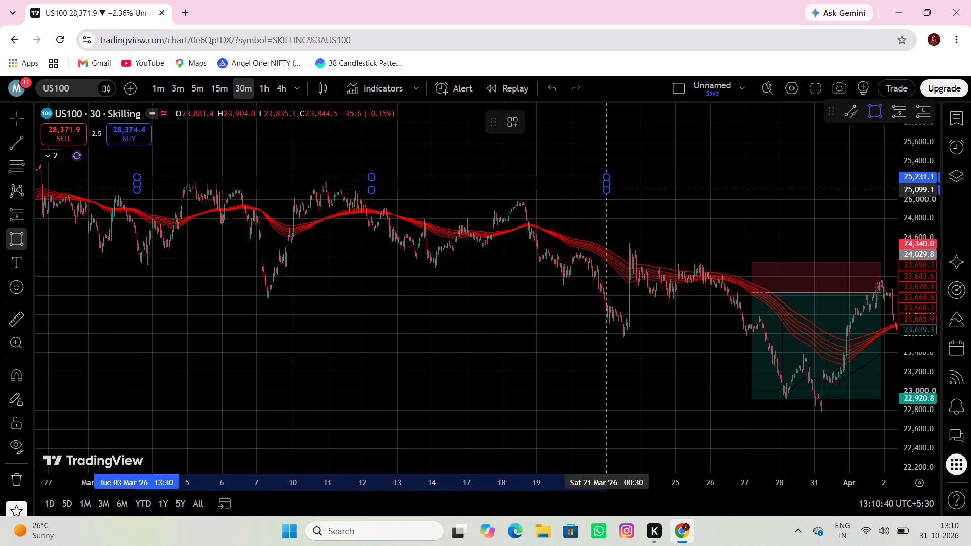
left_click(611, 193)
left_click(479, 309)
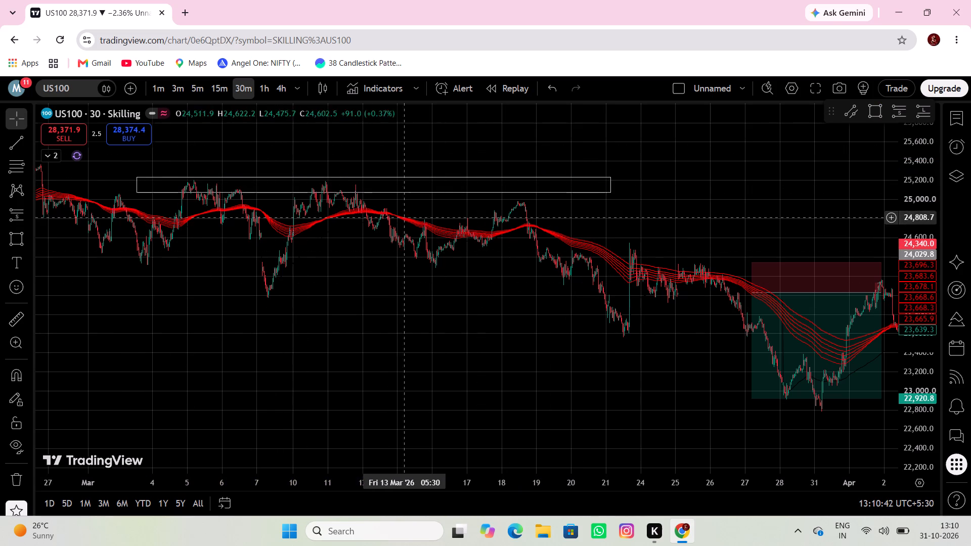
Adjust the resistance rectangle so its upper edge sits at 25,283.9 and its lower edge at about 25,140.
left_click_drag(373, 176, 393, 167)
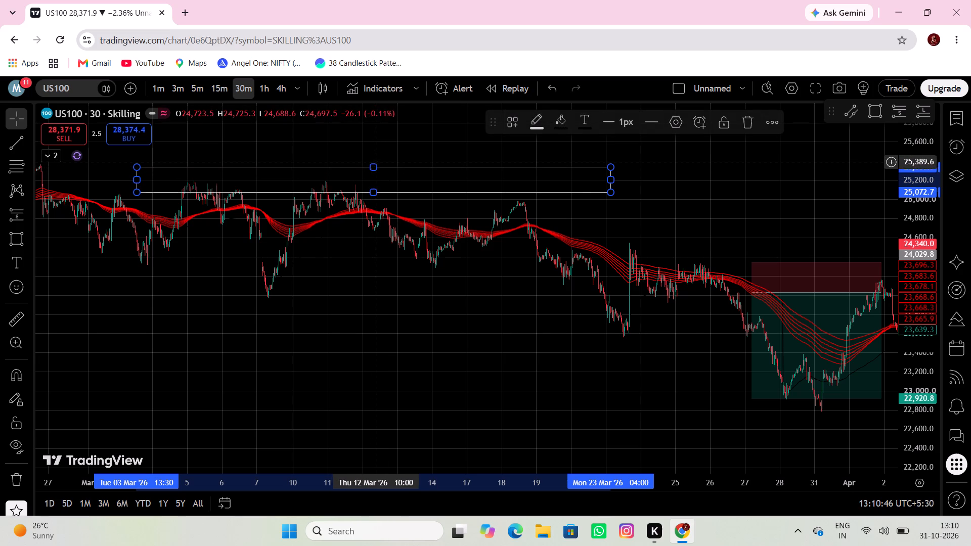
left_click_drag(374, 164, 374, 172)
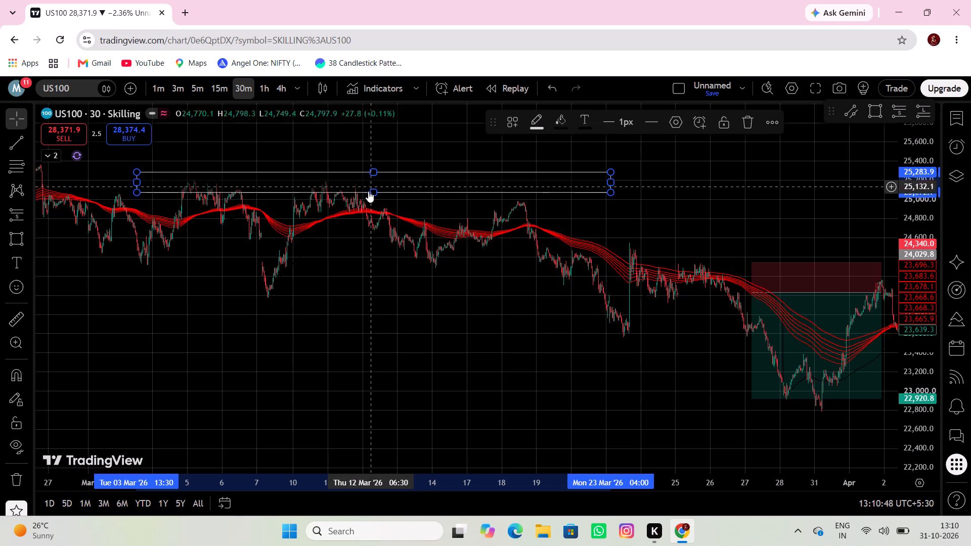
left_click_drag(376, 191, 383, 186)
left_click(329, 277)
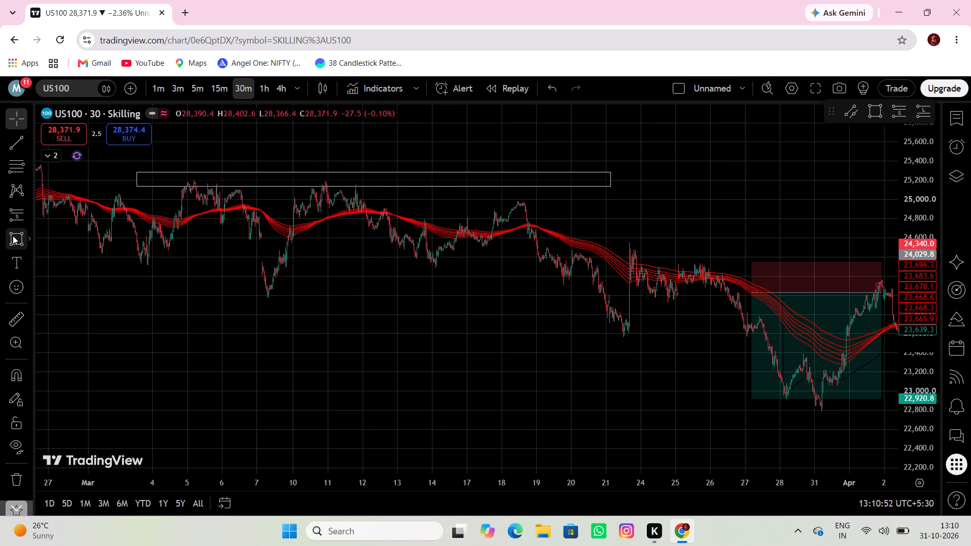
Draw a support rectangle under the early-March lows from 27 February 13:00 at 24,373.0 to 17 March 22:00 at 24,260.8.
left_click(13, 236)
left_click(66, 259)
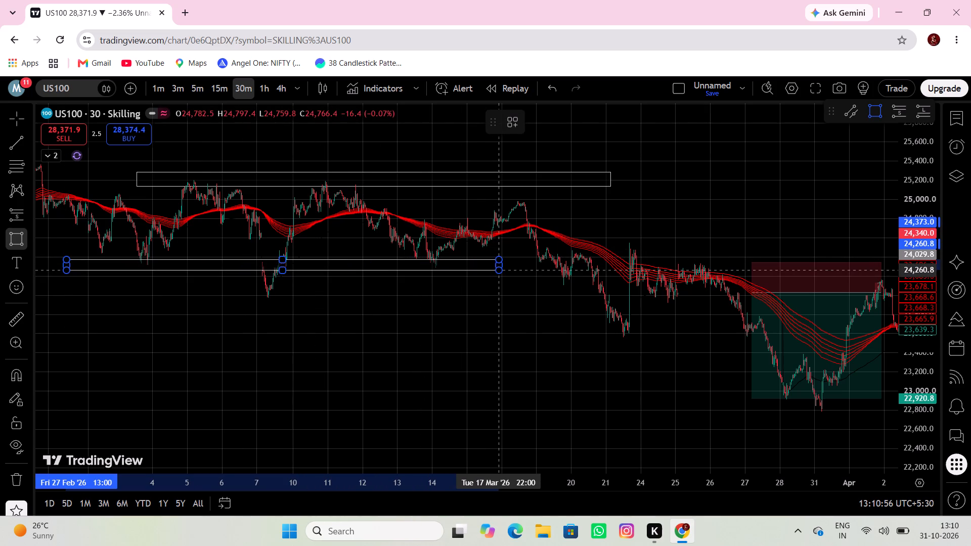
left_click(499, 270)
left_click(438, 321)
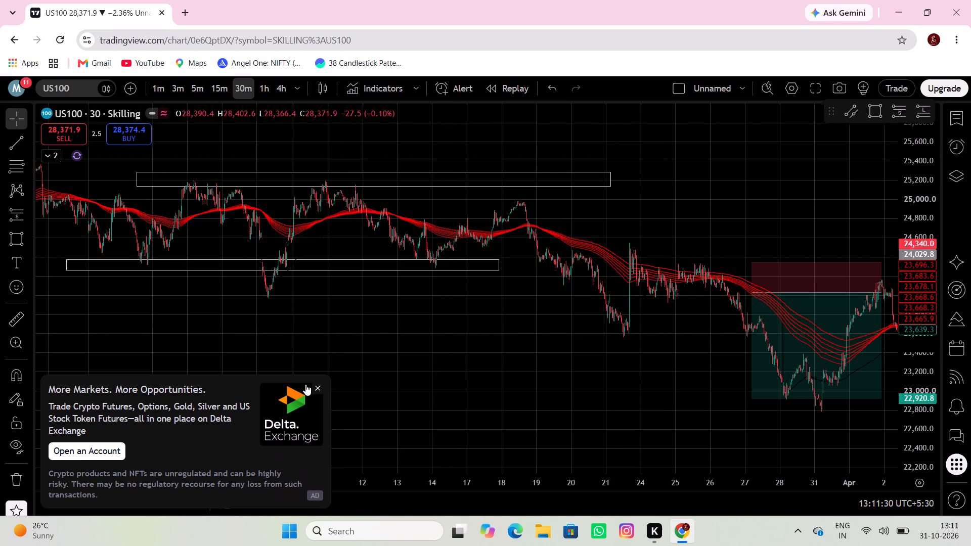
Dismiss the advertisement and examine the price action between the two early-March zones.
left_click(317, 390)
left_click_drag(317, 374, 356, 354)
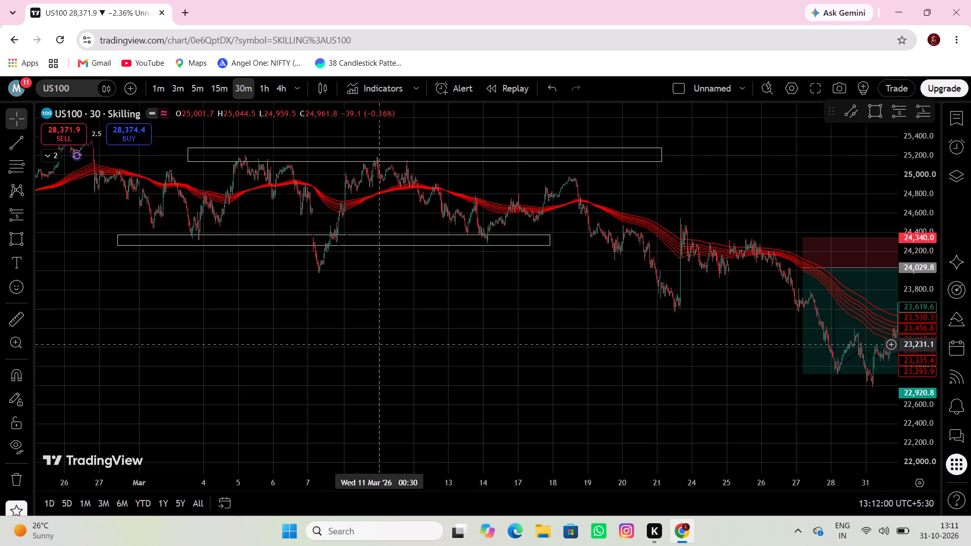
scroll(380, 344, "up", 2)
left_click_drag(363, 341, 438, 373)
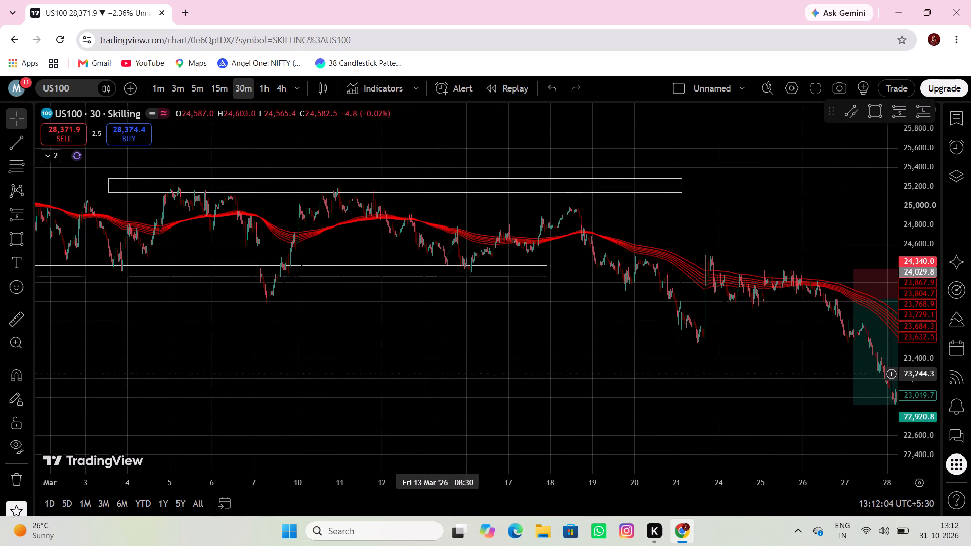
left_click_drag(425, 363, 542, 361)
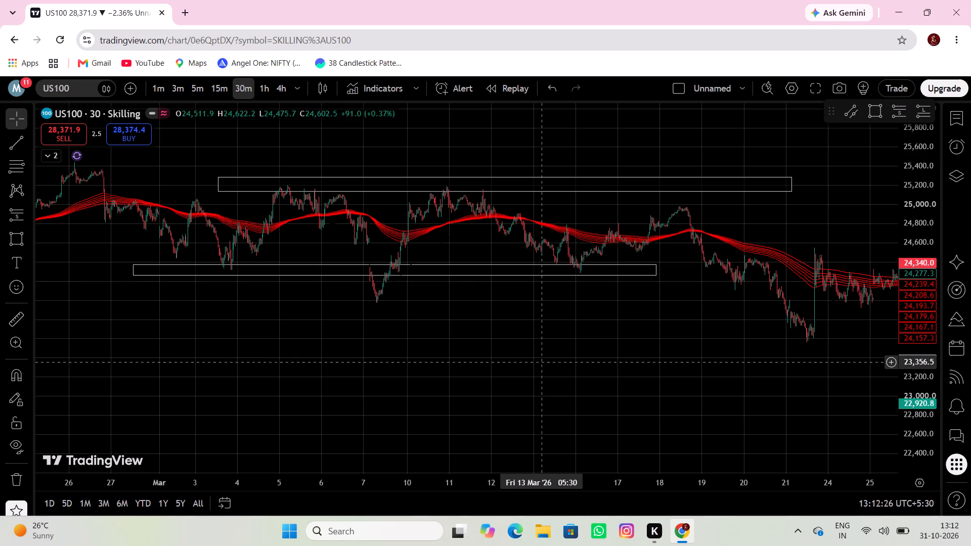
left_click(435, 289)
left_click_drag(422, 327, 534, 365)
Draw a resistance rectangle from 23 March 08:00 at 24,590.8 to 8 April at about 24,395, above the short position.
left_click_drag(502, 364, 319, 325)
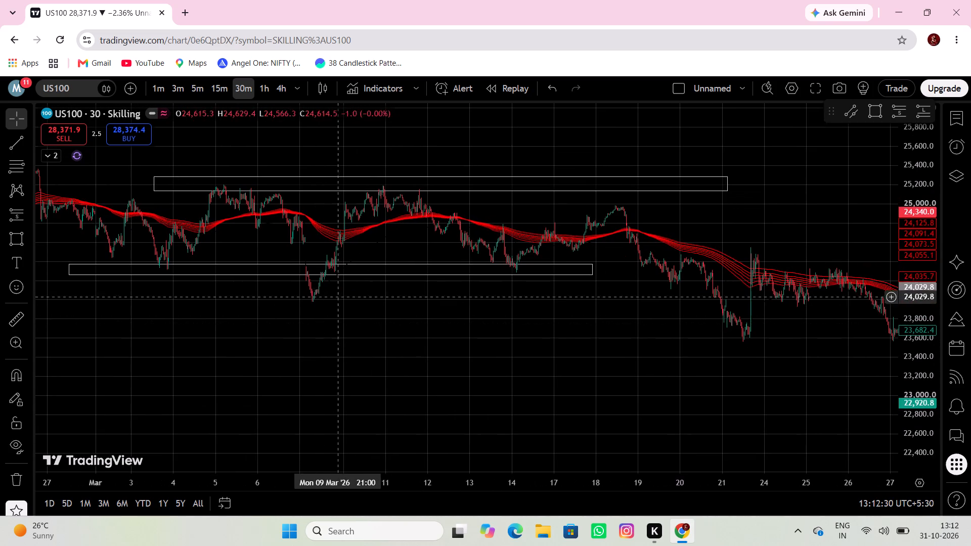
left_click_drag(360, 319, 104, 312)
left_click_drag(350, 347, 169, 348)
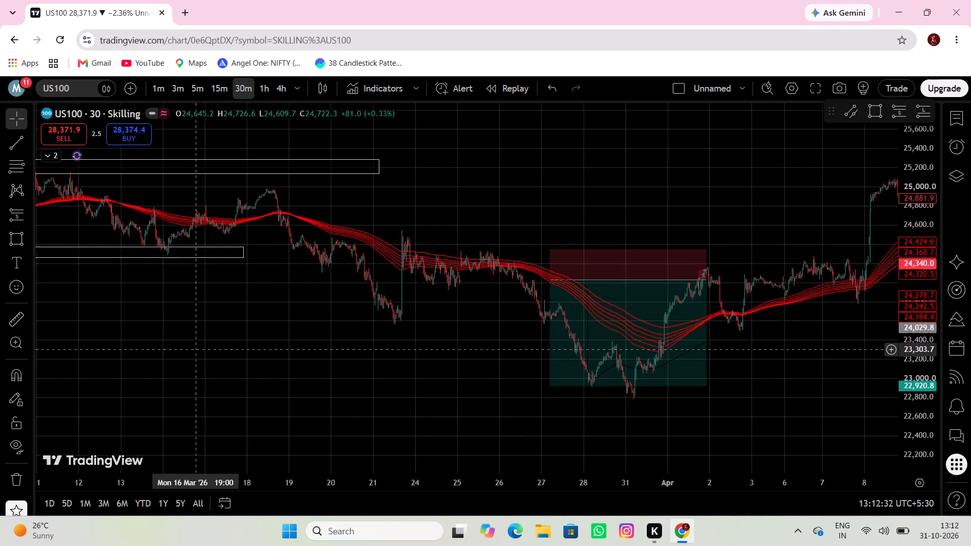
left_click_drag(169, 348, 94, 343)
left_click(19, 233)
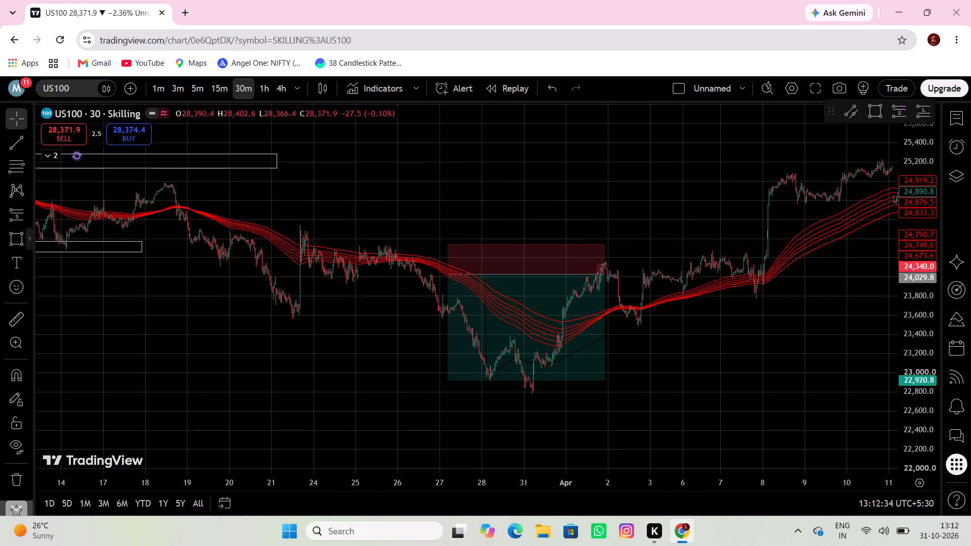
left_click(285, 220)
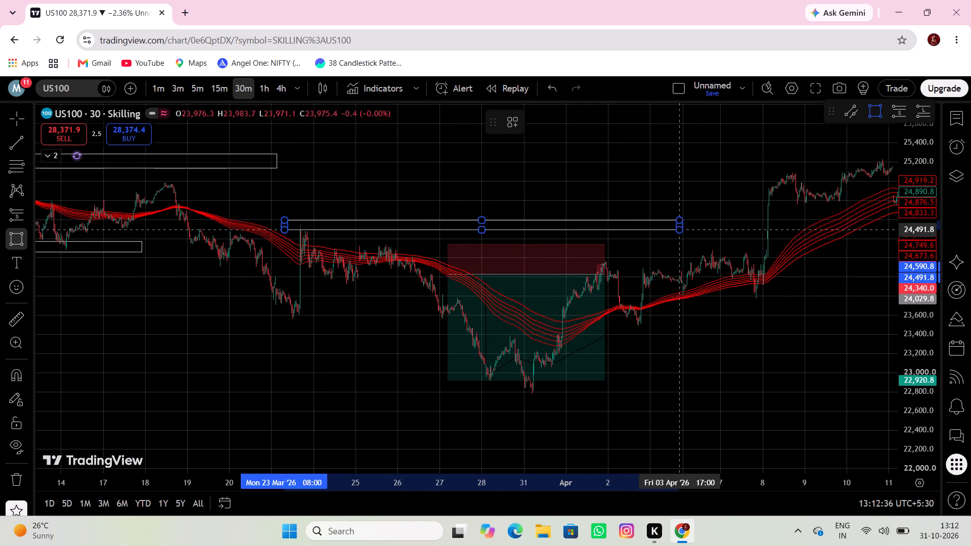
left_click(782, 239)
Measure the April rally from 13 April 16:00 at 25,113.9 up to 23 April 22:30 at 27,318.7.
left_click_drag(788, 335, 701, 357)
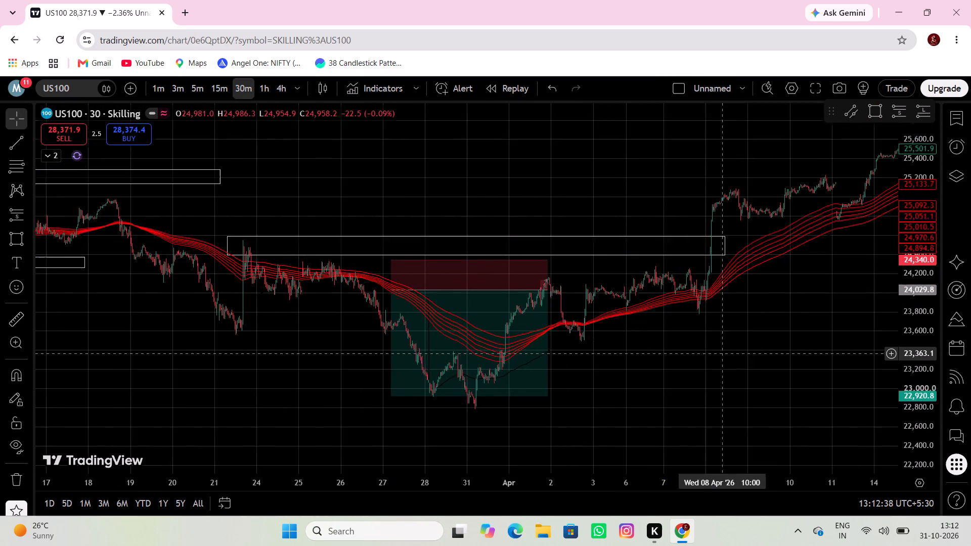
left_click_drag(701, 357, 677, 358)
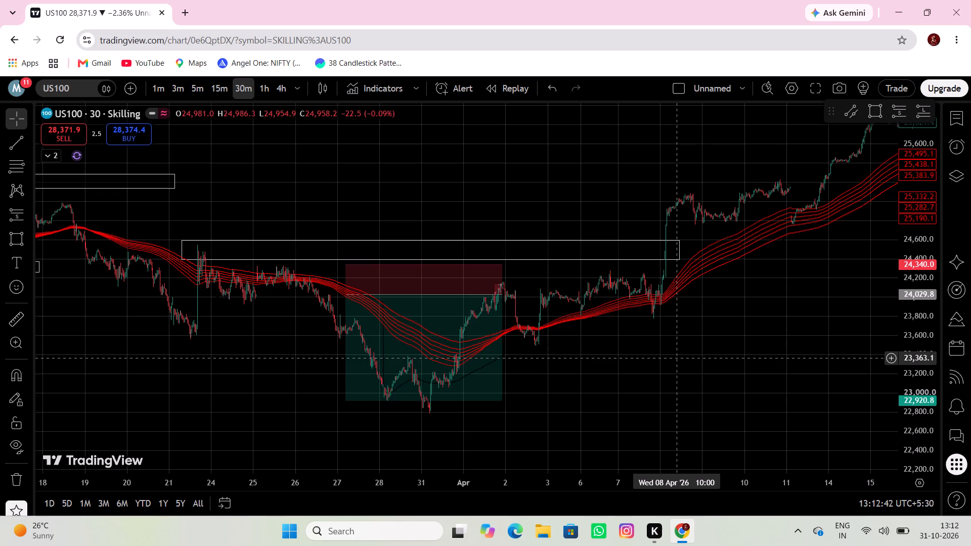
left_click_drag(704, 364, 682, 371)
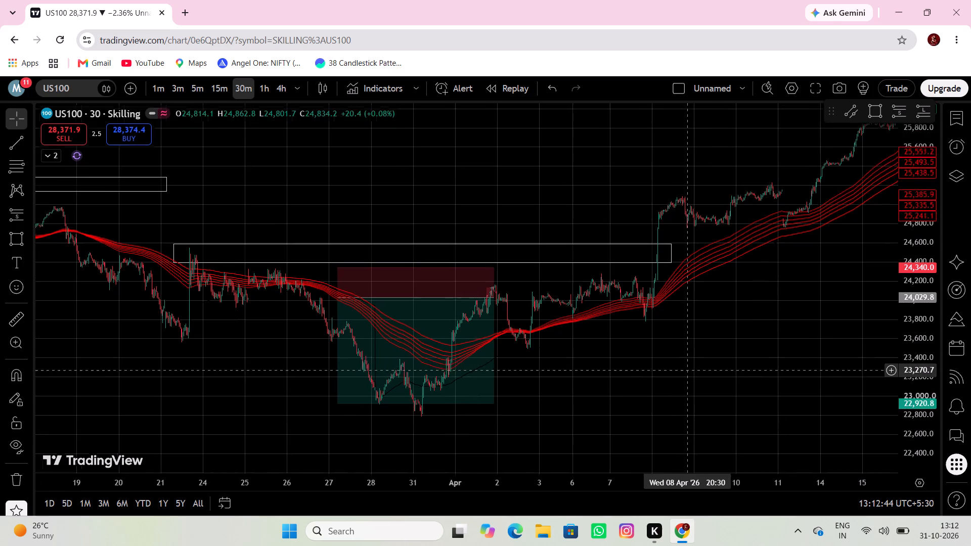
left_click_drag(682, 371, 538, 372)
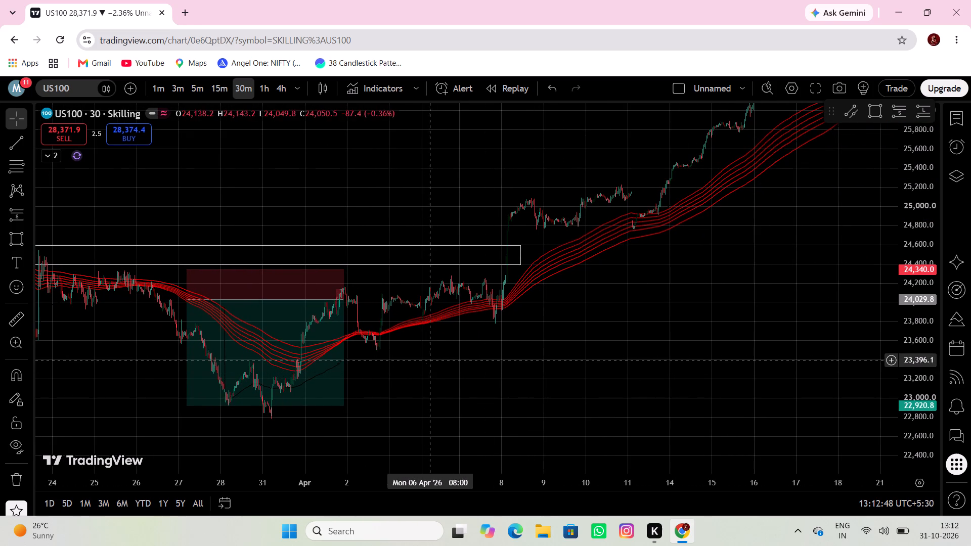
left_click_drag(535, 350, 264, 383)
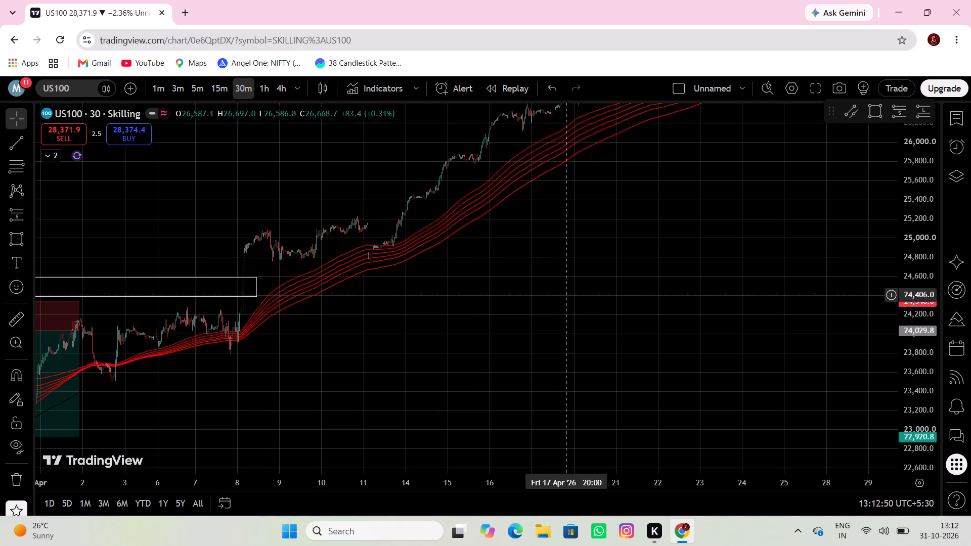
left_click_drag(557, 301, 457, 386)
scroll(908, 349, "down", 4)
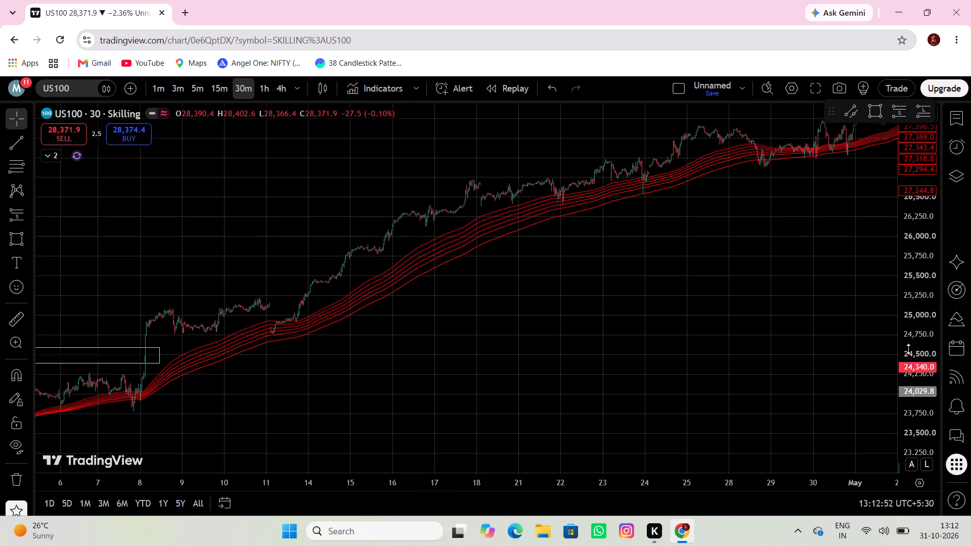
scroll(908, 349, "down", 5)
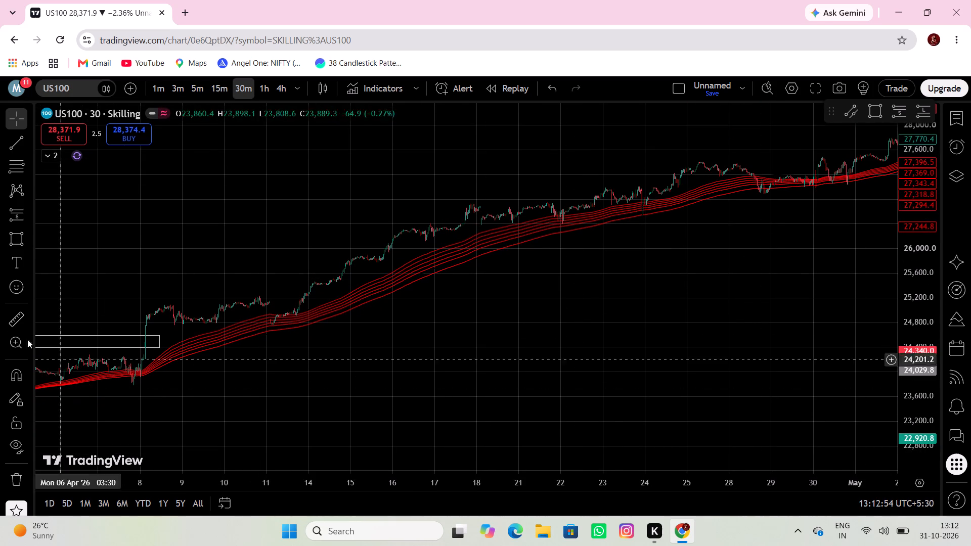
left_click(18, 316)
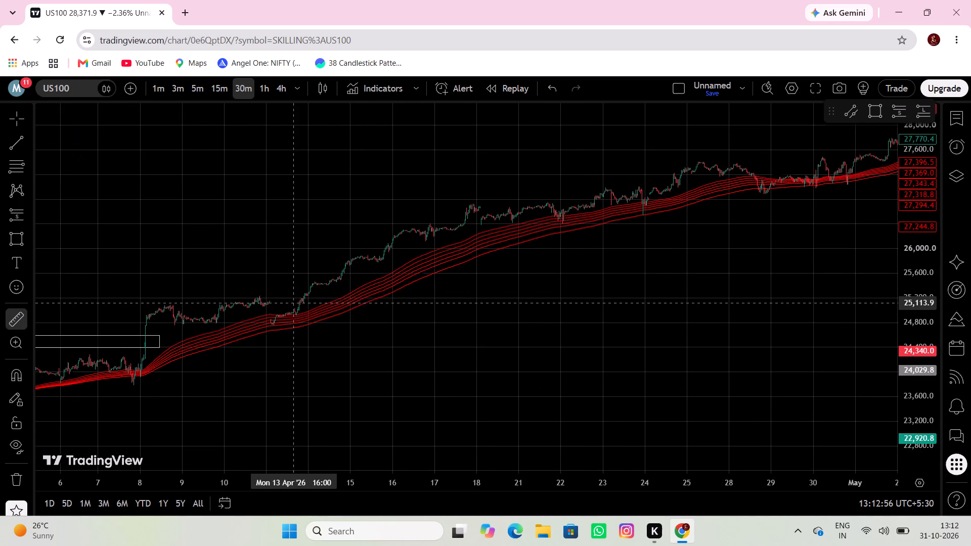
left_click(294, 303)
left_click(642, 167)
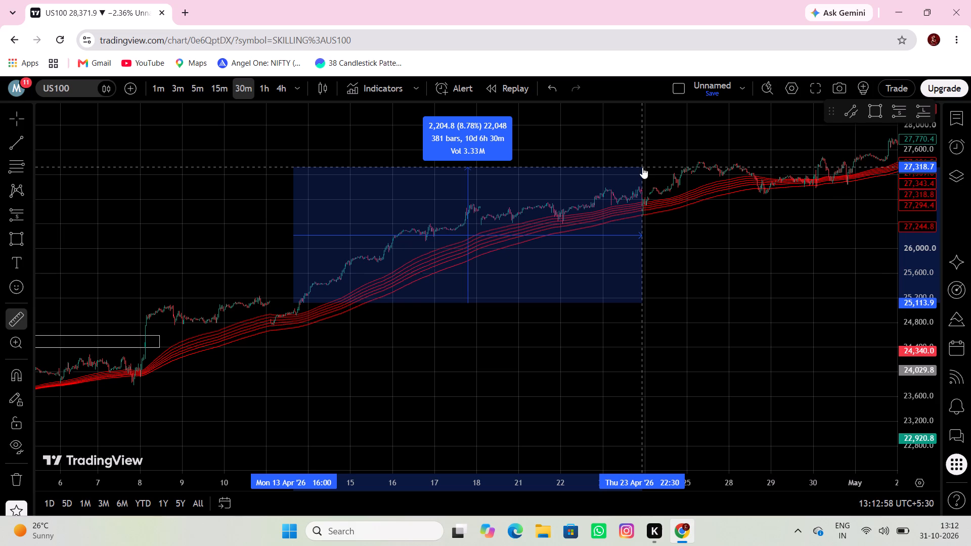
Examine the price trend against the moving-average ribbon from late April through late May.
left_click_drag(685, 221, 518, 258)
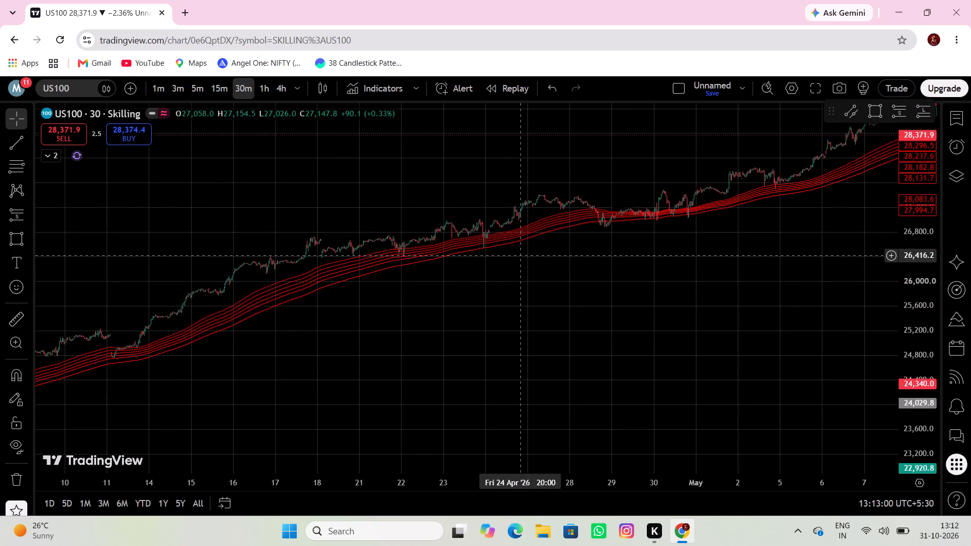
left_click_drag(594, 245, 380, 270)
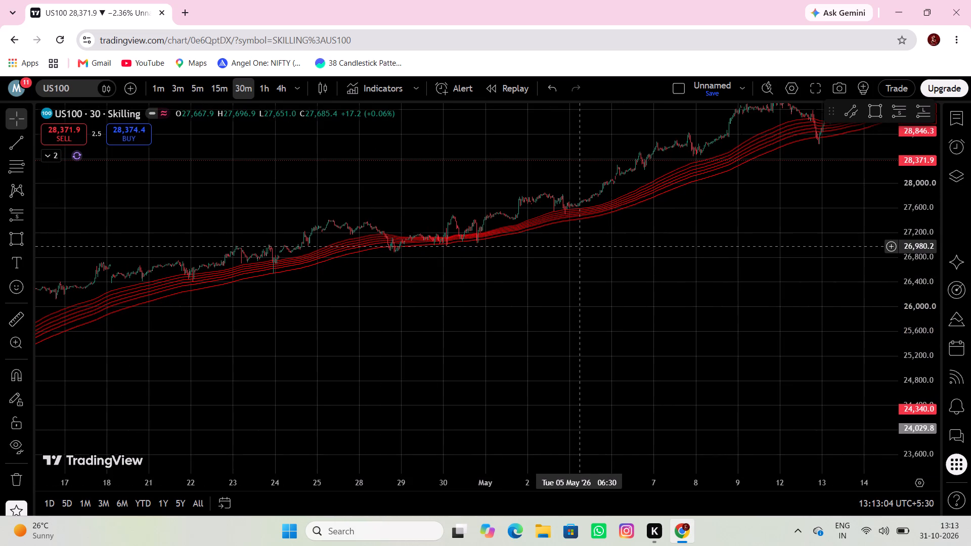
left_click_drag(580, 246, 519, 249)
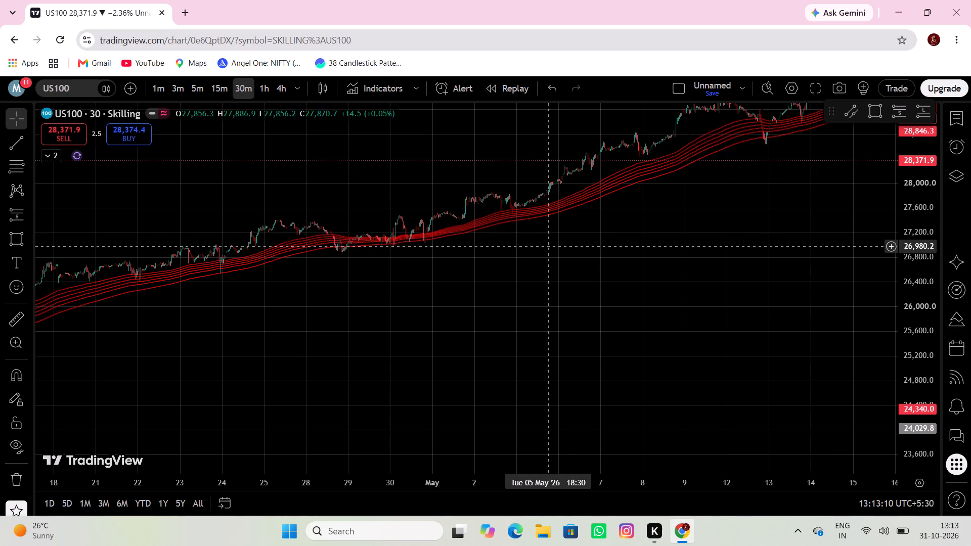
left_click_drag(539, 250, 426, 251)
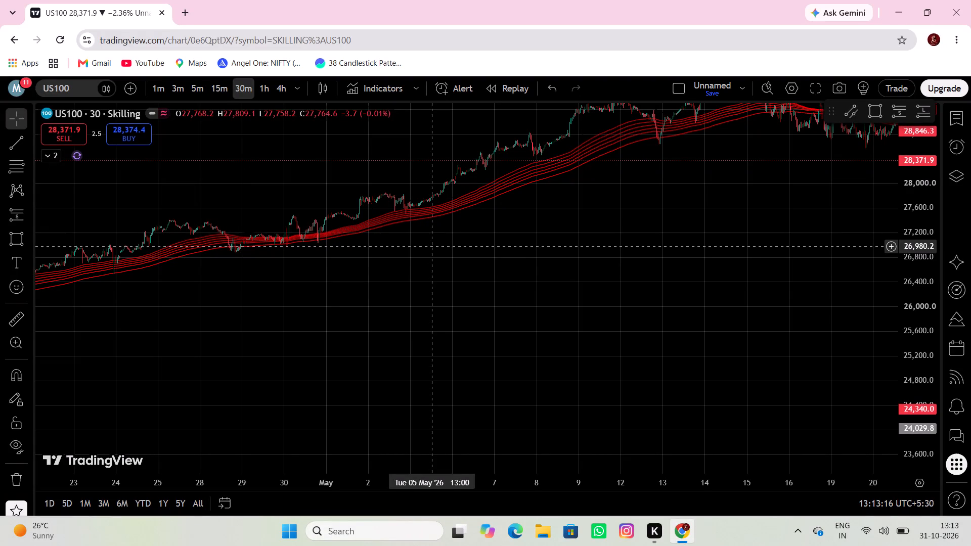
left_click_drag(496, 250, 472, 261)
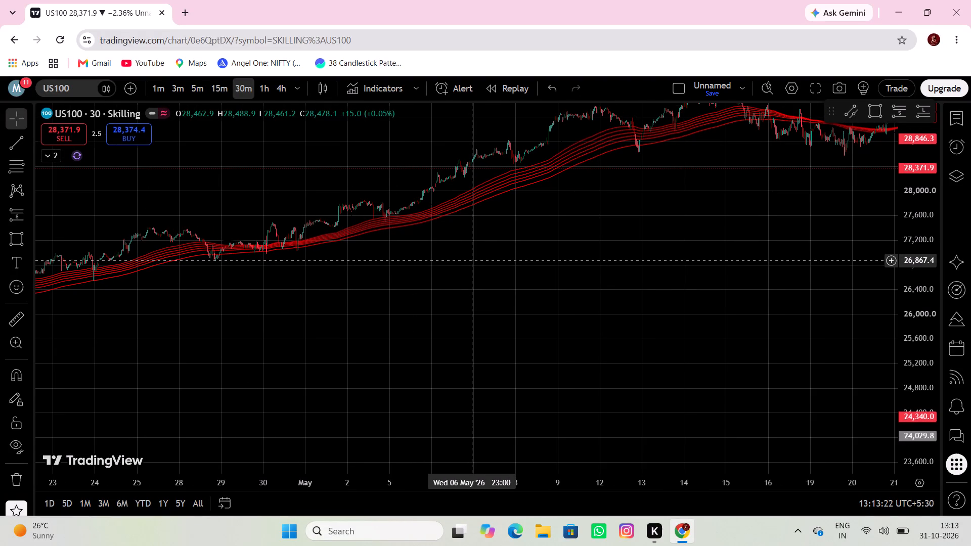
left_click_drag(537, 255, 468, 265)
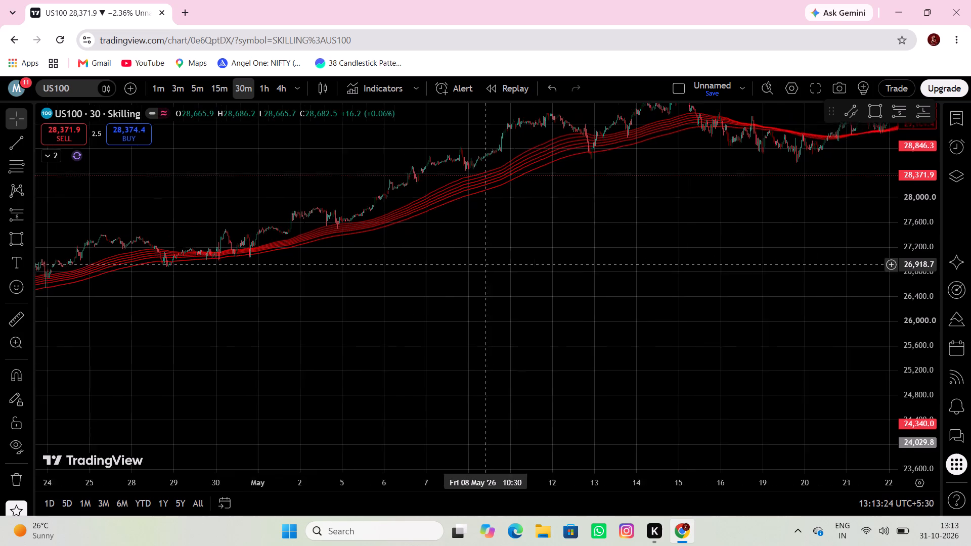
left_click_drag(468, 265, 412, 272)
left_click_drag(245, 331, 154, 379)
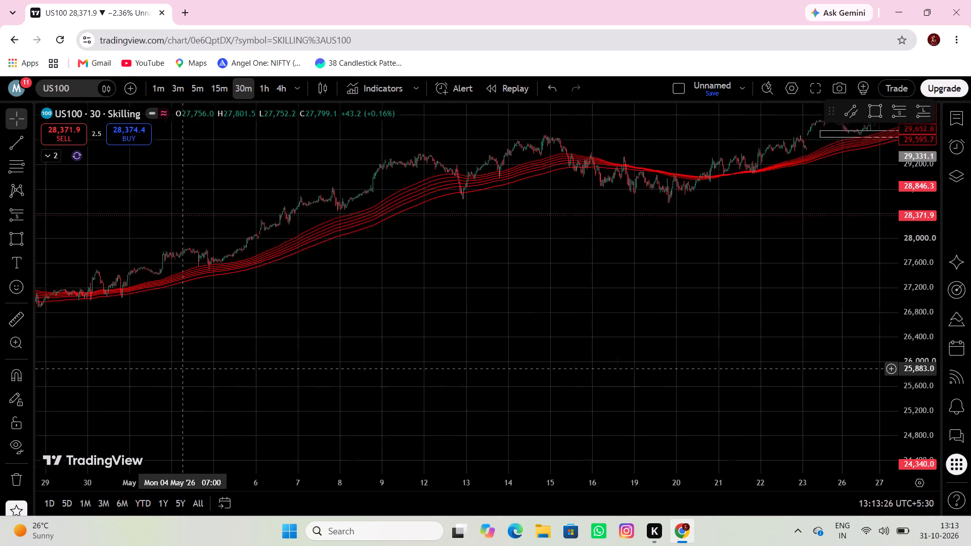
Measure the mid-May decline from 16 May 00:00 at 29,123.5 to 21 May at about 28,549.
left_click_drag(154, 379, 102, 402)
left_click(15, 321)
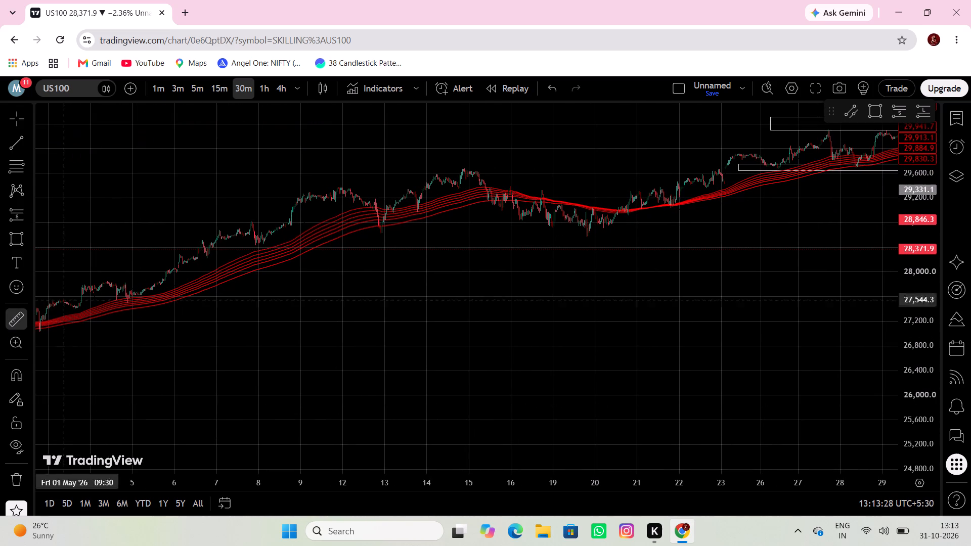
left_click(511, 203)
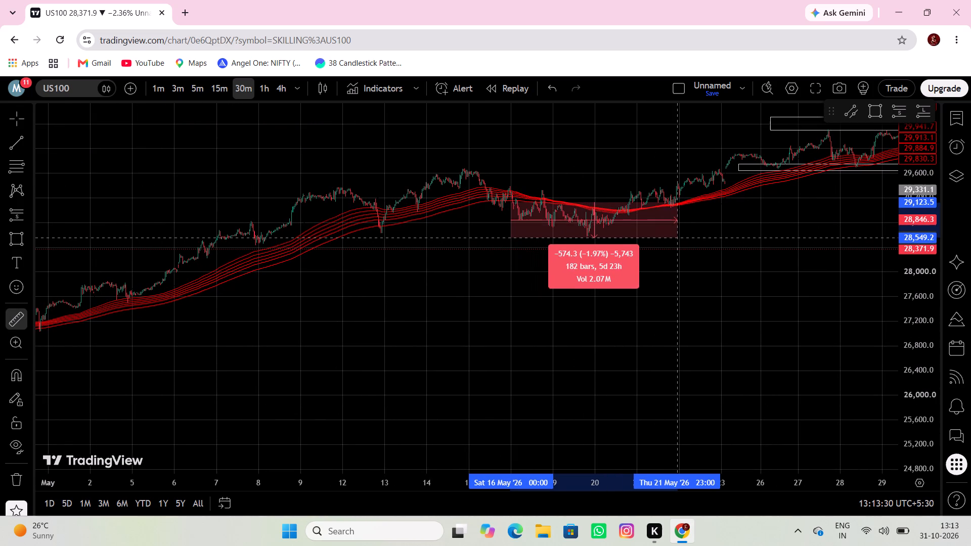
left_click(682, 236)
Draw a resistance rectangle over the mid-May highs from 8 May 16:30 to about 20 May, between about 29,560 and 29,780.
left_click_drag(694, 268, 585, 312)
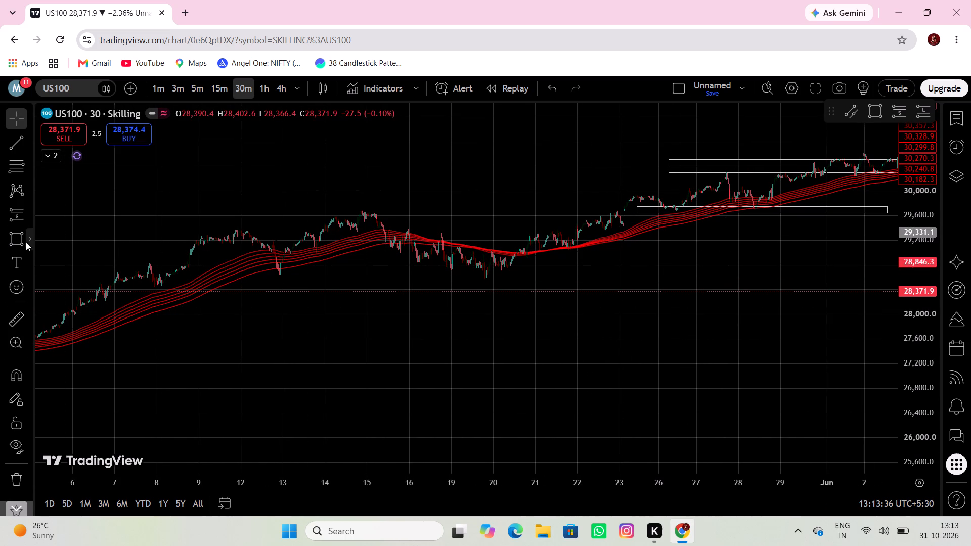
left_click(12, 235)
left_click(186, 218)
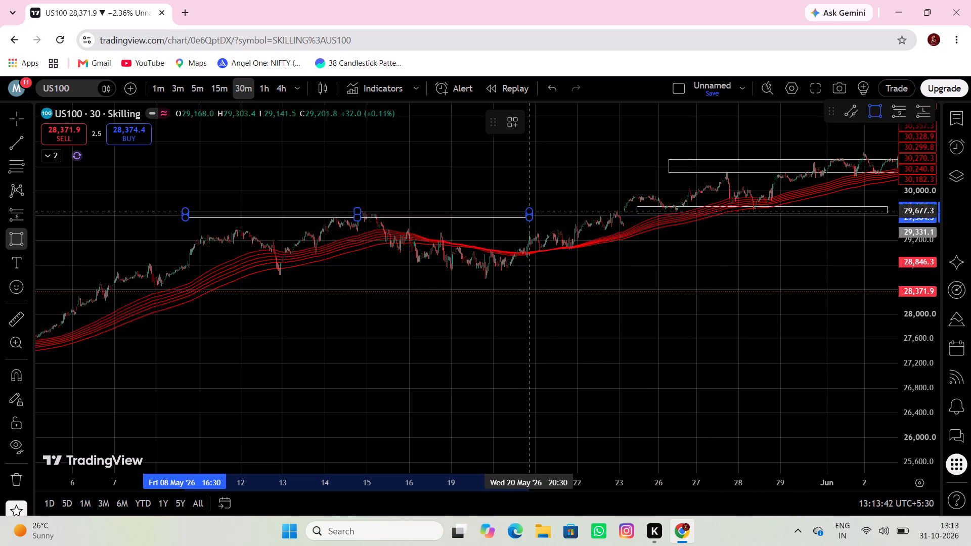
left_click(534, 204)
Draw a resistance rectangle over the mid-June highs from 15 June 03:30 at 30,713.0 to 25 June at 30,548.9.
left_click_drag(575, 252, 402, 267)
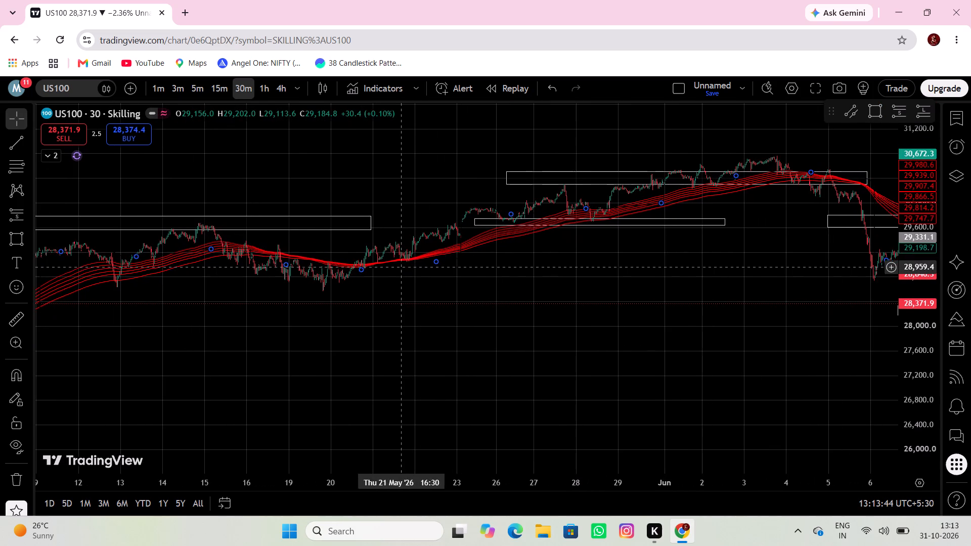
left_click_drag(556, 207, 385, 179)
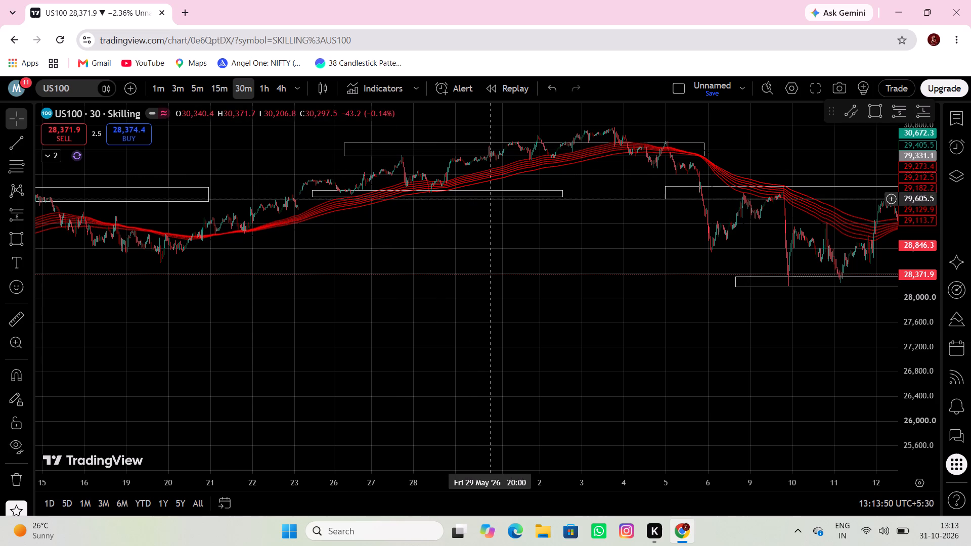
left_click_drag(494, 200, 379, 193)
left_click_drag(496, 224, 424, 231)
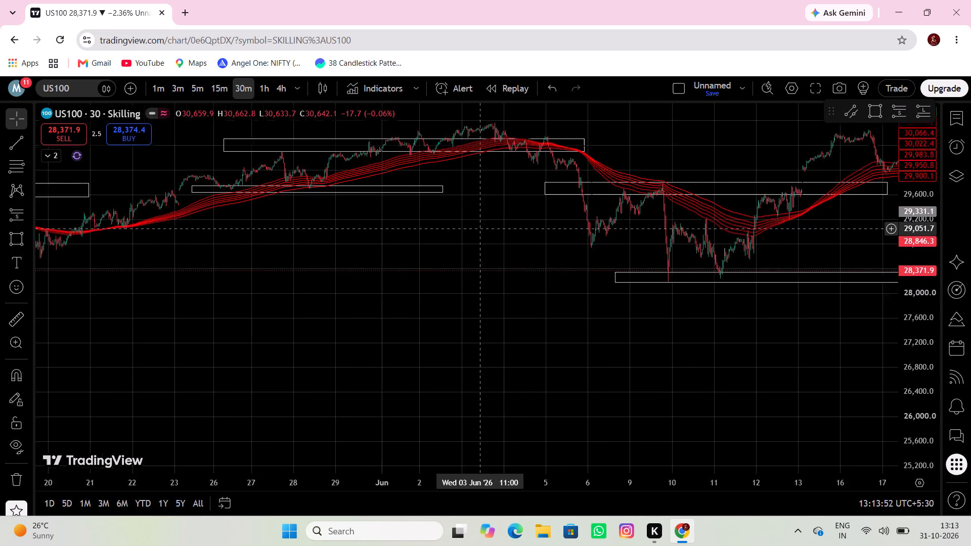
left_click_drag(424, 231, 366, 227)
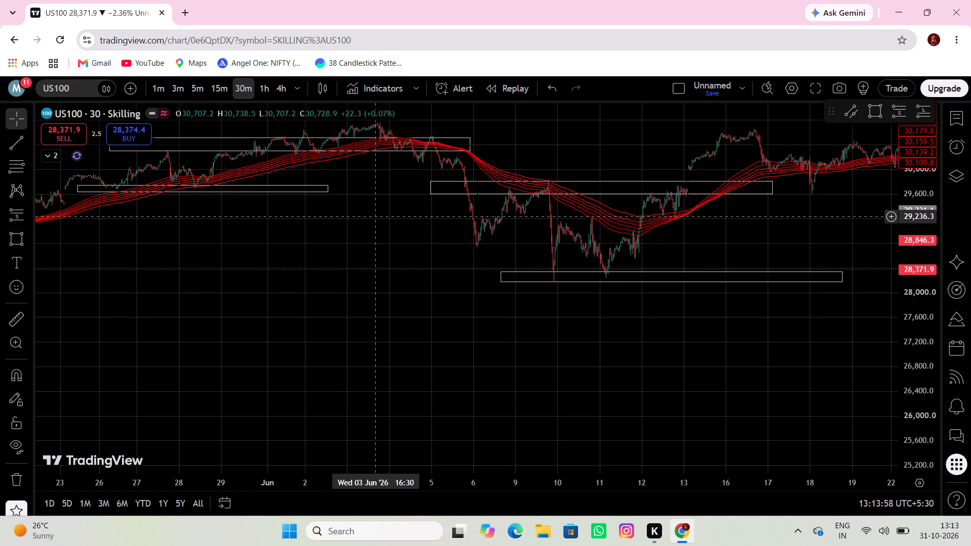
left_click_drag(413, 242, 238, 280)
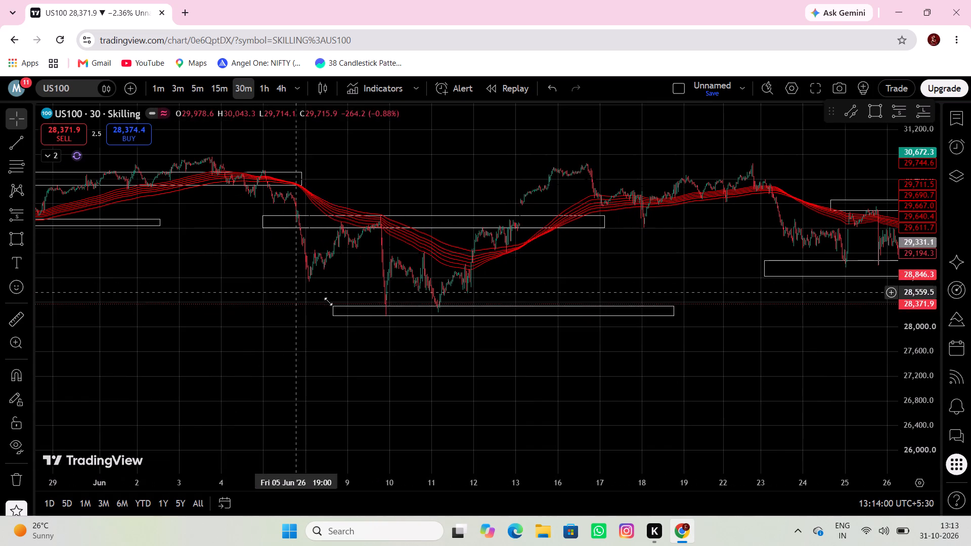
left_click_drag(519, 266, 296, 299)
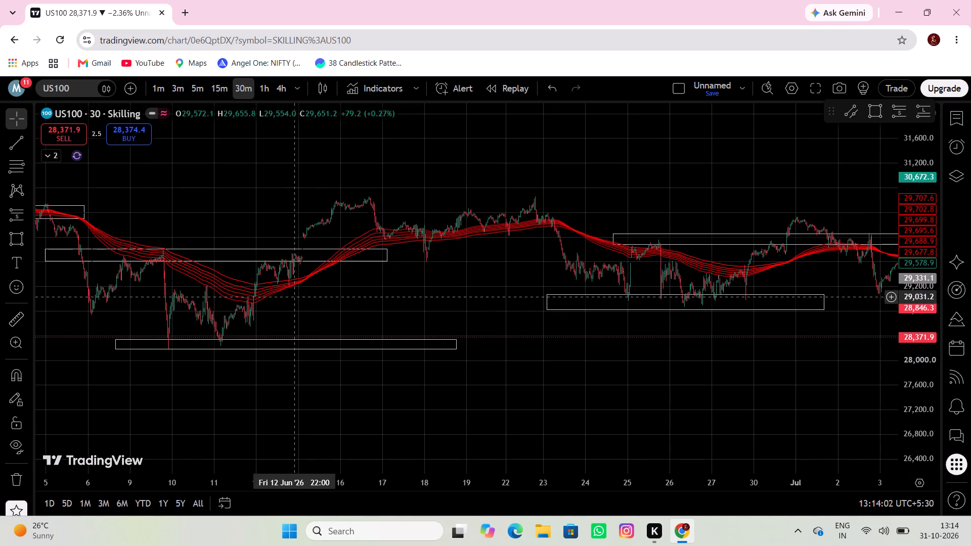
left_click(7, 236)
left_click(303, 193)
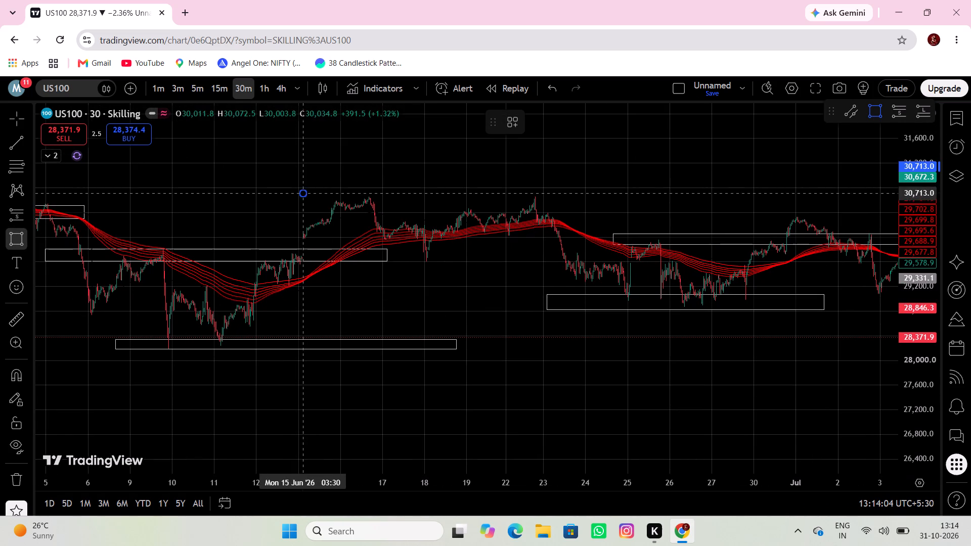
left_click(657, 203)
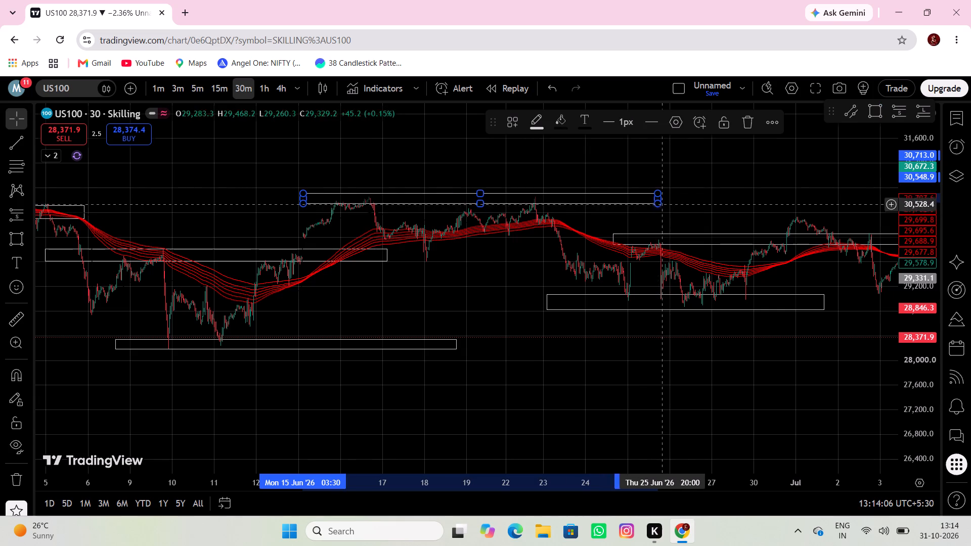
Examine the price action against the marked zones and moving-average ribbon from late June through late August.
left_click_drag(617, 343, 543, 342)
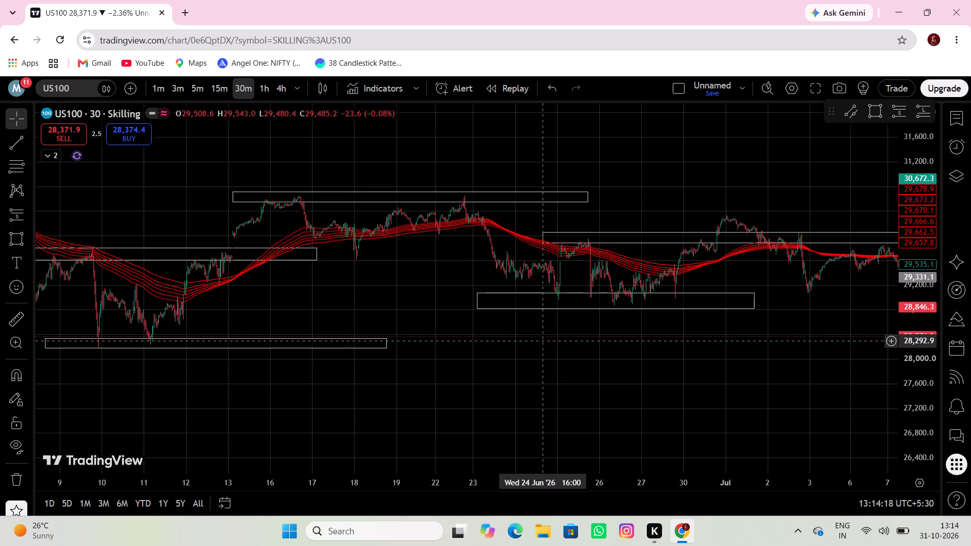
left_click_drag(598, 337, 586, 337)
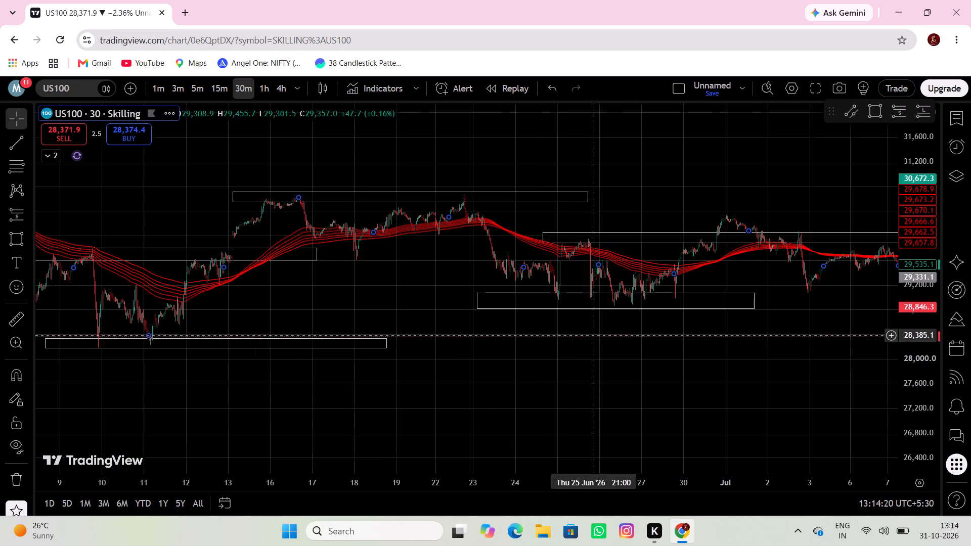
left_click_drag(586, 337, 501, 346)
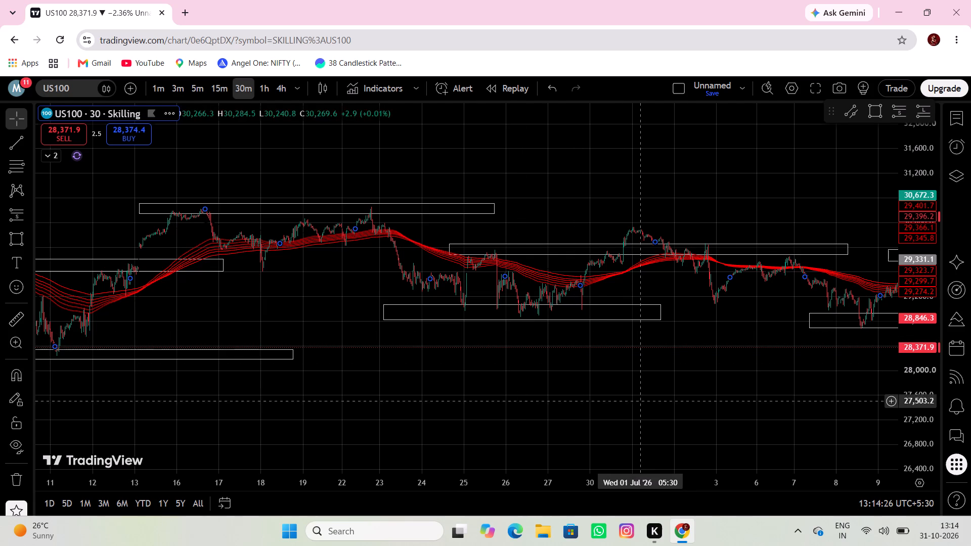
left_click_drag(645, 376, 517, 386)
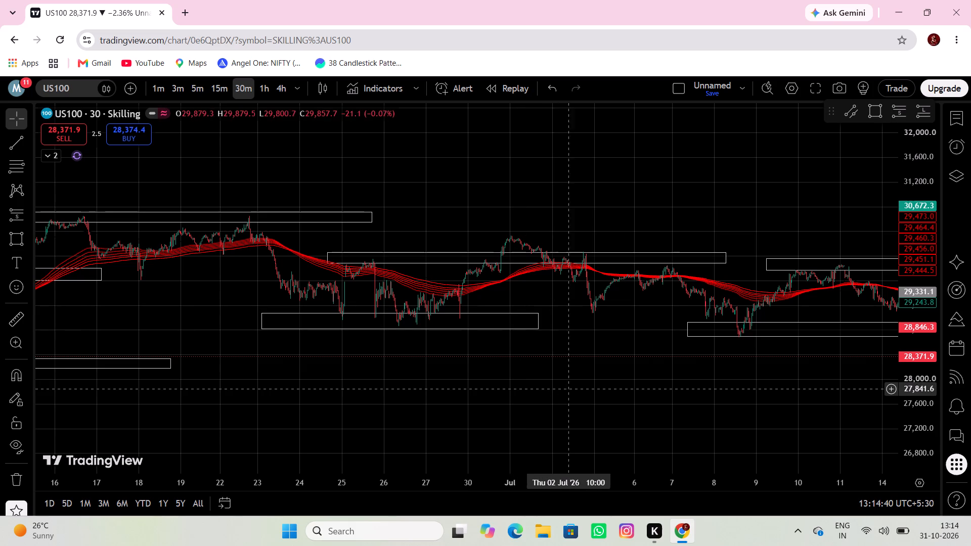
left_click_drag(582, 388, 418, 384)
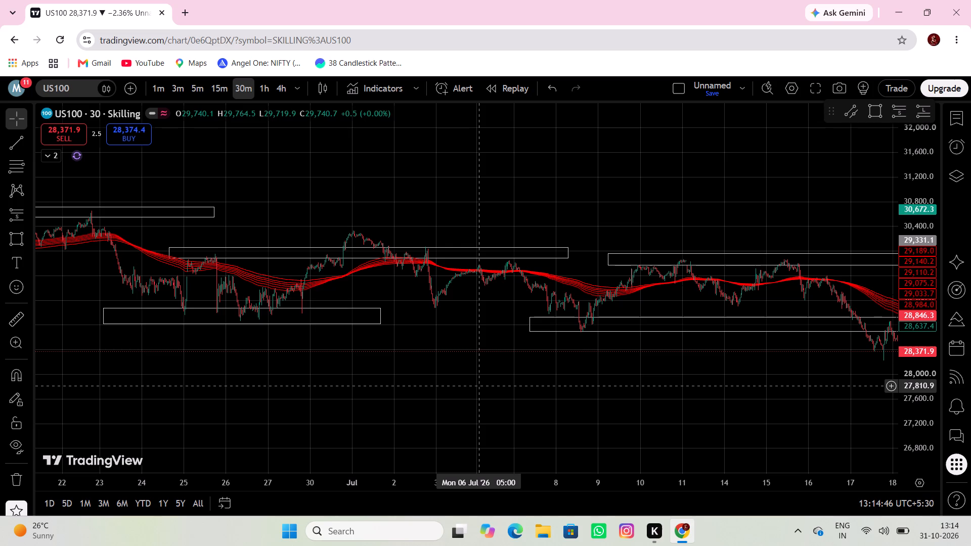
left_click_drag(531, 401, 504, 405)
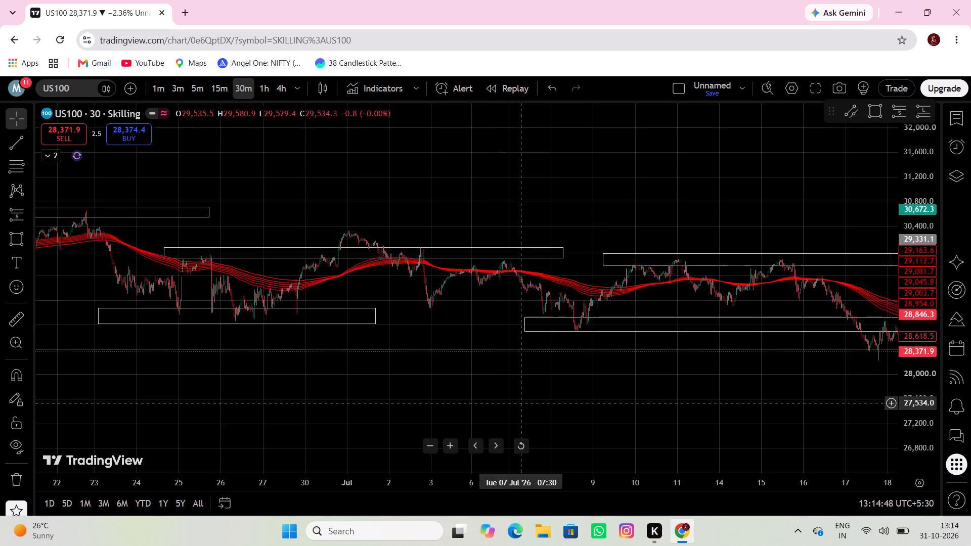
left_click_drag(504, 405, 276, 394)
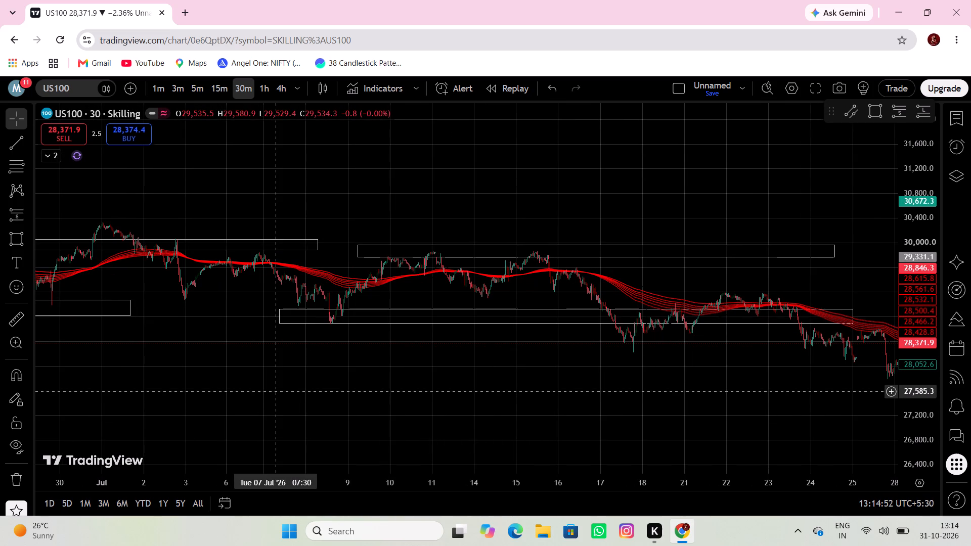
left_click_drag(350, 389, 169, 365)
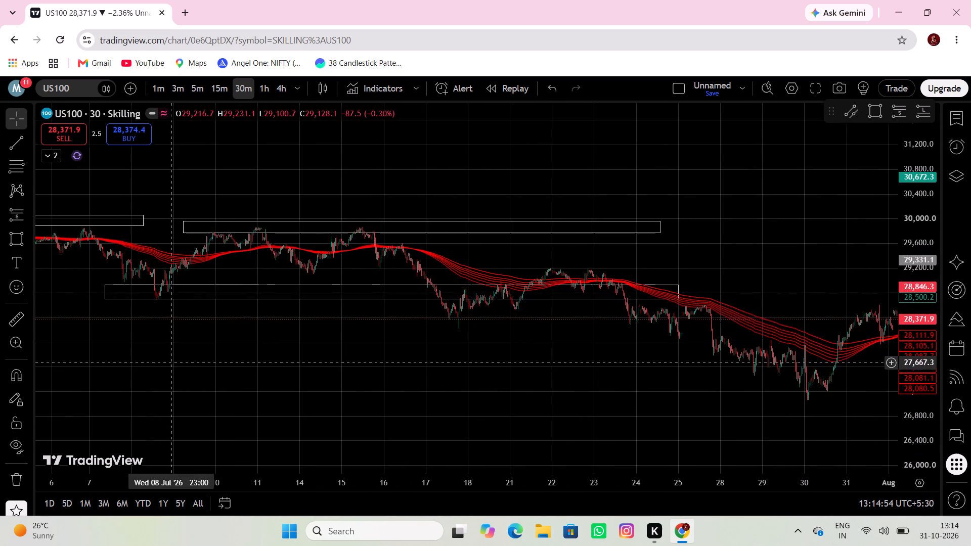
left_click_drag(297, 368, 138, 349)
left_click_drag(378, 373, 218, 372)
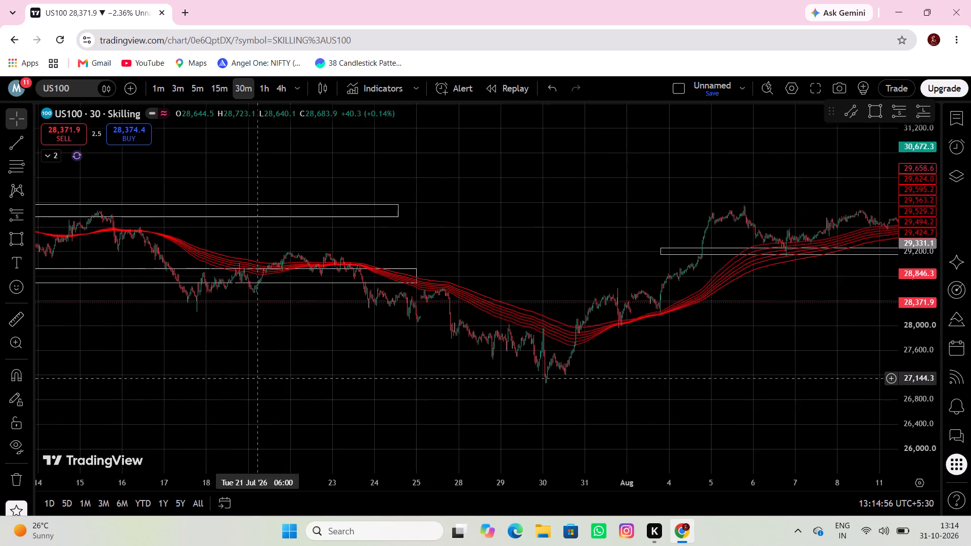
left_click_drag(218, 372, 86, 371)
left_click_drag(393, 355, 249, 371)
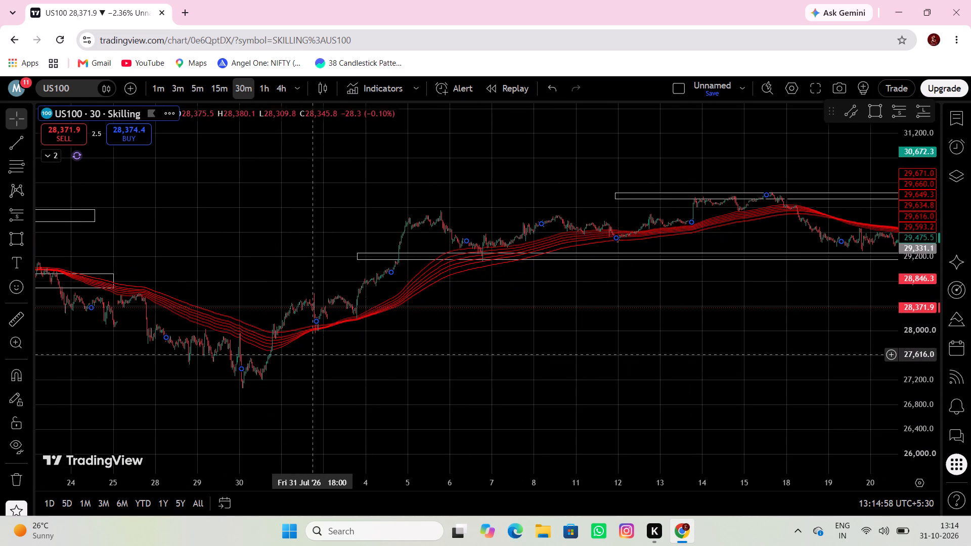
left_click_drag(390, 347, 285, 345)
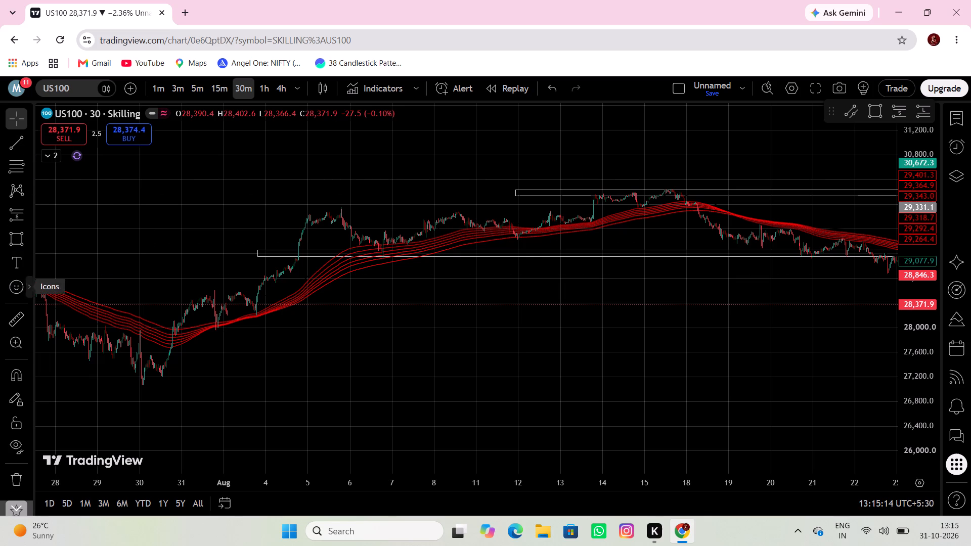
left_click_drag(208, 240, 417, 294)
scroll(419, 296, "down", 6)
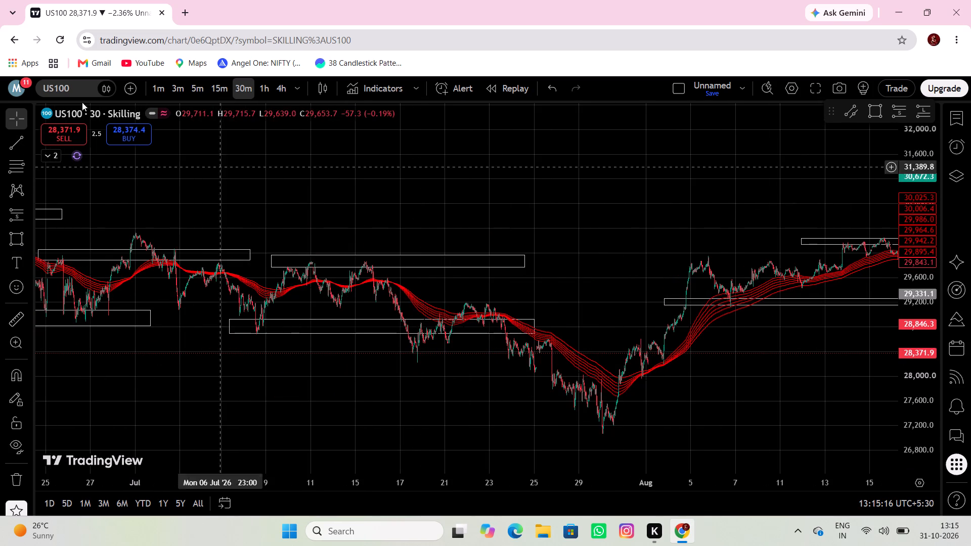
Switch the chart symbol to BTCUSDT (Bitcoin / TetherUS, spot crypto).
left_click(19, 60)
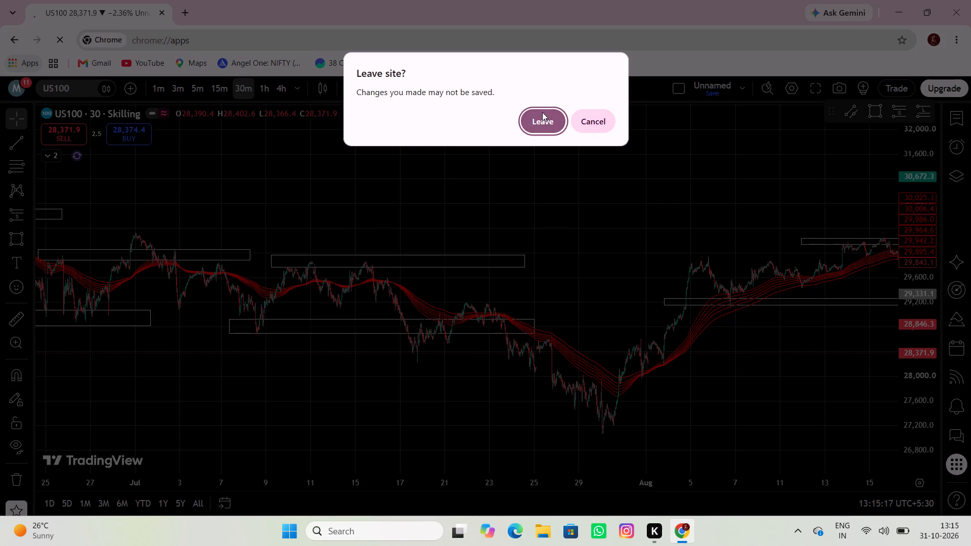
left_click(604, 122)
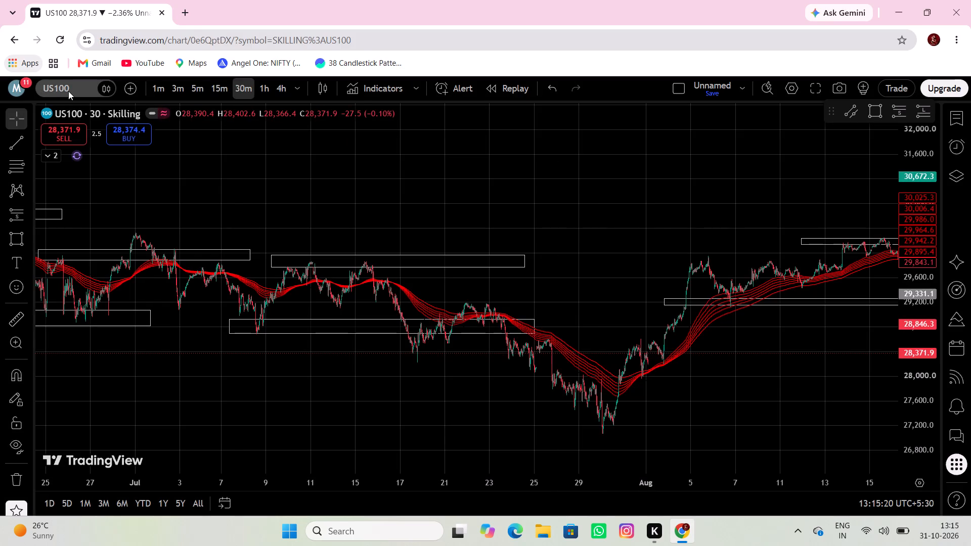
left_click(69, 91)
key("BackSpace")
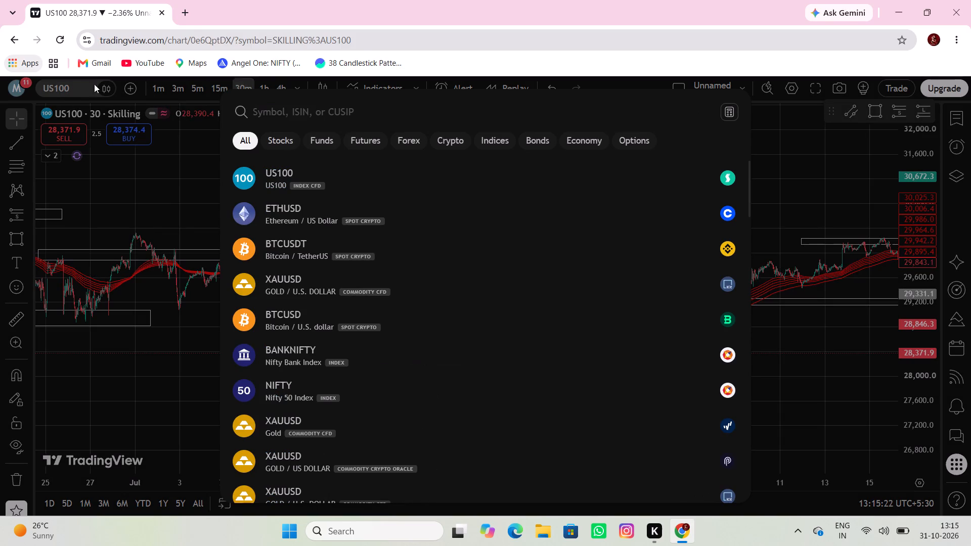
left_click(459, 250)
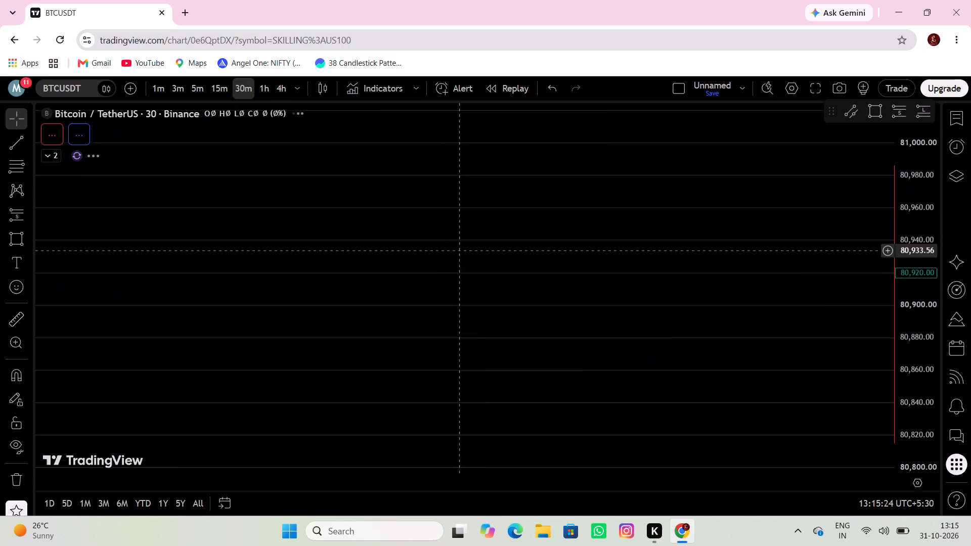
Examine the BTCUSDT price action from 18 to 25 October across the full swing between about 79,000 and 85,000.
scroll(479, 266, "up", 4)
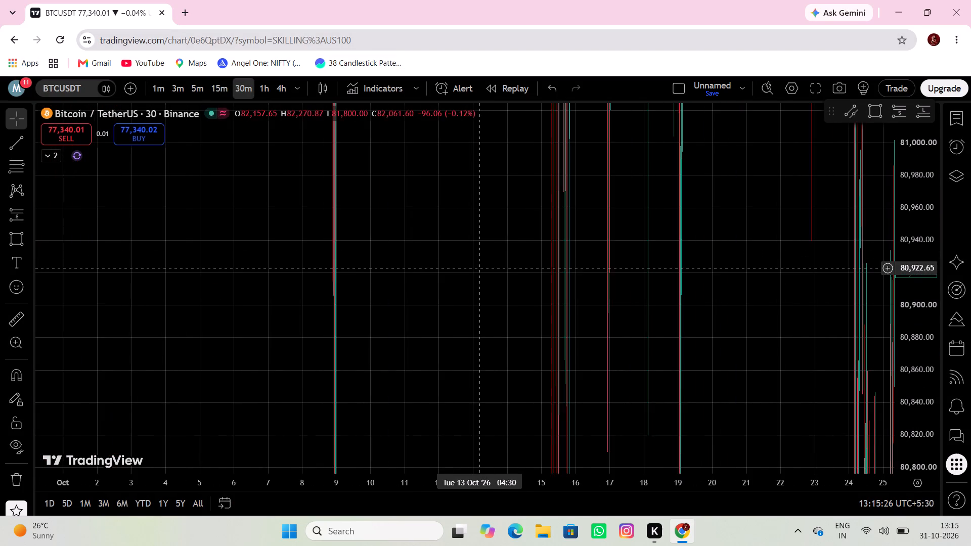
scroll(479, 268, "up", 3)
scroll(914, 314, "down", 7)
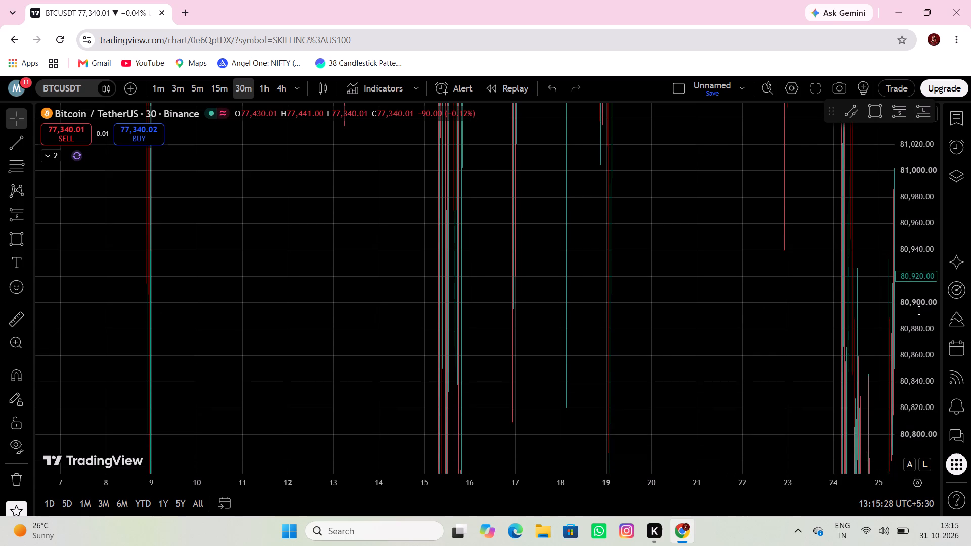
scroll(919, 310, "down", 17)
scroll(912, 312, "down", 9)
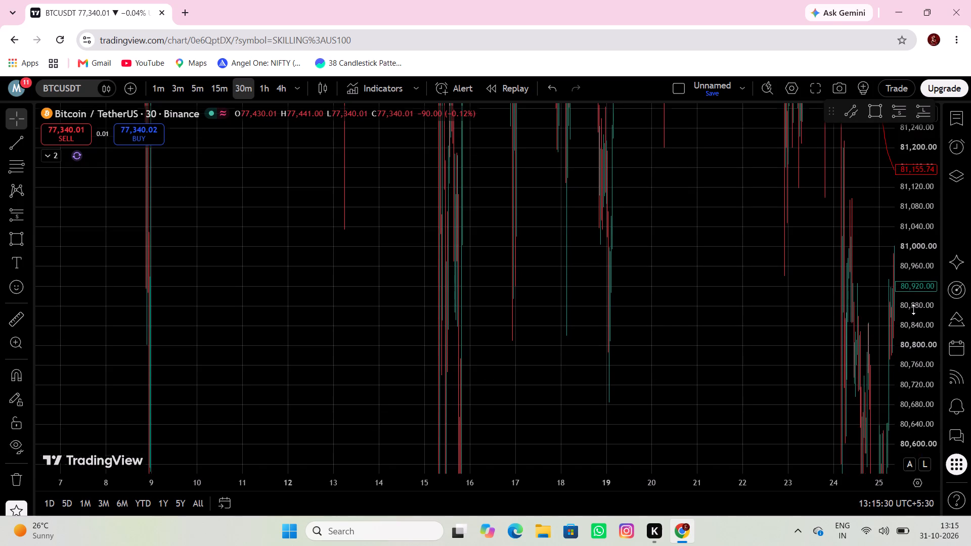
scroll(913, 309, "down", 20)
scroll(768, 297, "up", 5)
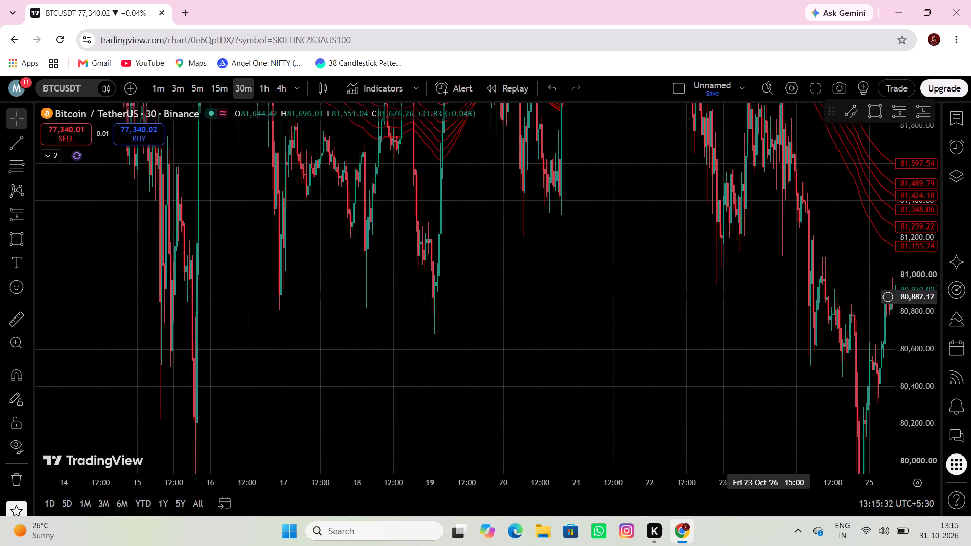
scroll(768, 297, "up", 3)
left_click_drag(792, 290, 765, 316)
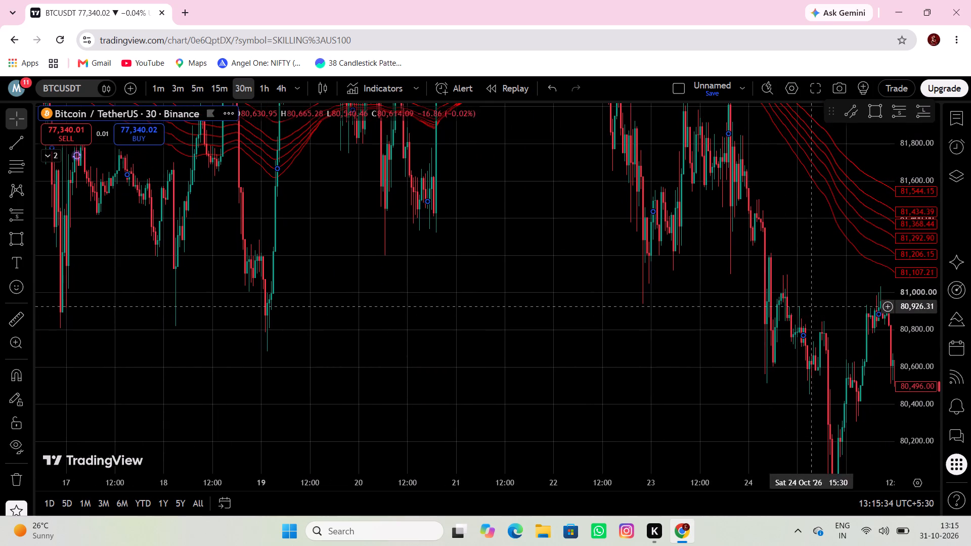
scroll(911, 306, "down", 10)
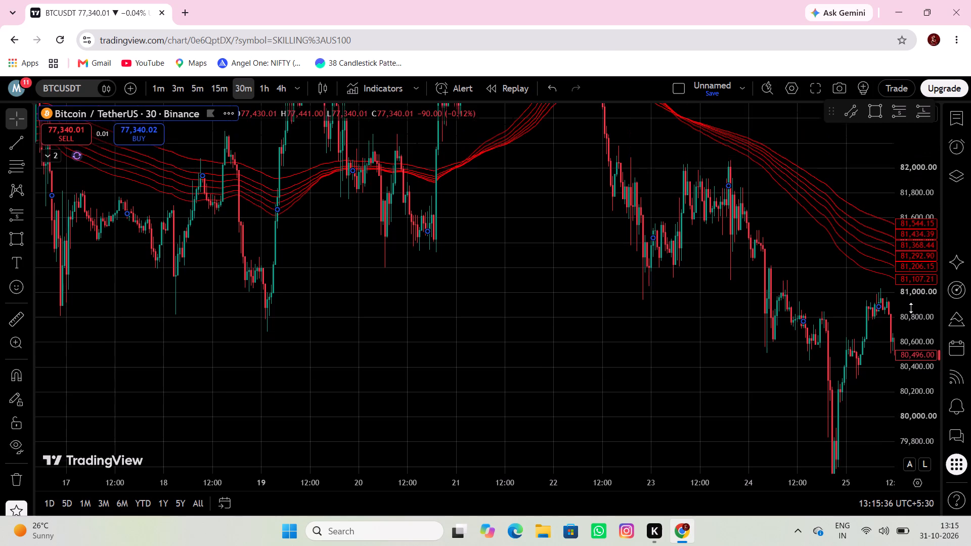
scroll(912, 305, "down", 3)
left_click_drag(617, 316, 563, 329)
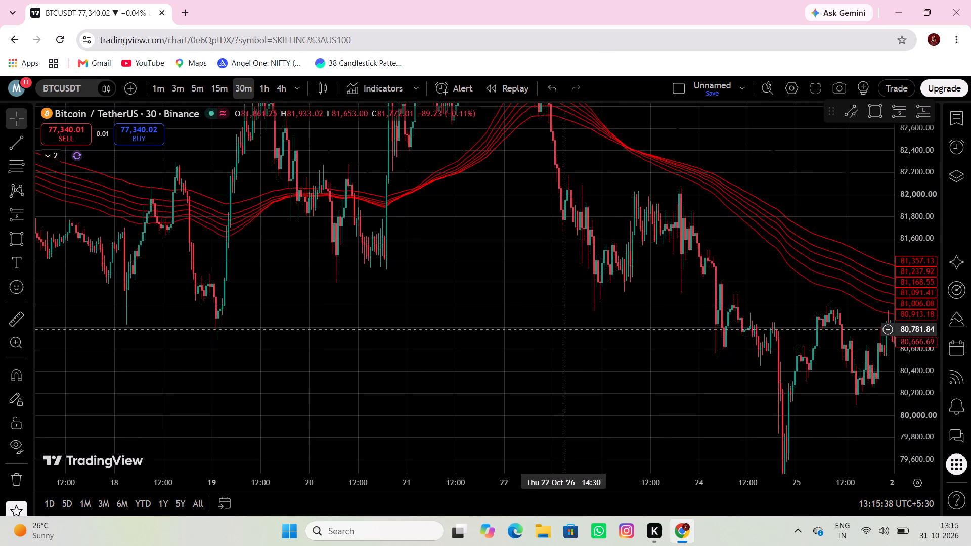
left_click_drag(563, 329, 563, 329)
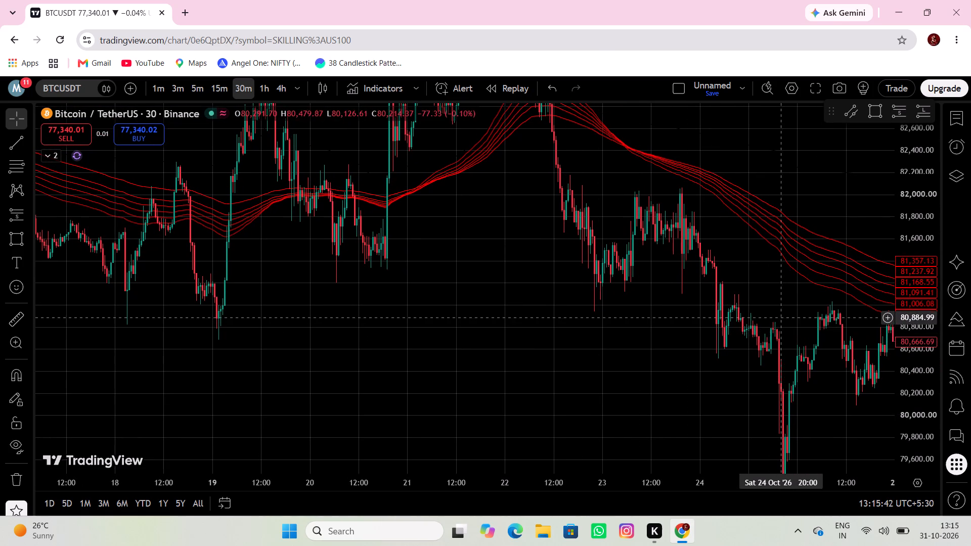
scroll(909, 346, "down", 6)
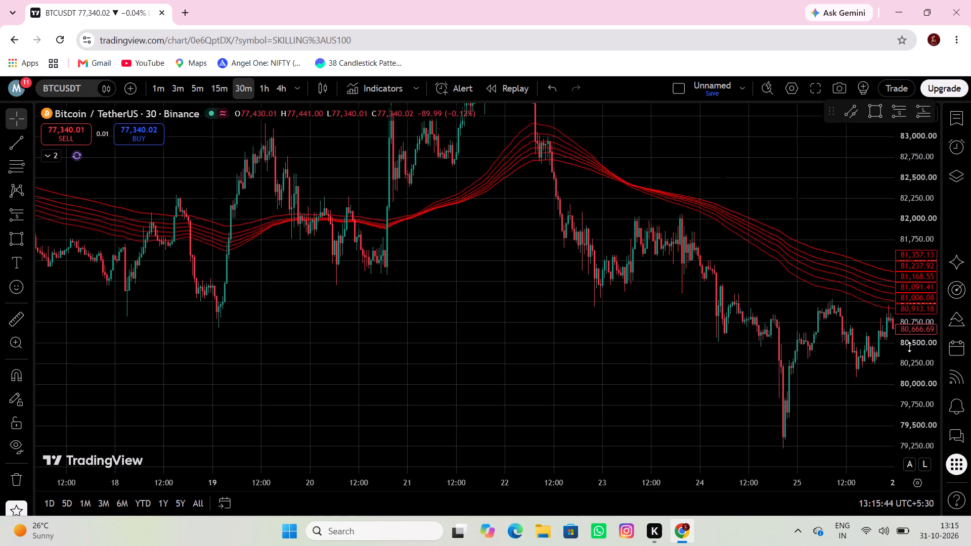
scroll(909, 347, "down", 9)
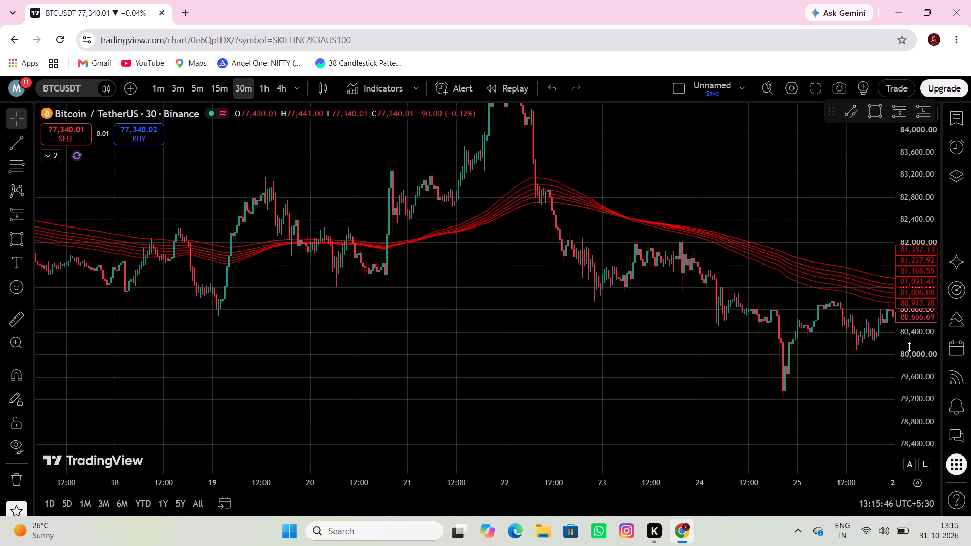
scroll(909, 347, "down", 5)
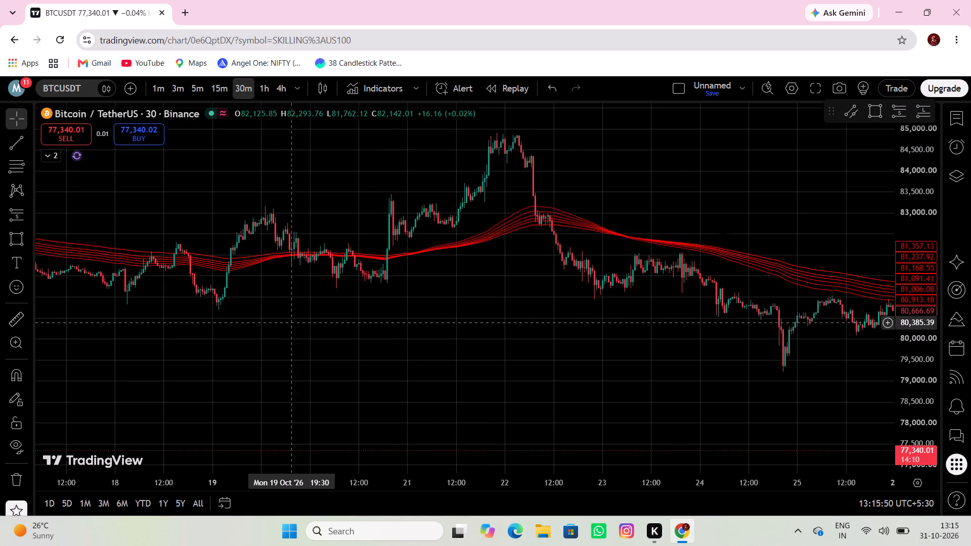
Draw a resistance rectangle over the 19–21 October highs from 18 October 04:00 at 83,276.76 to 23 October 00:00 at 82,960.51.
left_click(15, 241)
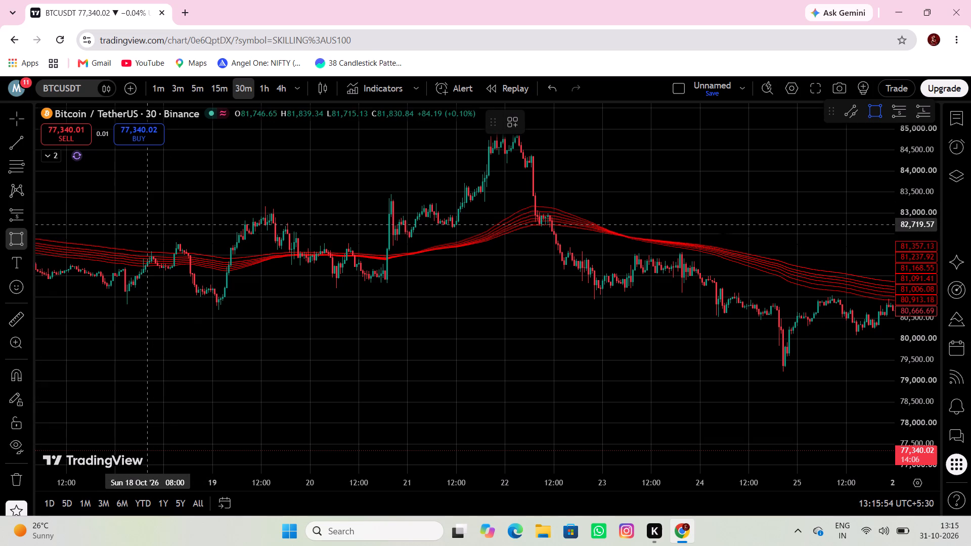
left_click(132, 201)
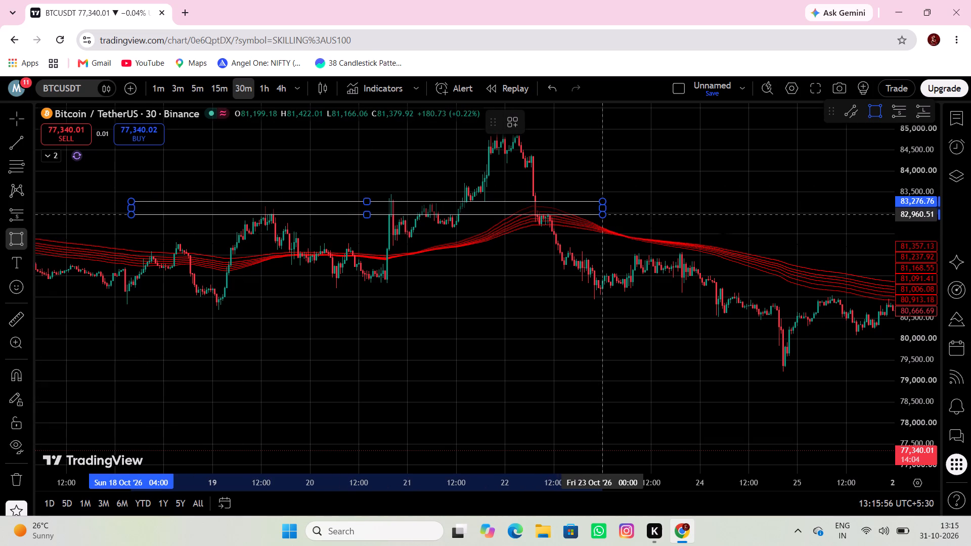
left_click(603, 214)
Draw a thin support rectangle along the lows from 17 October 19:00 at 80,942.58 to 23 October 04:30 at about 80,912.
left_click_drag(637, 210, 694, 216)
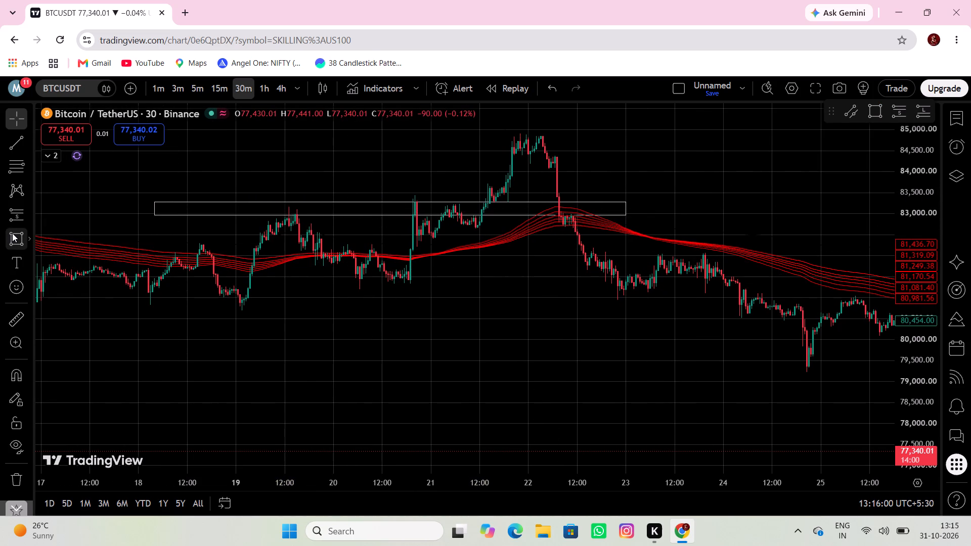
left_click(13, 233)
left_click(119, 300)
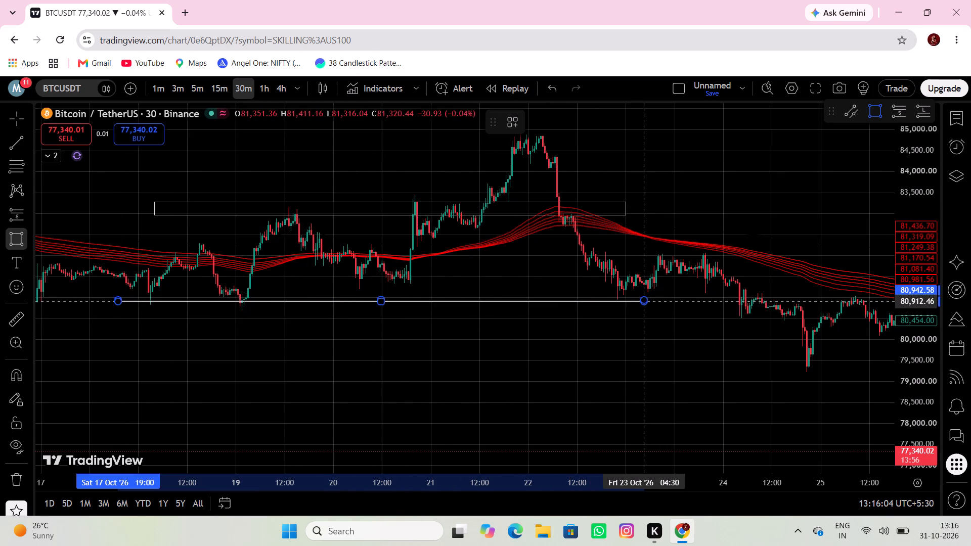
left_click(643, 301)
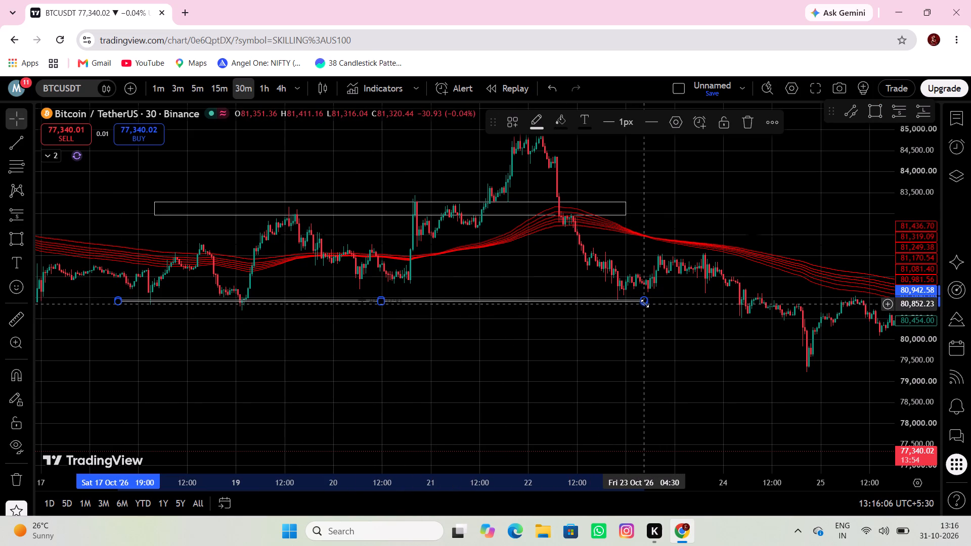
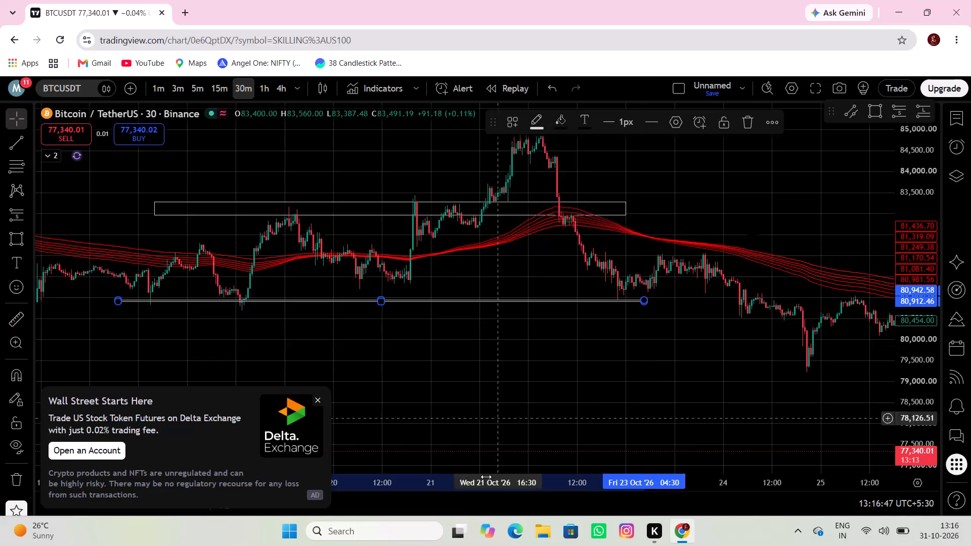
Draw a support rectangle under the 24–27 October lows from 23 October 11:30 at about 79,678 to 28 October 09:30 at 79,135.48.
left_click(316, 397)
left_click_drag(328, 383, 375, 387)
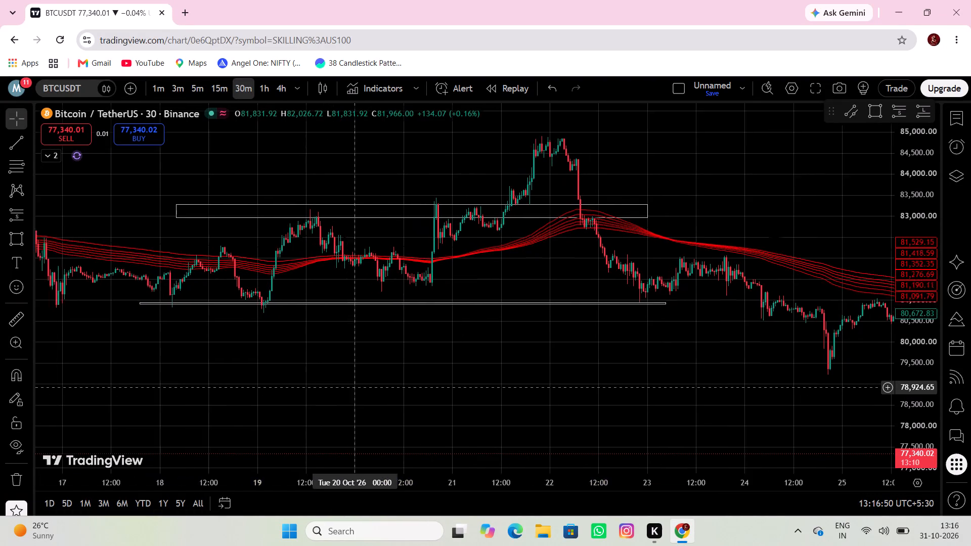
left_click_drag(375, 387, 400, 409)
left_click_drag(440, 392, 422, 398)
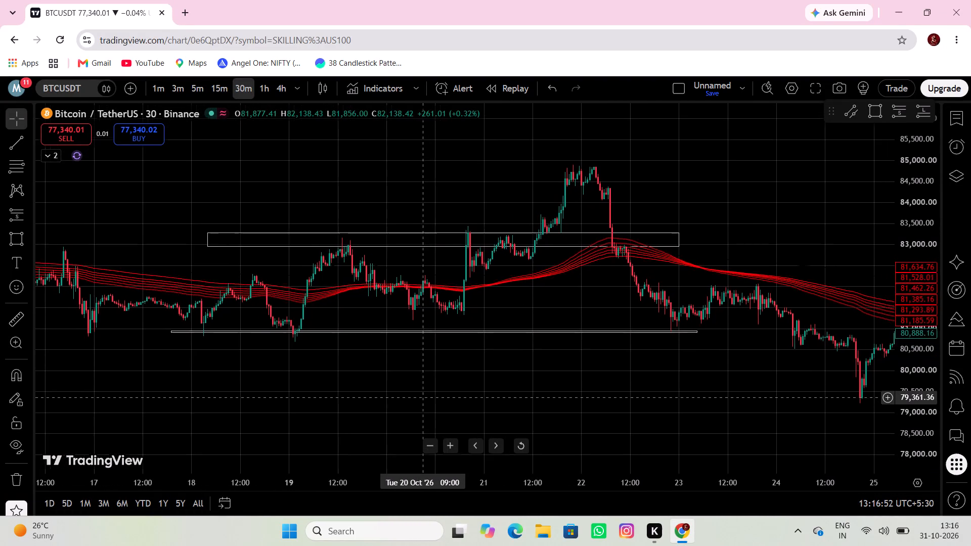
left_click_drag(422, 398, 216, 398)
scroll(361, 367, "down", 2)
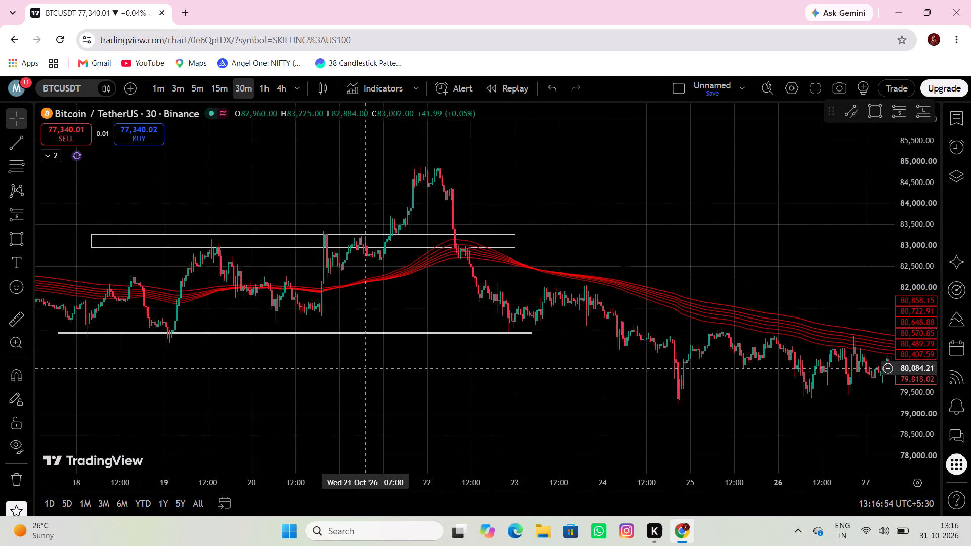
left_click_drag(427, 339, 233, 298)
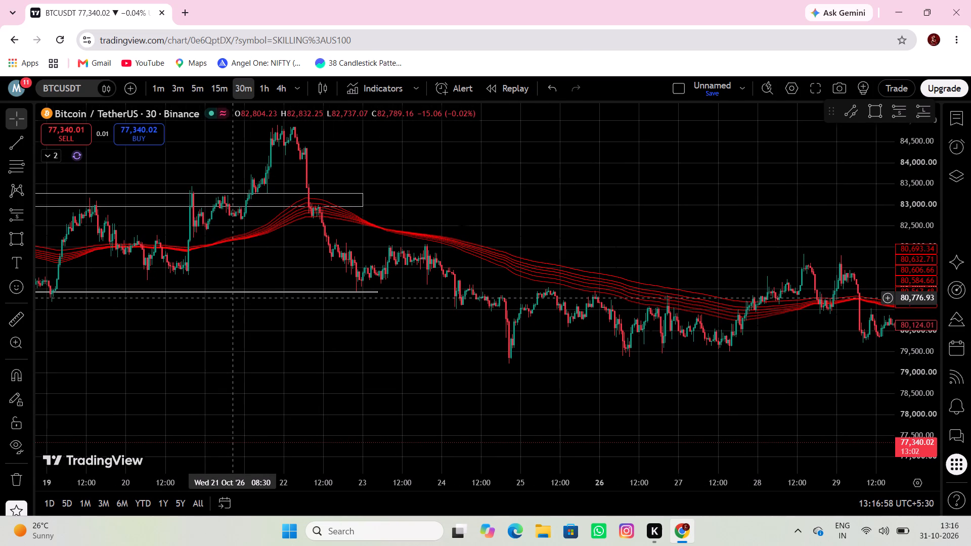
left_click_drag(363, 368, 232, 376)
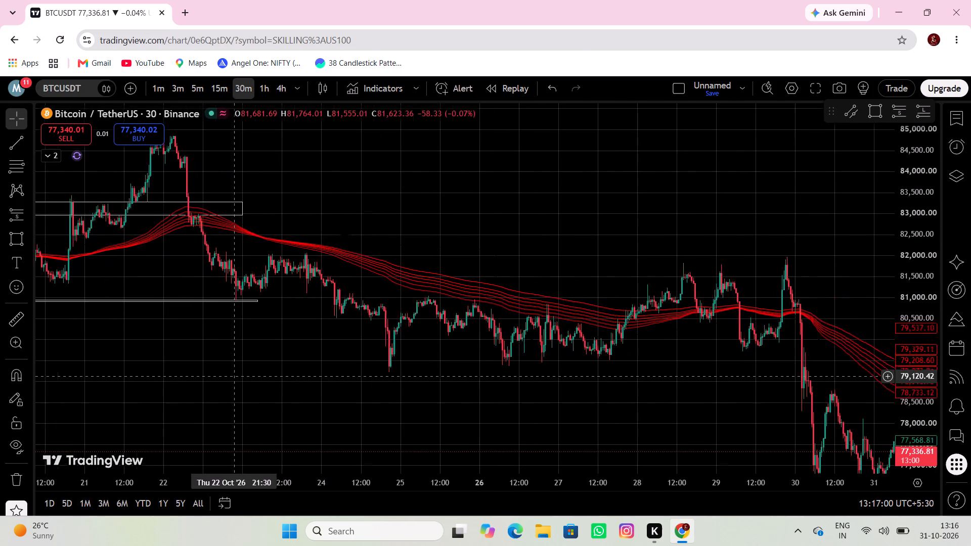
left_click_drag(232, 376, 219, 381)
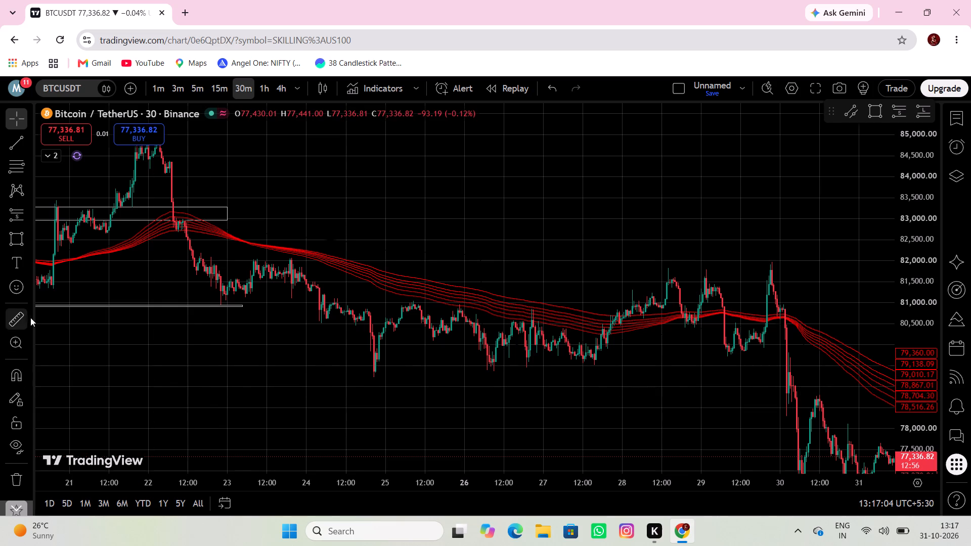
left_click(17, 240)
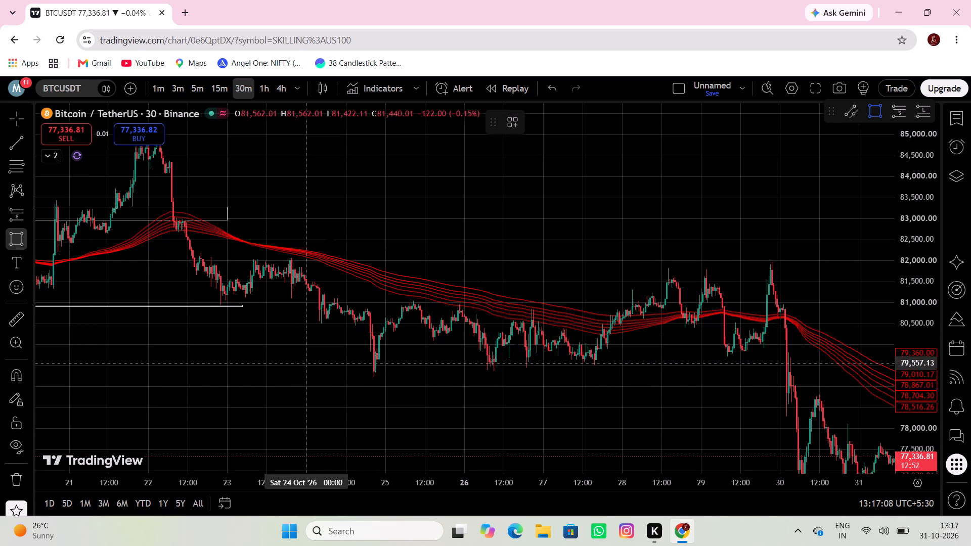
left_click(265, 358)
left_click(653, 381)
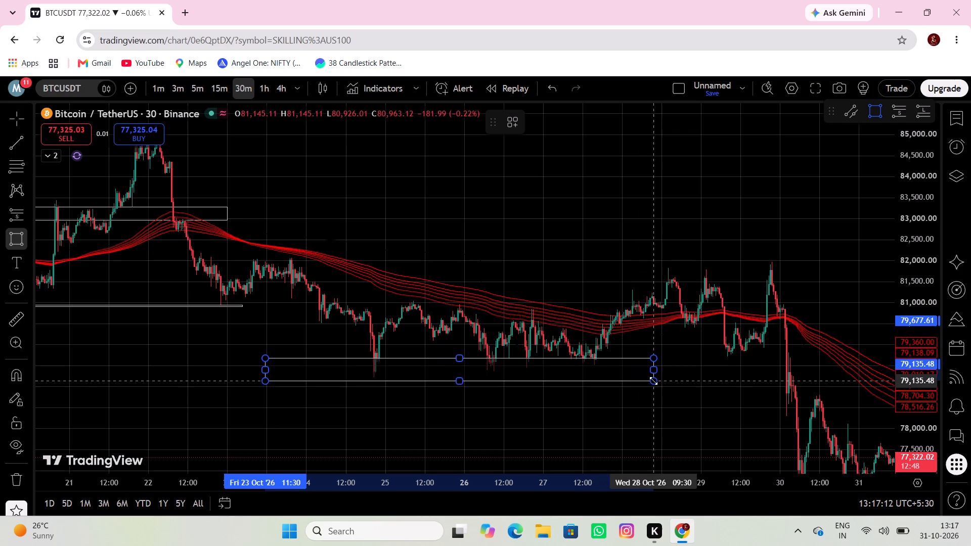
Draw a resistance rectangle over the late-October highs from 23 October 17:00 to 30 October 09:00, between about 82,150 and 81,650.
left_click_drag(655, 391, 602, 401)
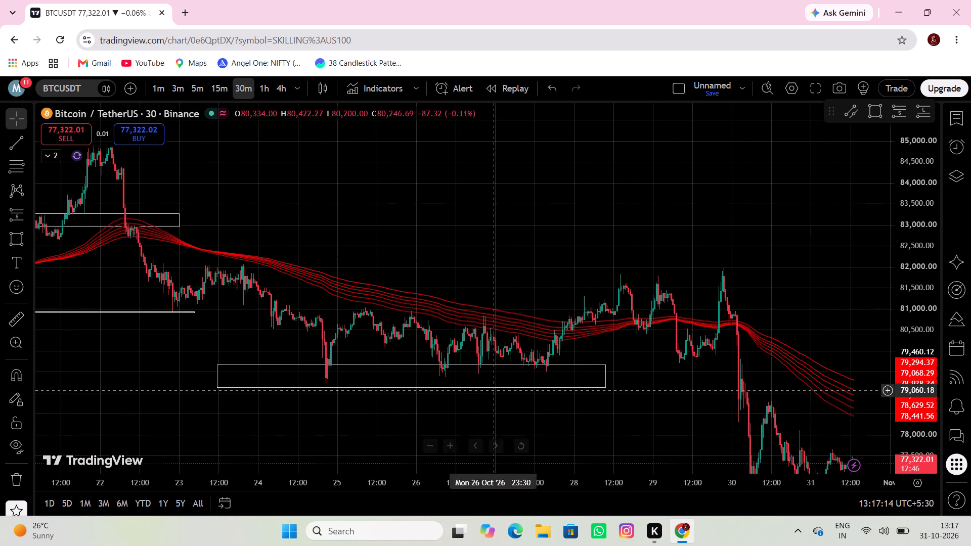
left_click(20, 239)
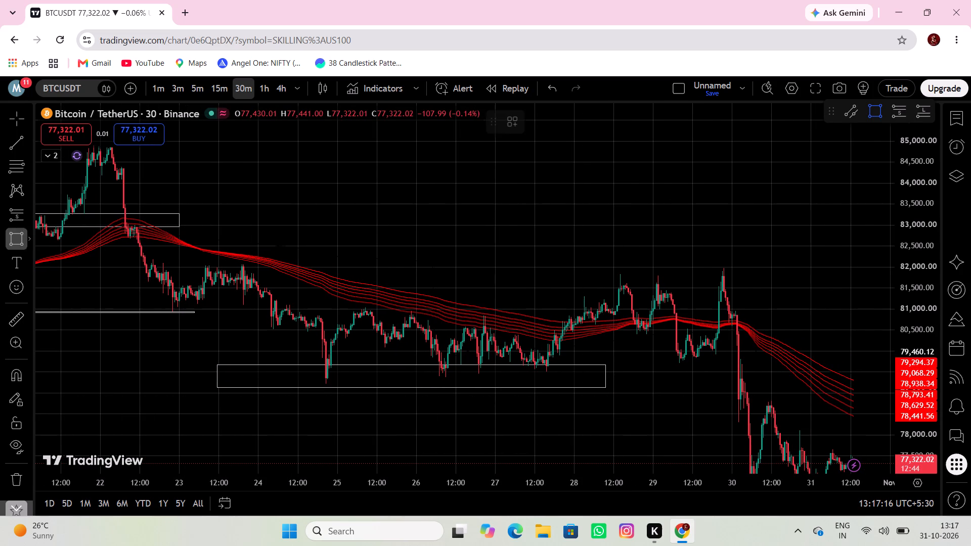
left_click(235, 247)
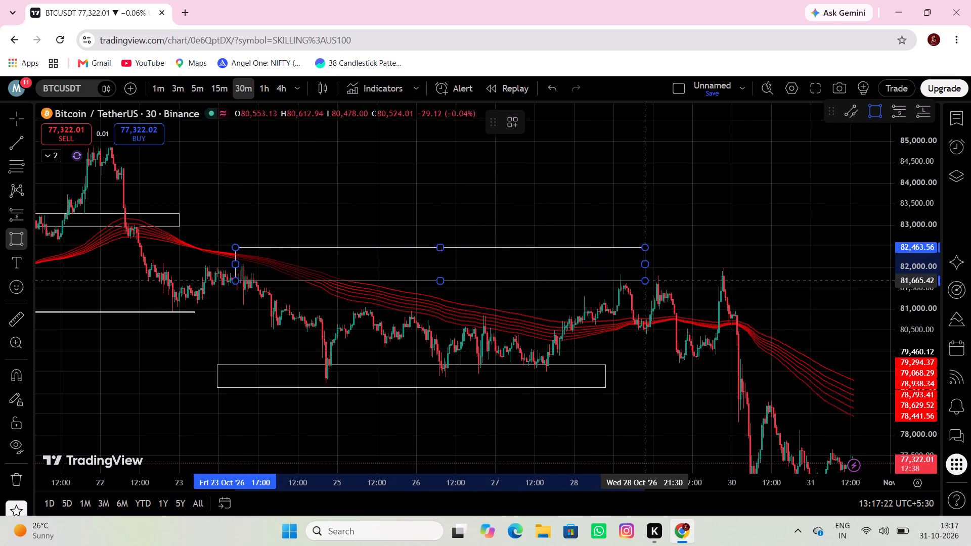
left_click(761, 282)
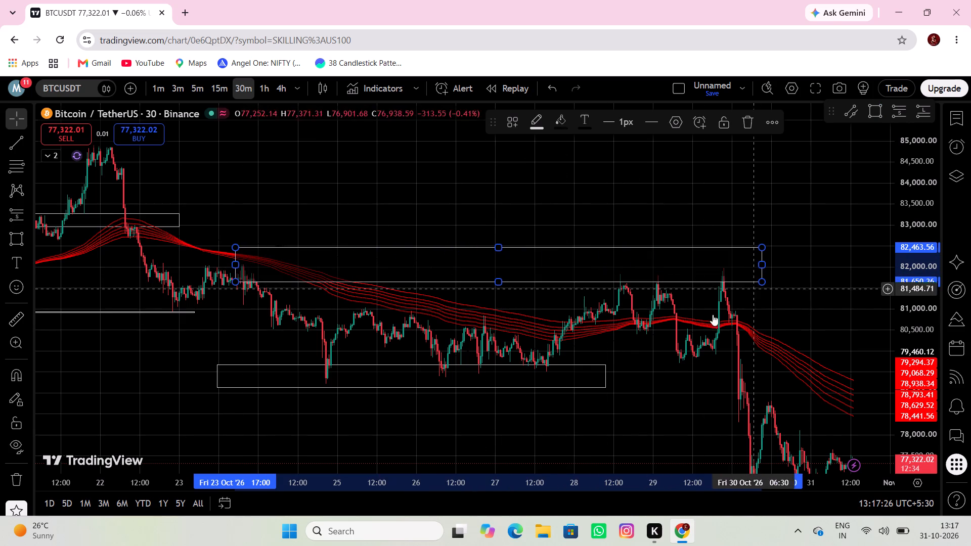
left_click_drag(496, 249, 499, 253)
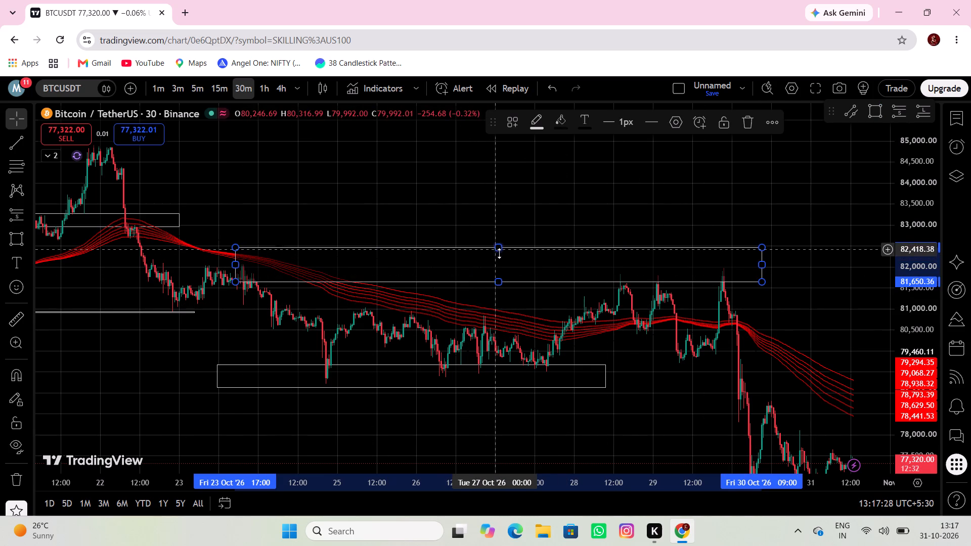
left_click_drag(499, 253, 501, 260)
Draw a support rectangle around the 30–31 October lows from 30 October 01:00 to 2 November 23:30, between 76,833.84 and 76,356.04.
left_click_drag(525, 229, 455, 238)
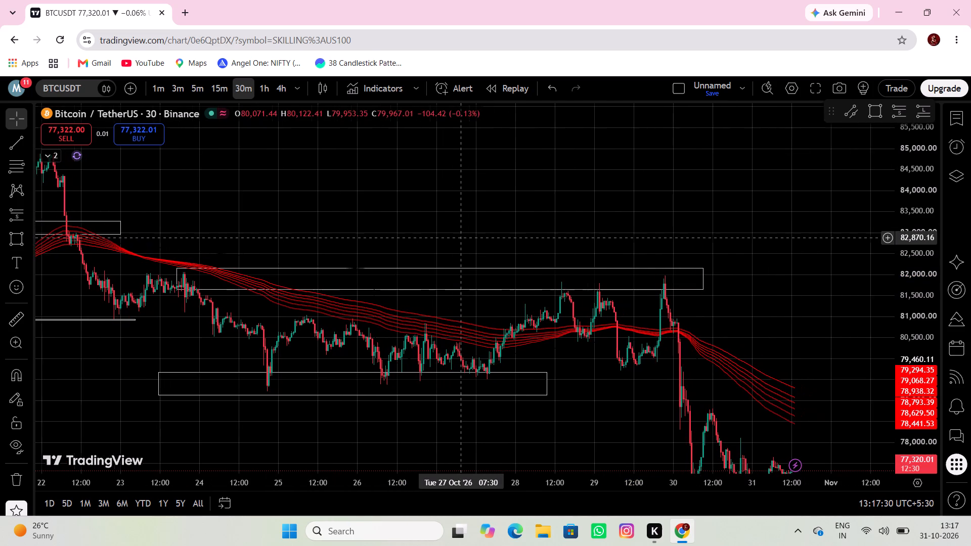
left_click_drag(455, 238, 455, 238)
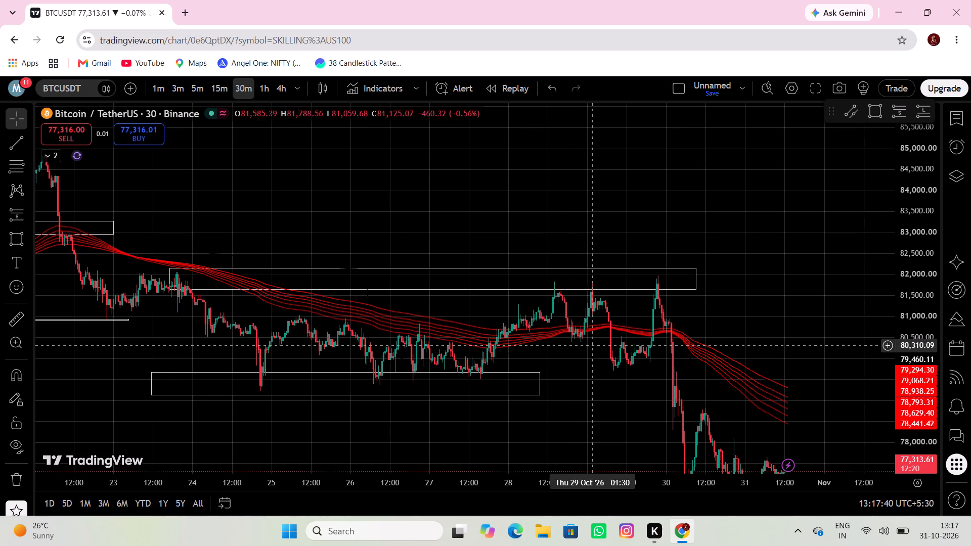
left_click_drag(597, 379, 414, 266)
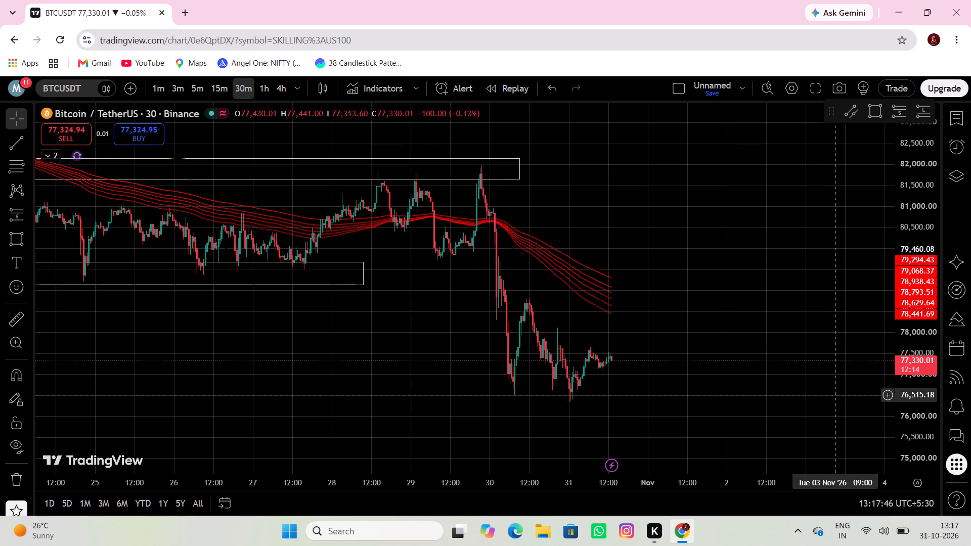
scroll(910, 382, "down", 7)
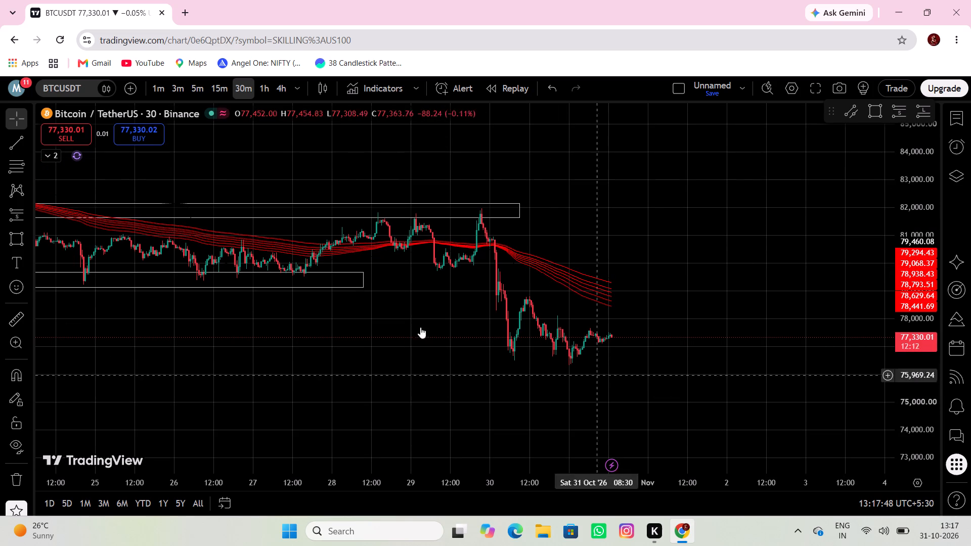
left_click(13, 237)
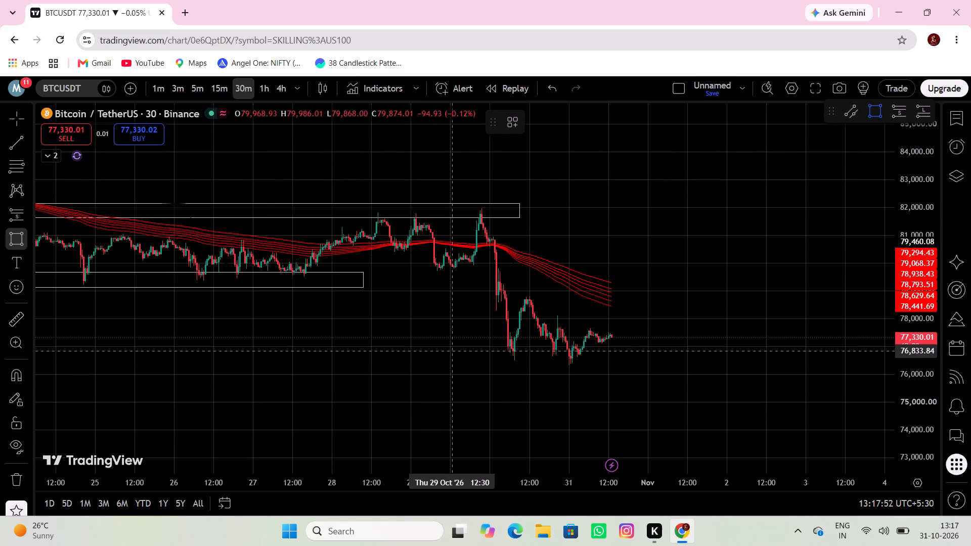
left_click(494, 341)
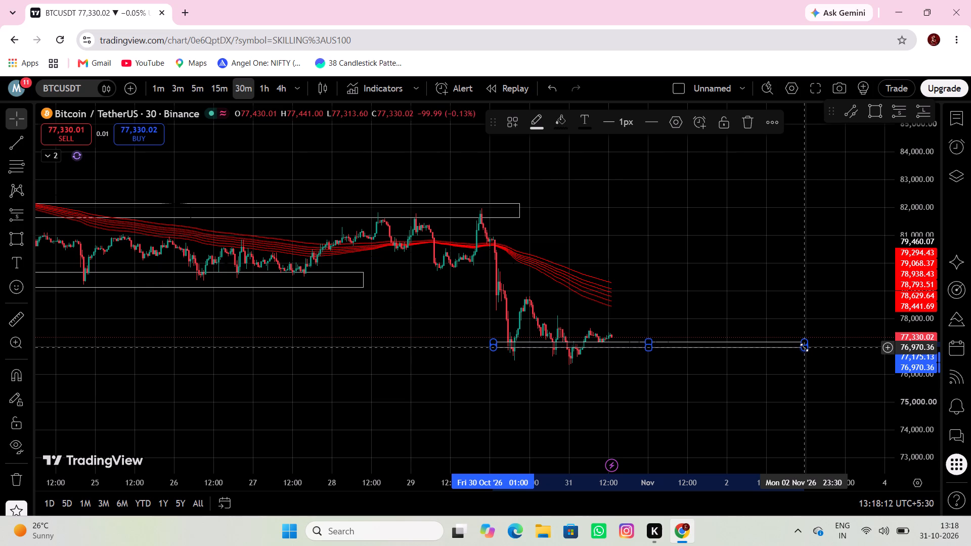
left_click(804, 347)
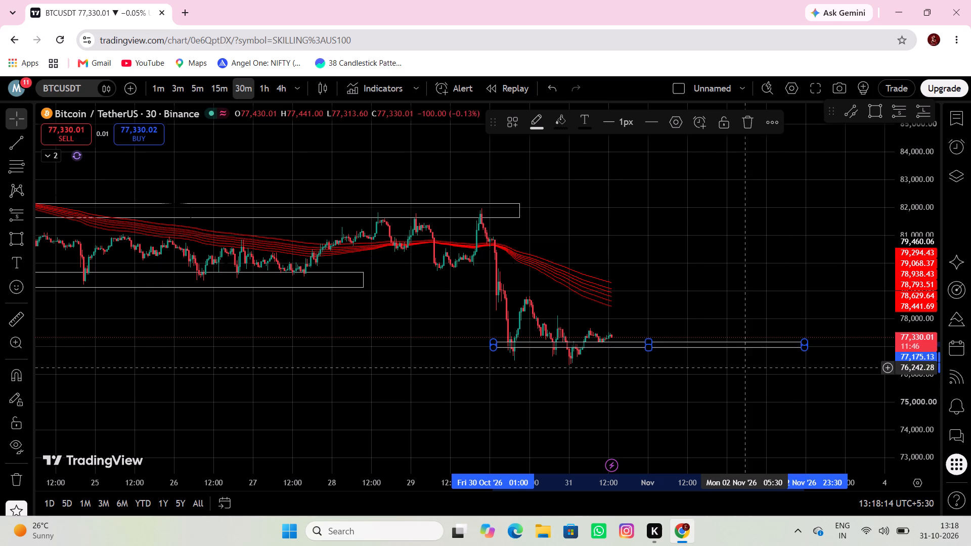
left_click_drag(651, 351, 654, 364)
left_click_drag(653, 343, 657, 351)
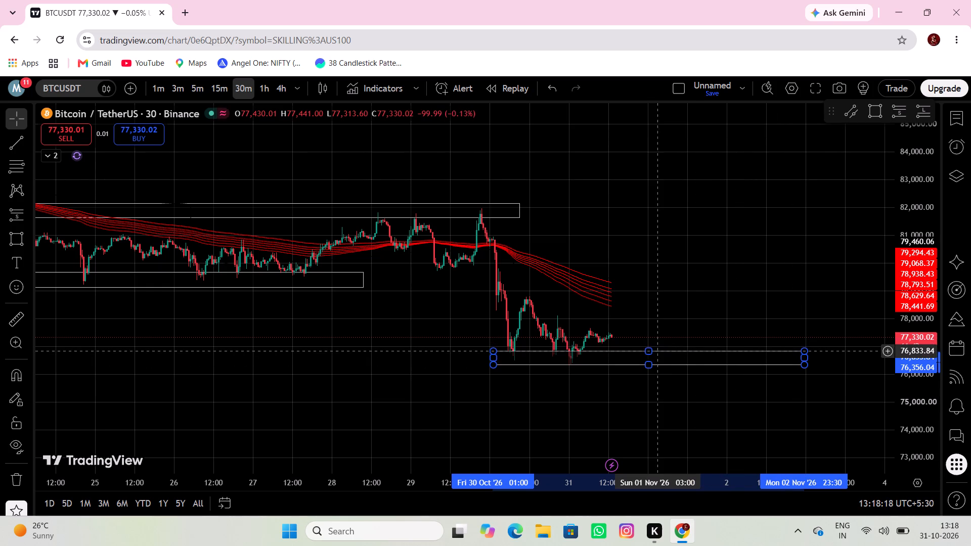
Draw a resistance rectangle over the 12–14 October highs from 10 October 14:30 at 84,524.25 to late 16 October at 84,091.95.
left_click_drag(654, 332, 672, 332)
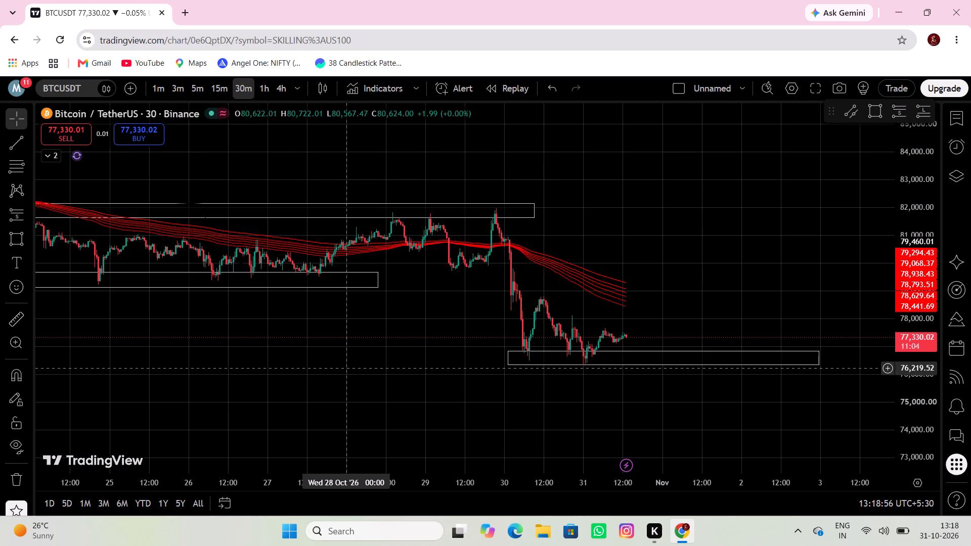
left_click_drag(357, 377, 526, 347)
scroll(510, 352, "down", 5)
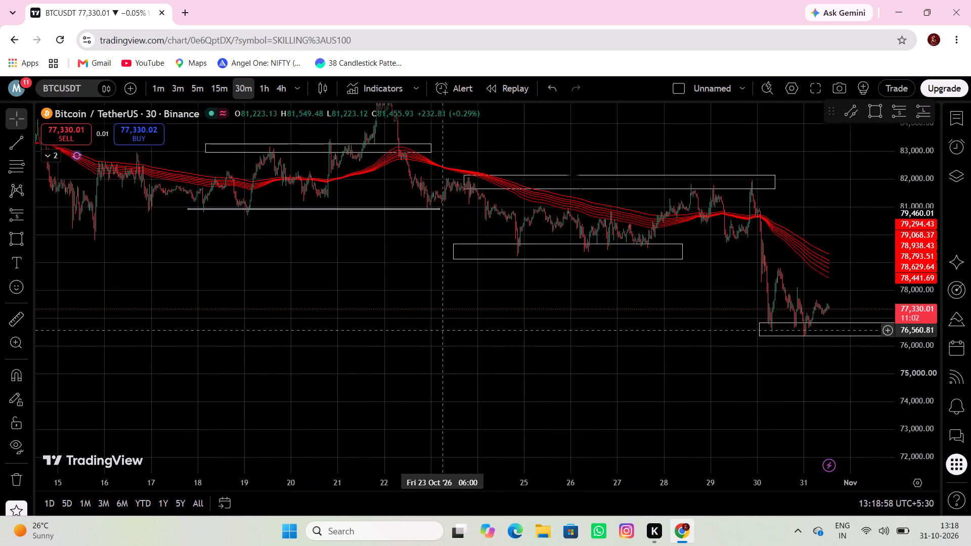
left_click_drag(437, 327, 541, 430)
left_click_drag(294, 347, 425, 360)
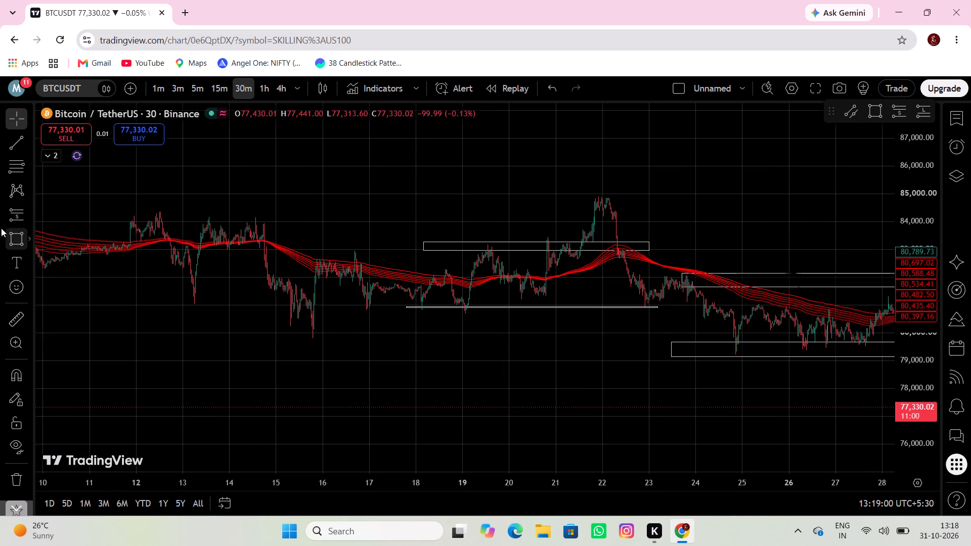
left_click(6, 236)
left_click(71, 207)
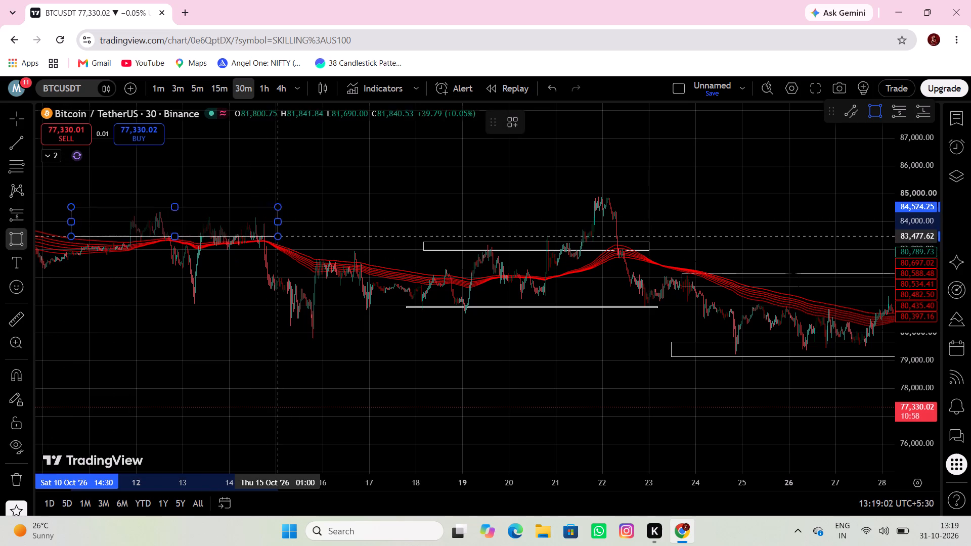
left_click(362, 219)
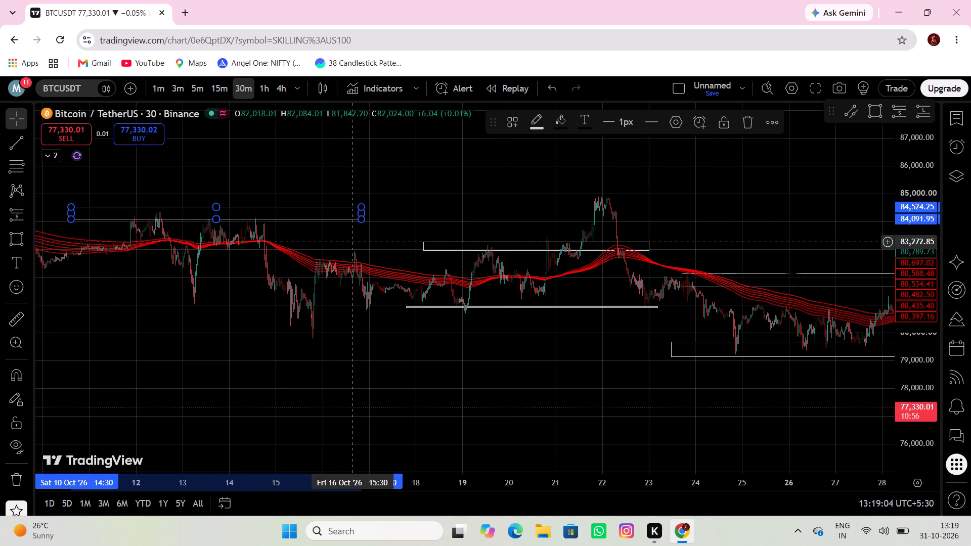
Draw a support rectangle around the 13–16 October lows from 11 October 01:00 at 81,338.87 to 17 October 02:30 at 80,292.25.
left_click_drag(353, 242, 392, 240)
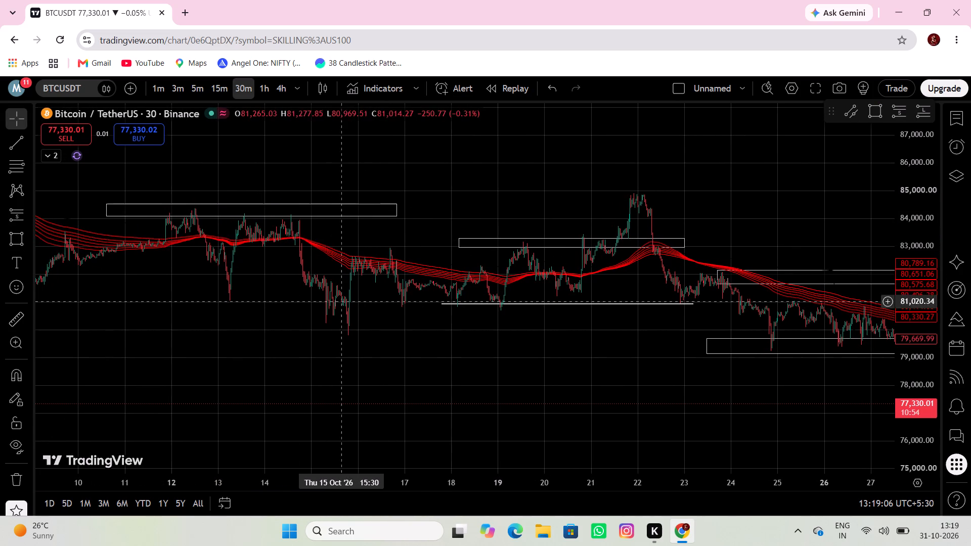
left_click_drag(275, 351, 347, 322)
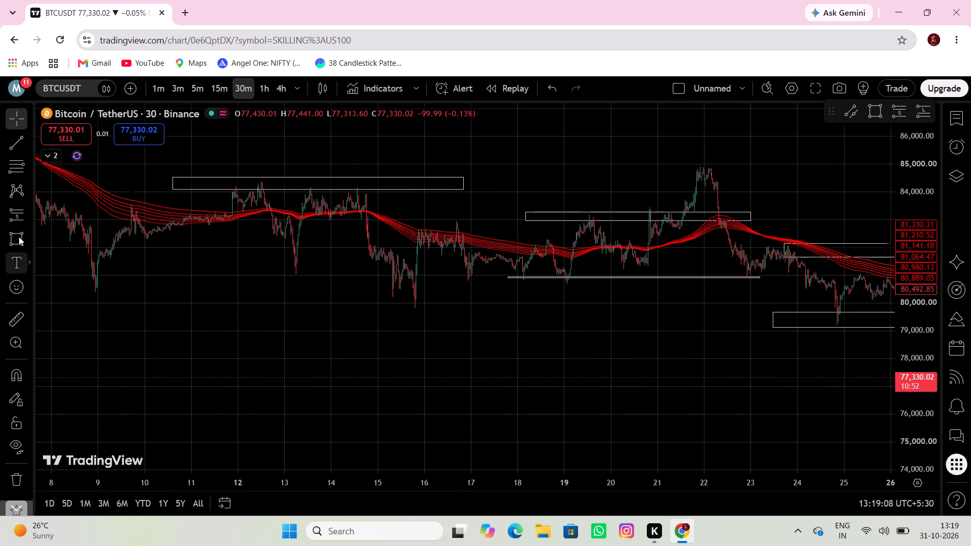
left_click(17, 240)
left_click(193, 265)
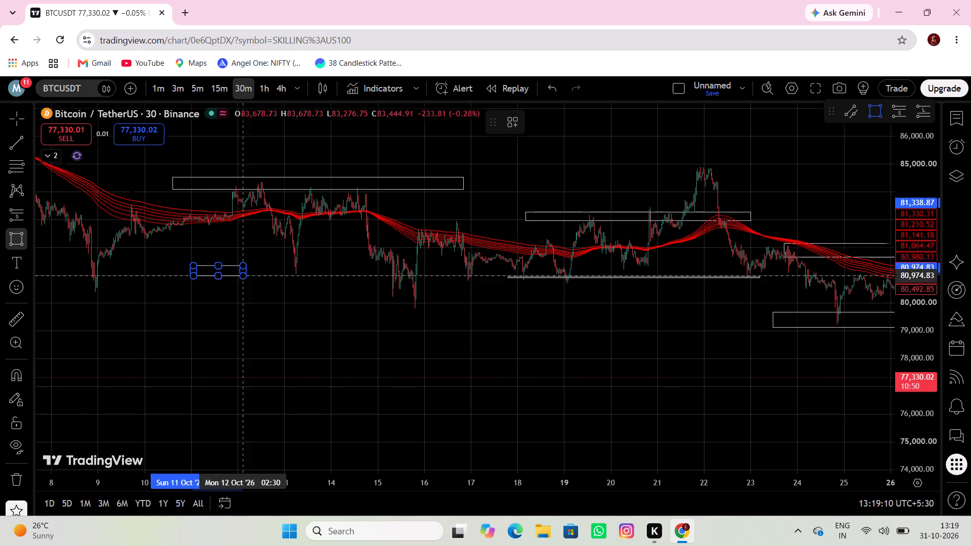
left_click(476, 295)
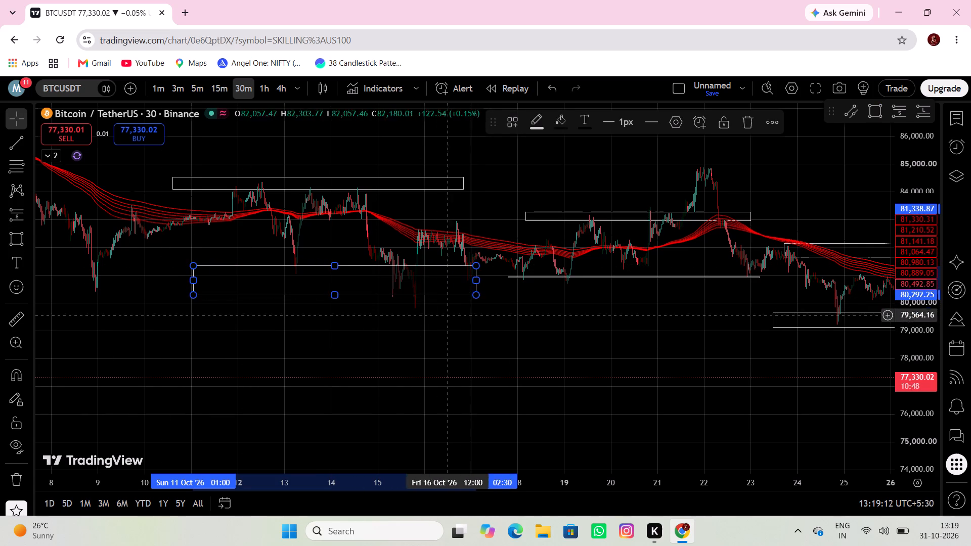
Draw a resistance rectangle over the 2–6 October highs from 30 September 16:30 at 87,186.31 to 7 October 21:00 at 86,731.25.
left_click_drag(401, 334, 523, 348)
left_click_drag(359, 348, 413, 349)
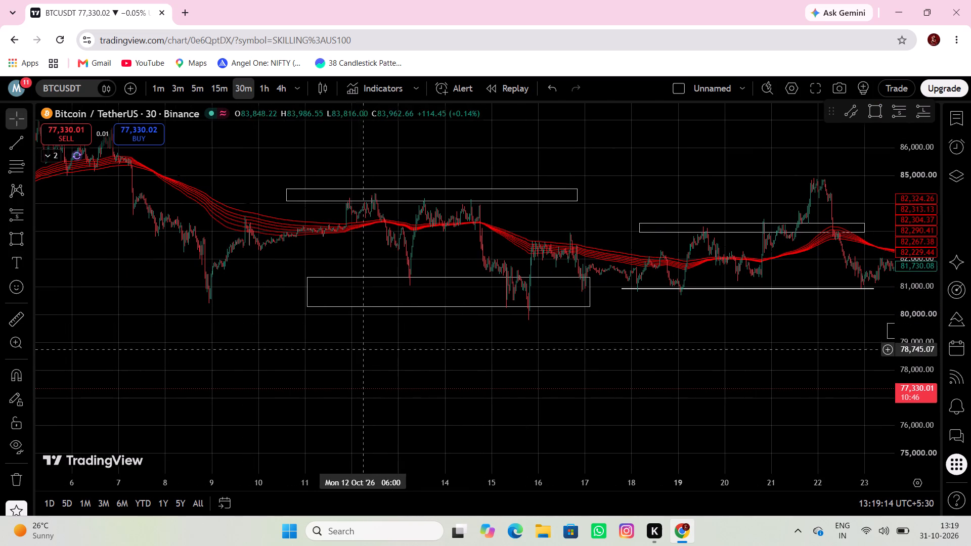
left_click_drag(413, 349, 597, 370)
left_click_drag(121, 285, 295, 350)
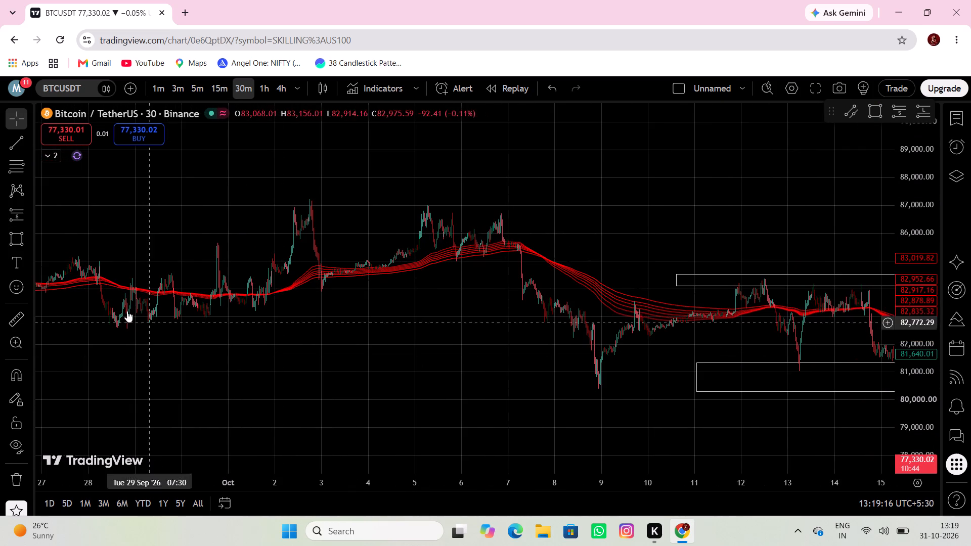
left_click(11, 234)
left_click(214, 200)
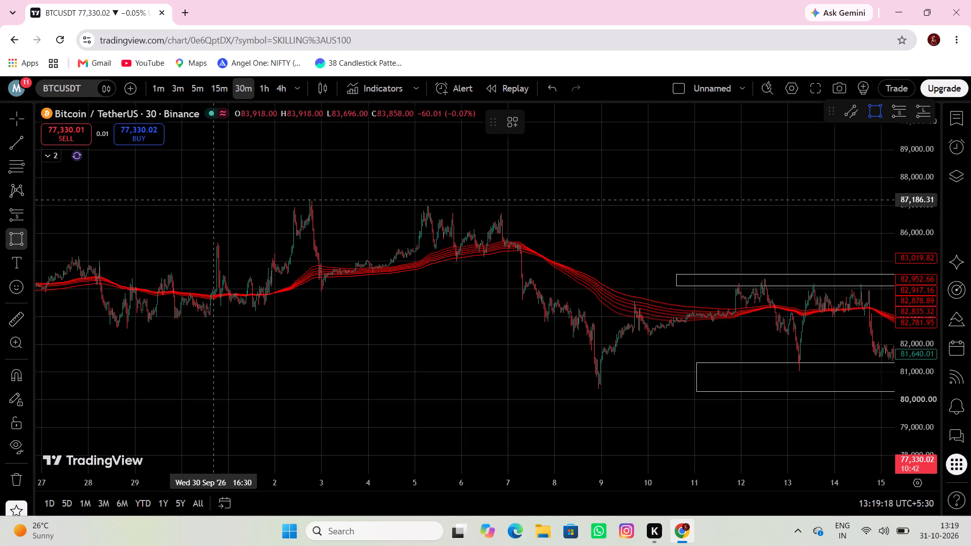
left_click(549, 213)
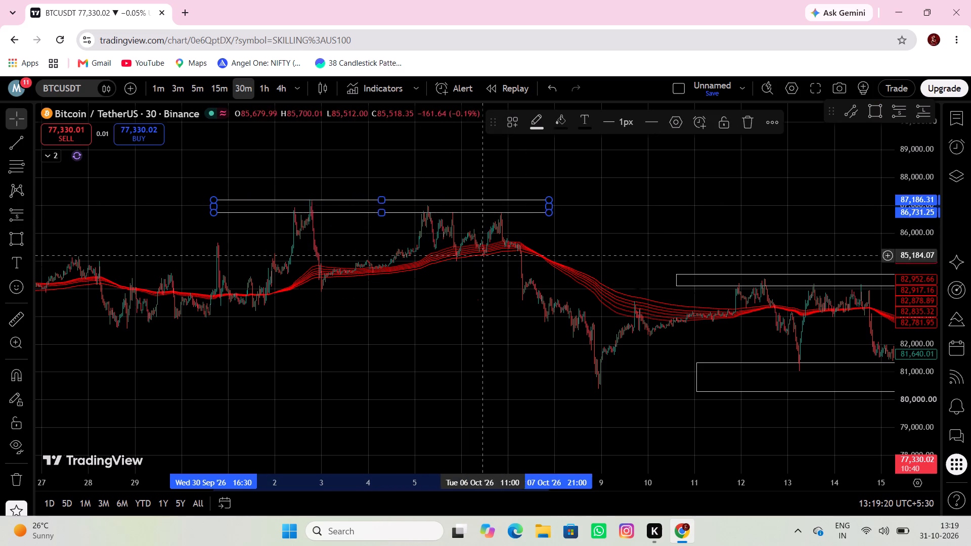
Draw a support rectangle under the 28–30 September lows from 27 September 11:00 at 82,886.05 to 3 October at about 82,400.
left_click_drag(314, 329, 335, 301)
left_click(11, 235)
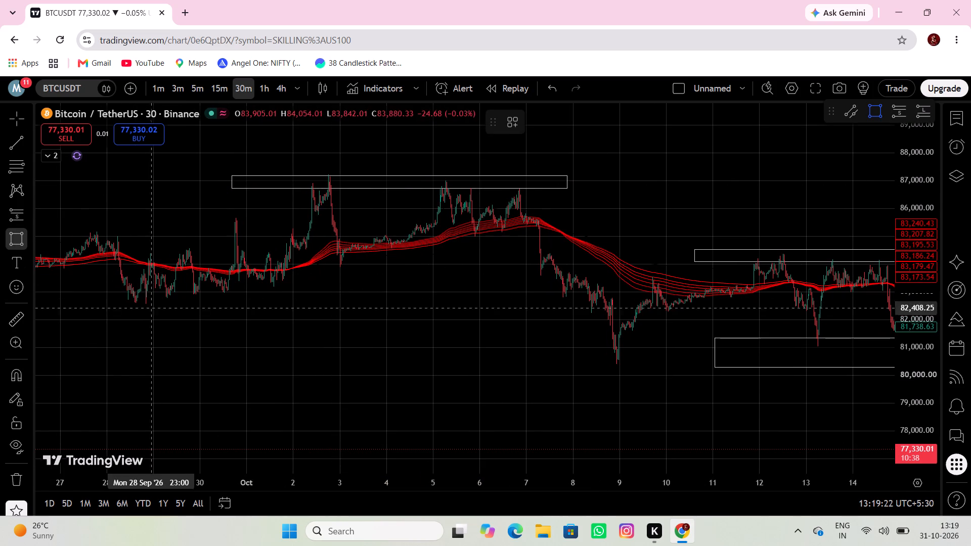
left_click(81, 295)
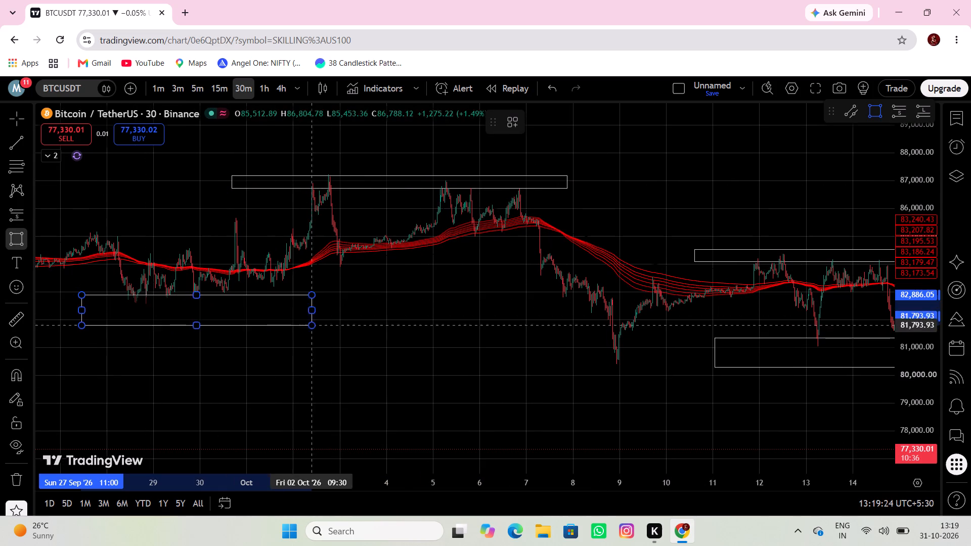
left_click(374, 309)
Draw a resistance rectangle over the 22–23 September highs from 19 September 21:30 at 87,732.37 to 26 September at about 87,100.
left_click_drag(330, 359, 436, 357)
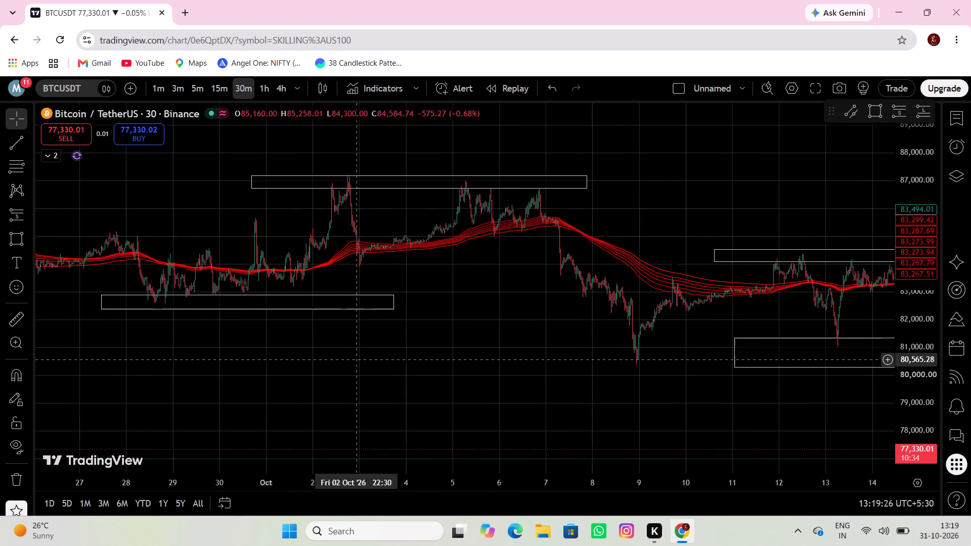
left_click_drag(436, 357, 494, 365)
scroll(267, 354, "down", 1)
left_click_drag(253, 355, 391, 397)
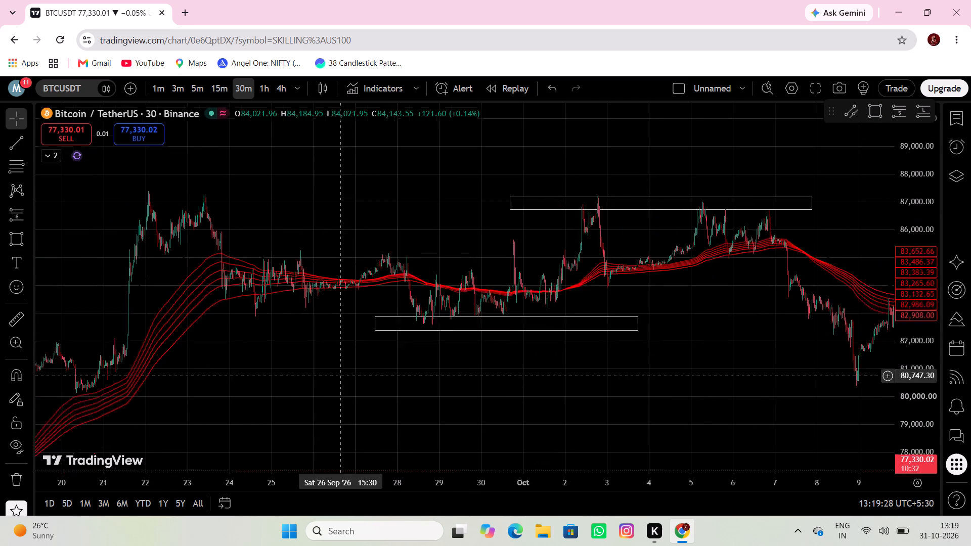
left_click_drag(391, 397, 396, 400)
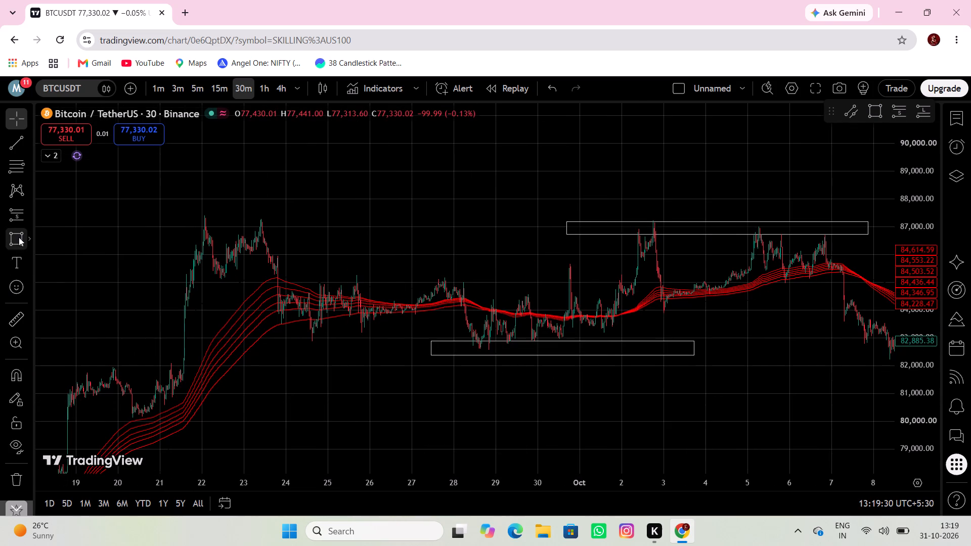
left_click(18, 237)
left_click(113, 206)
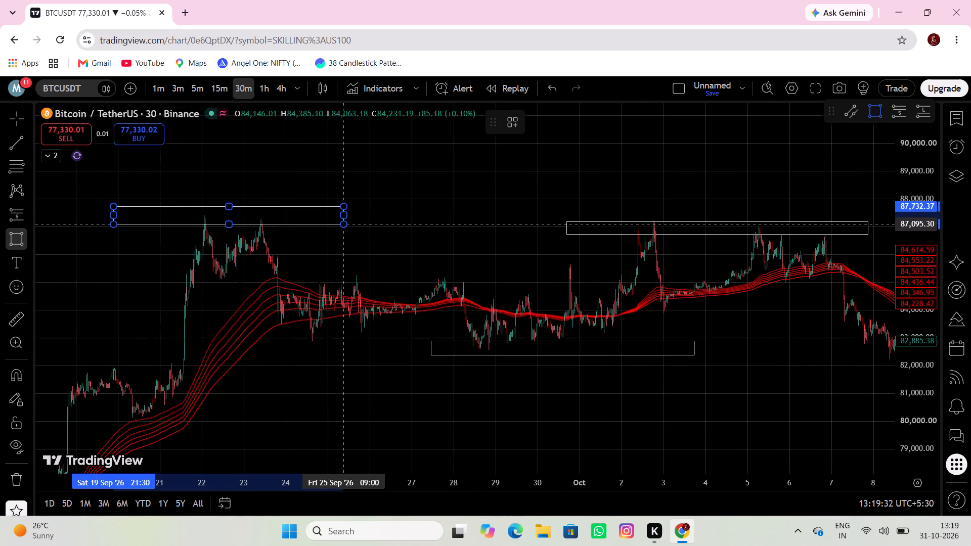
left_click(385, 224)
Draw a resistance rectangle over the 11–15 September highs from 11 September 08:00 at 79,814.44 to 20 September 04:00 at 79,359.39.
left_click_drag(384, 248, 415, 245)
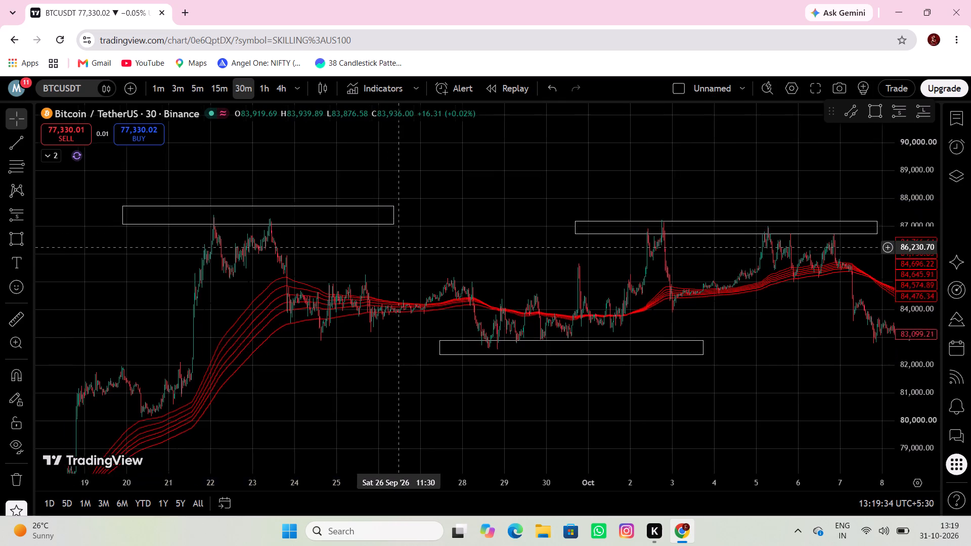
left_click_drag(415, 245, 422, 245)
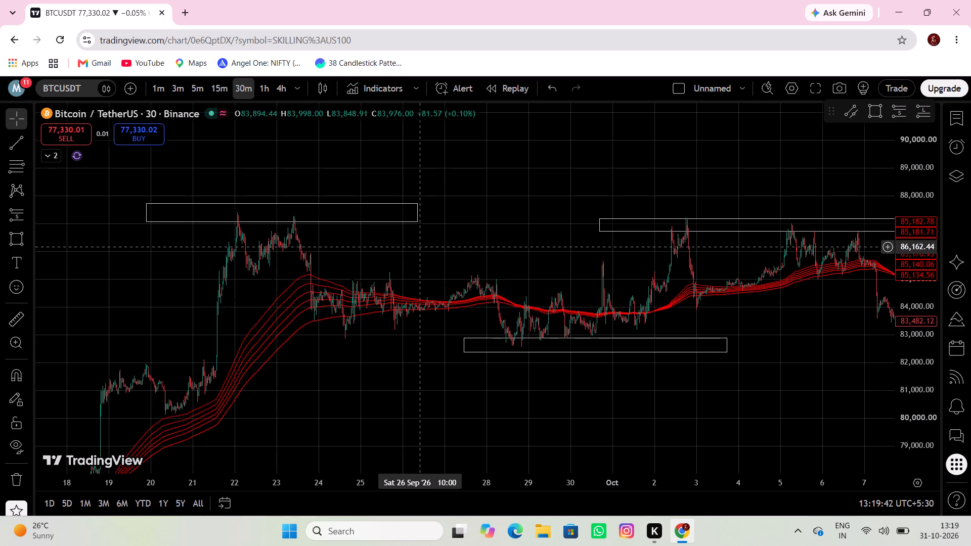
left_click_drag(371, 374, 434, 341)
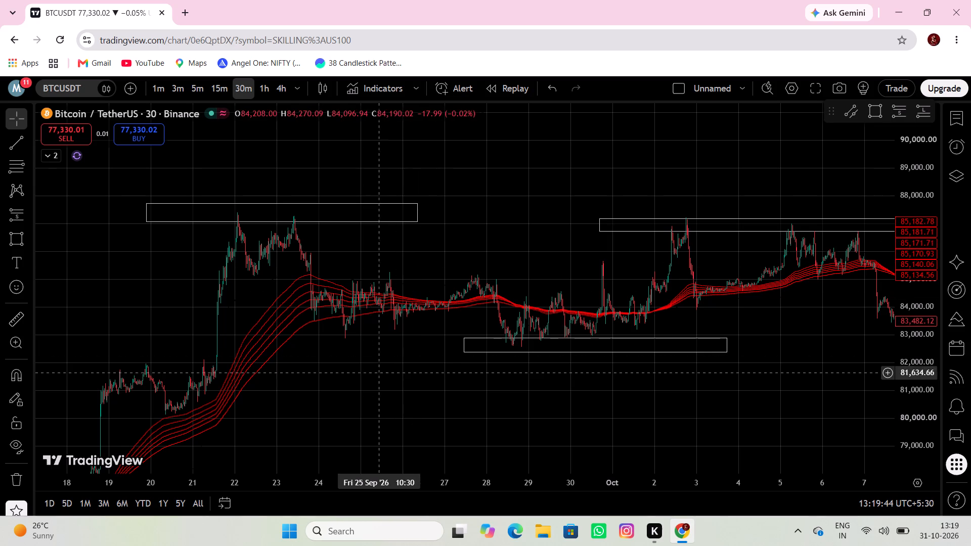
left_click_drag(434, 341, 501, 294)
left_click_drag(443, 347, 512, 304)
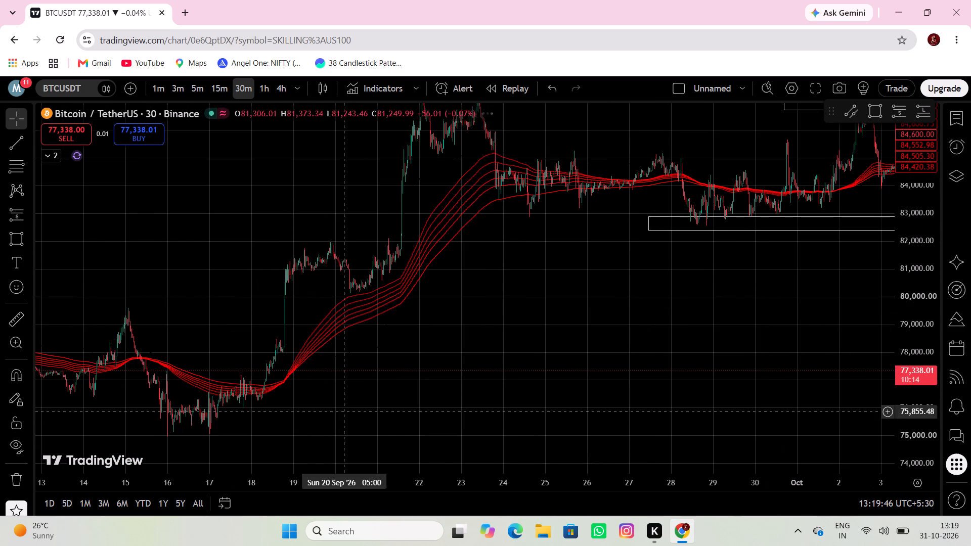
left_click_drag(360, 419, 500, 387)
left_click(17, 242)
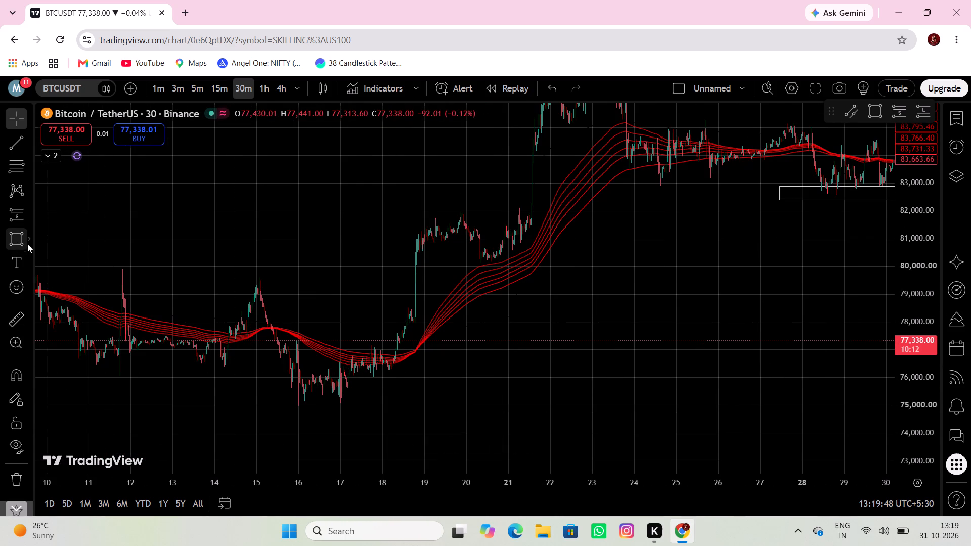
left_click(103, 271)
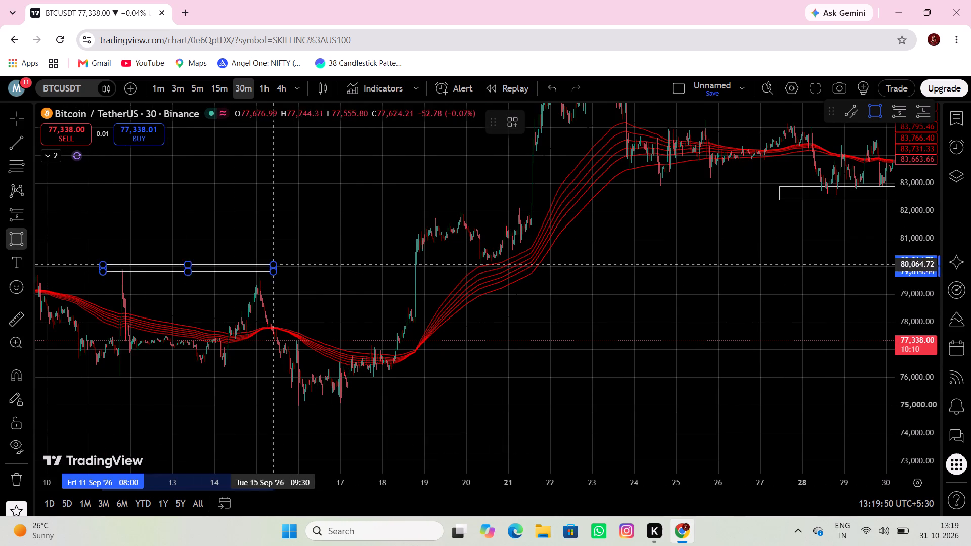
left_click(473, 284)
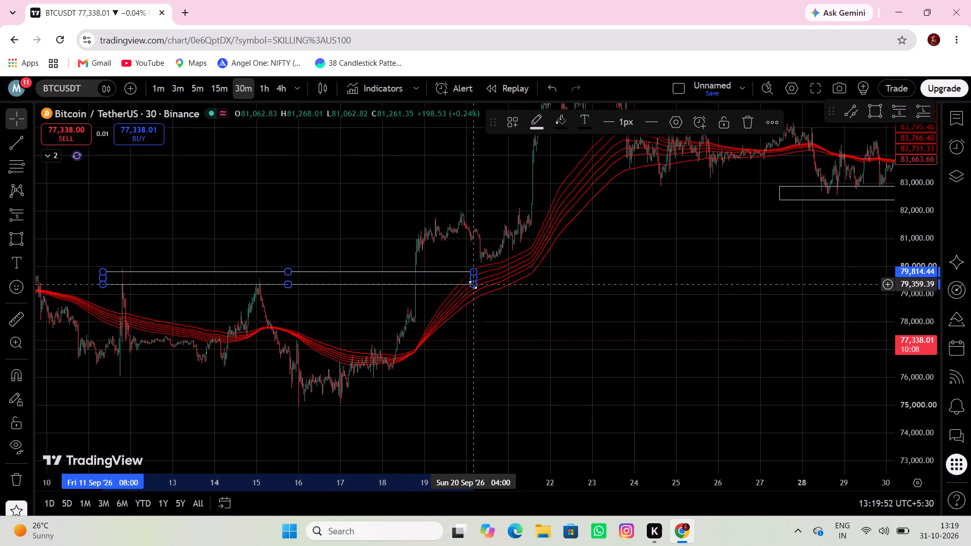
Draw a support rectangle around the 2–3 September lows from 30 August 01:30 at 76,970.36 to late 5 September at 76,378.79.
left_click_drag(523, 354, 651, 347)
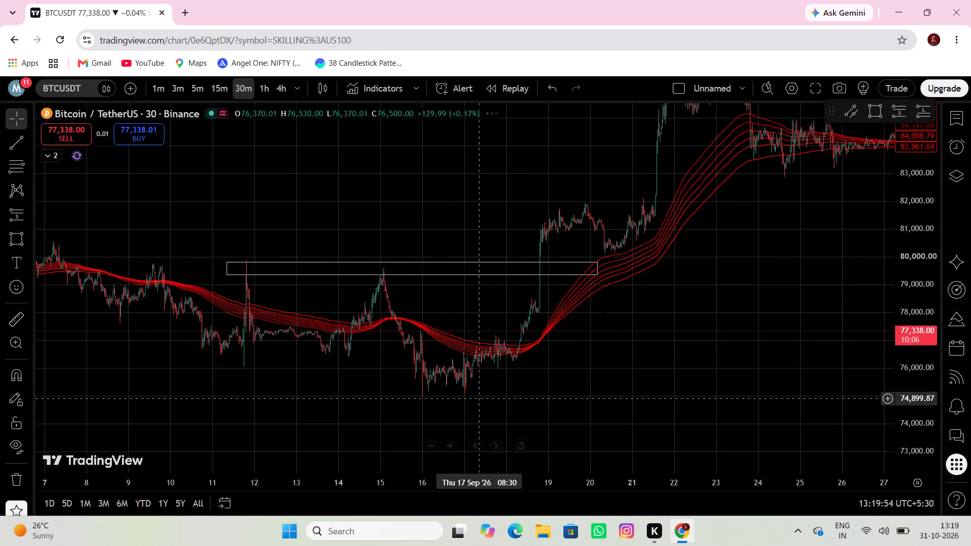
left_click_drag(418, 397, 527, 368)
left_click(423, 370)
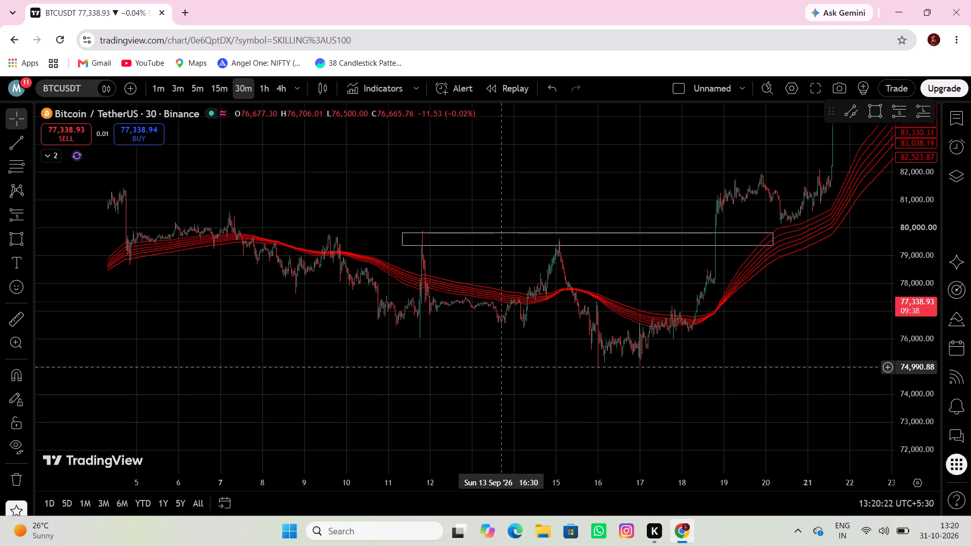
left_click(458, 370)
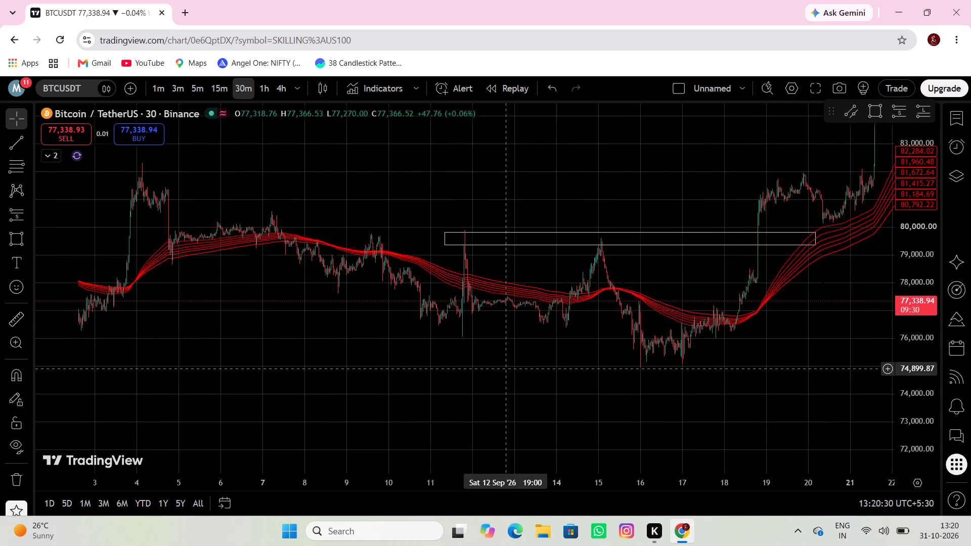
left_click_drag(353, 347, 505, 388)
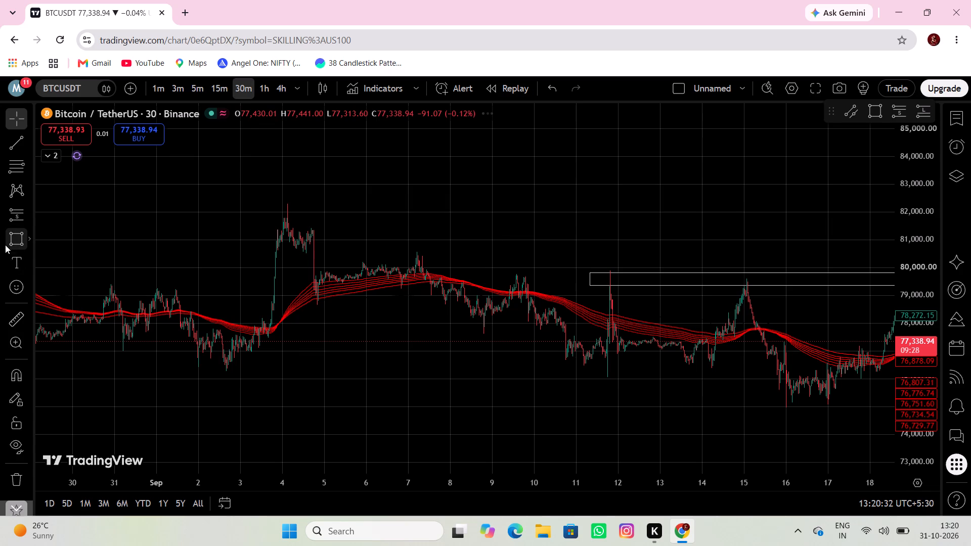
left_click(10, 241)
left_click(75, 352)
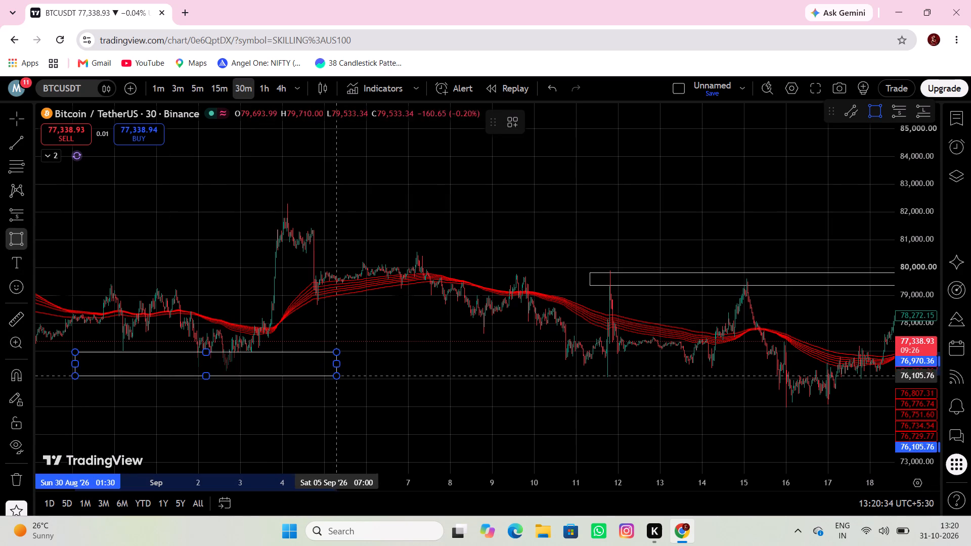
left_click(357, 368)
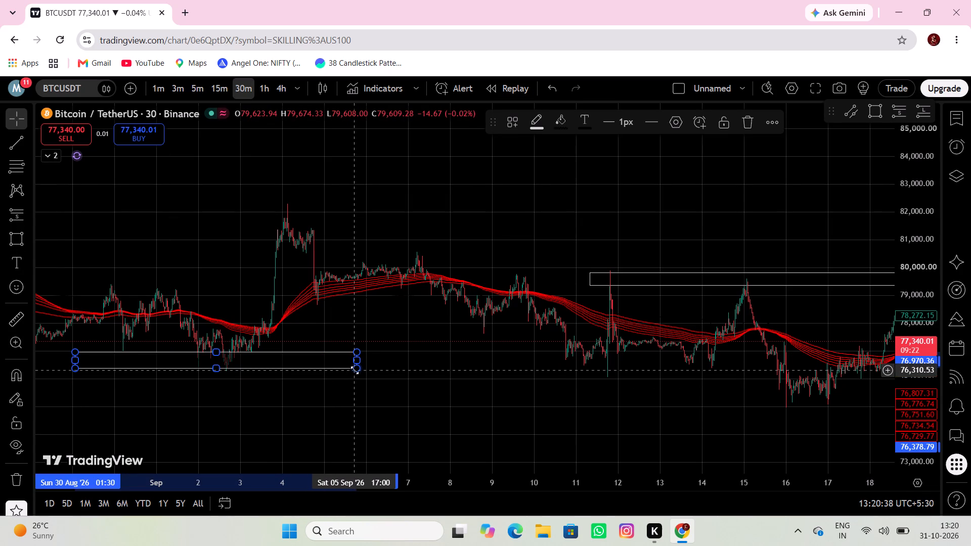
Draw a resistance rectangle over the 31 August–1 September highs from 28 August 11:00 at 79,541.41 to 5 September 06:30 at 79,086.36.
left_click_drag(366, 371, 394, 369)
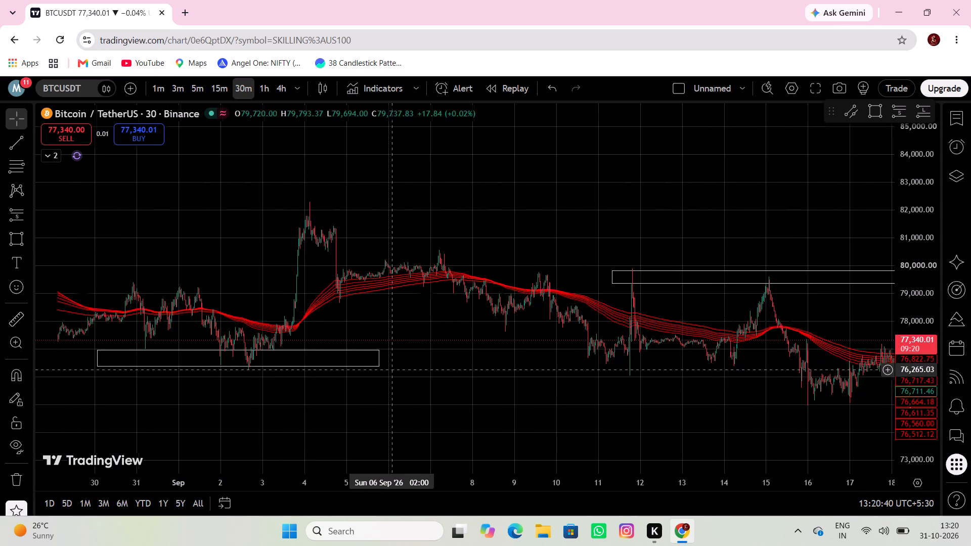
left_click_drag(394, 369, 394, 369)
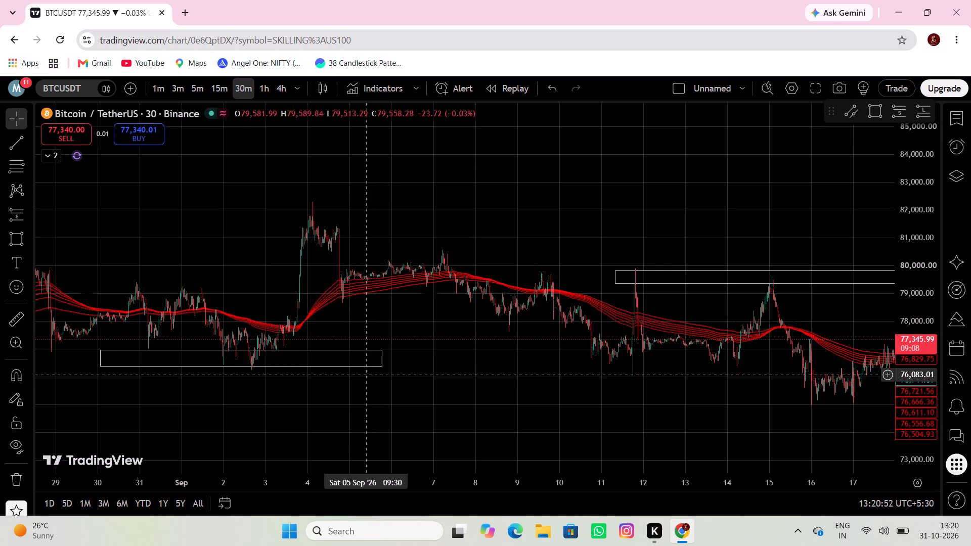
left_click_drag(358, 392, 501, 383)
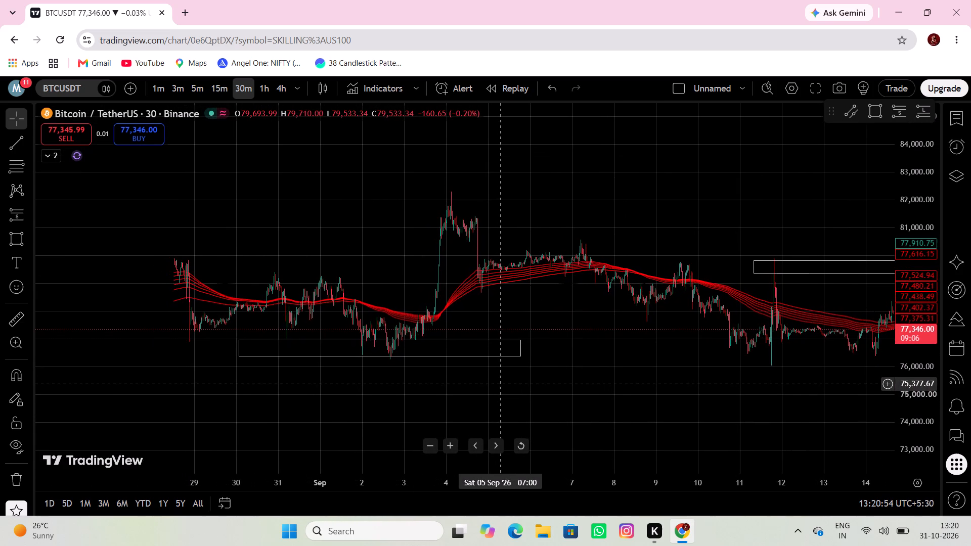
left_click_drag(501, 383, 501, 383)
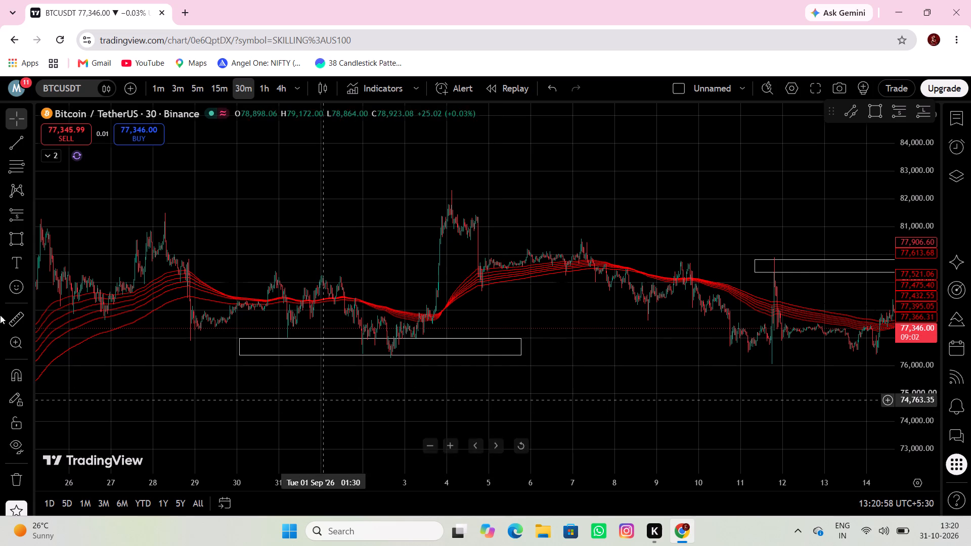
left_click(14, 237)
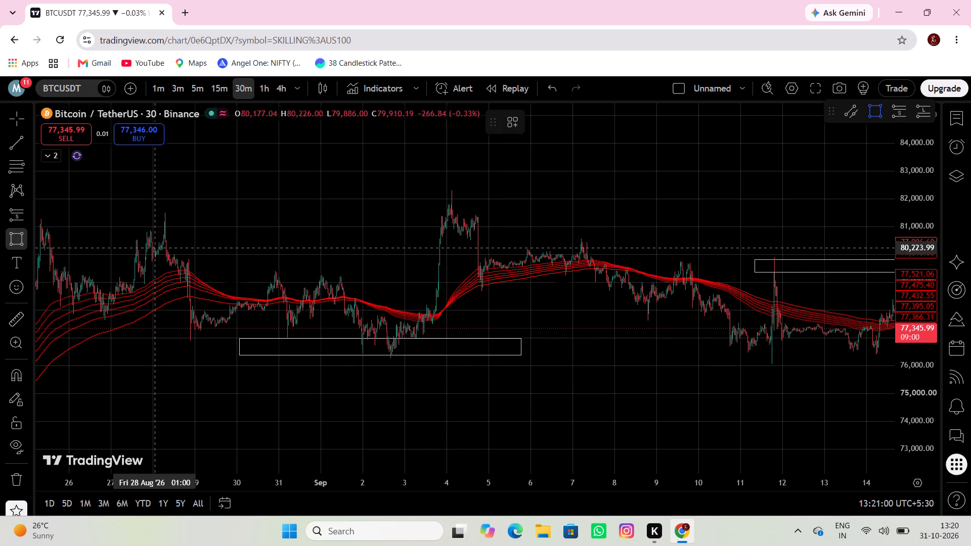
left_click(172, 267)
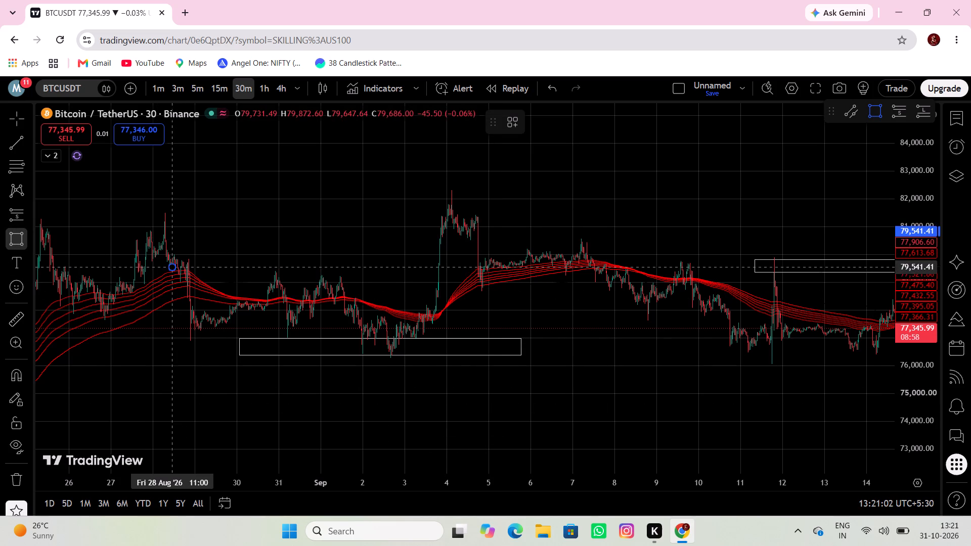
left_click(500, 280)
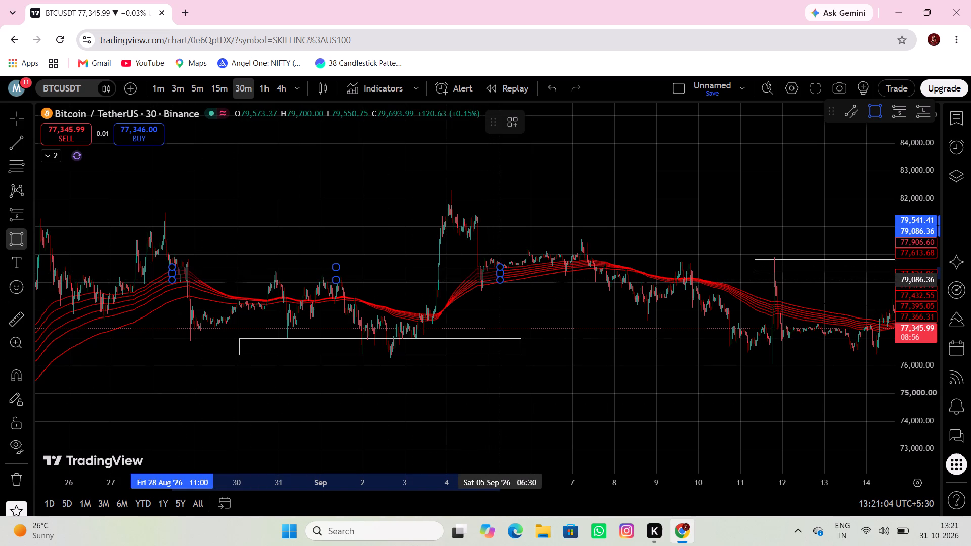
Draw a resistance rectangle over the 25–28 August highs from late 21 August at 81,156.85 to early 2 September at 80,679.05.
left_click_drag(515, 300, 538, 298)
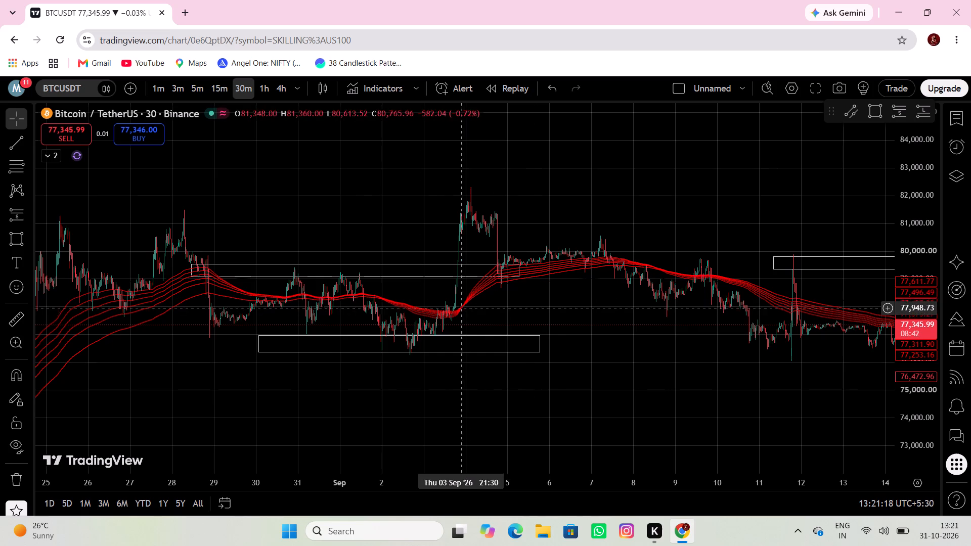
left_click_drag(324, 249, 374, 246)
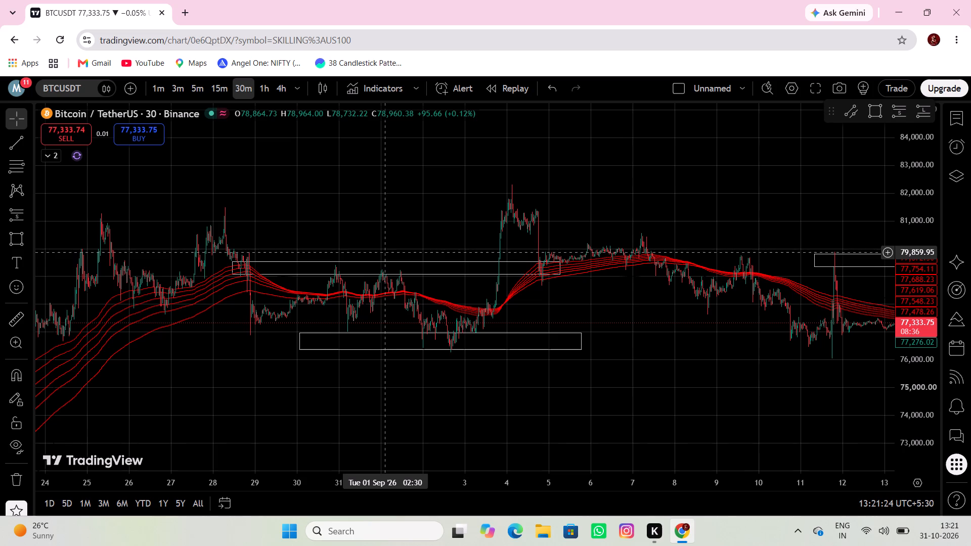
left_click_drag(387, 252, 557, 258)
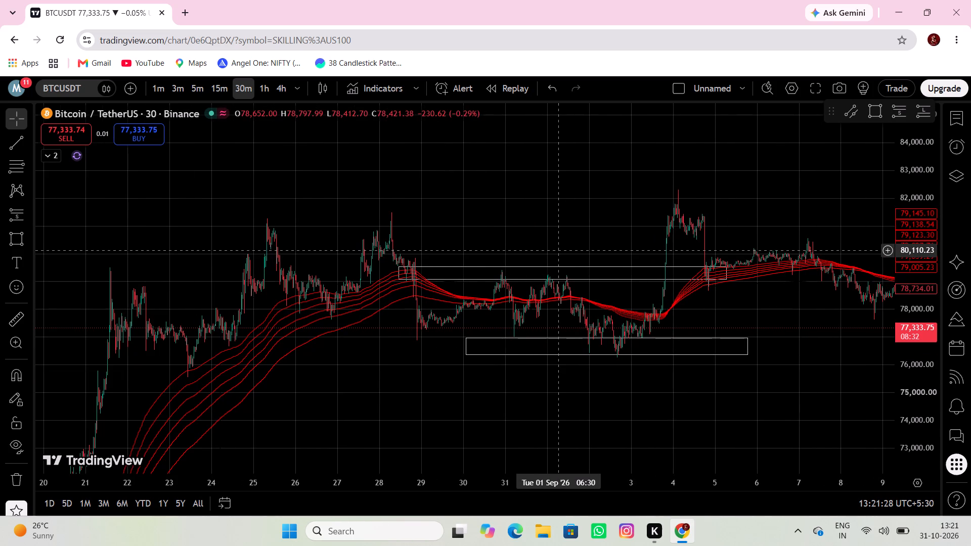
left_click_drag(558, 249, 629, 281)
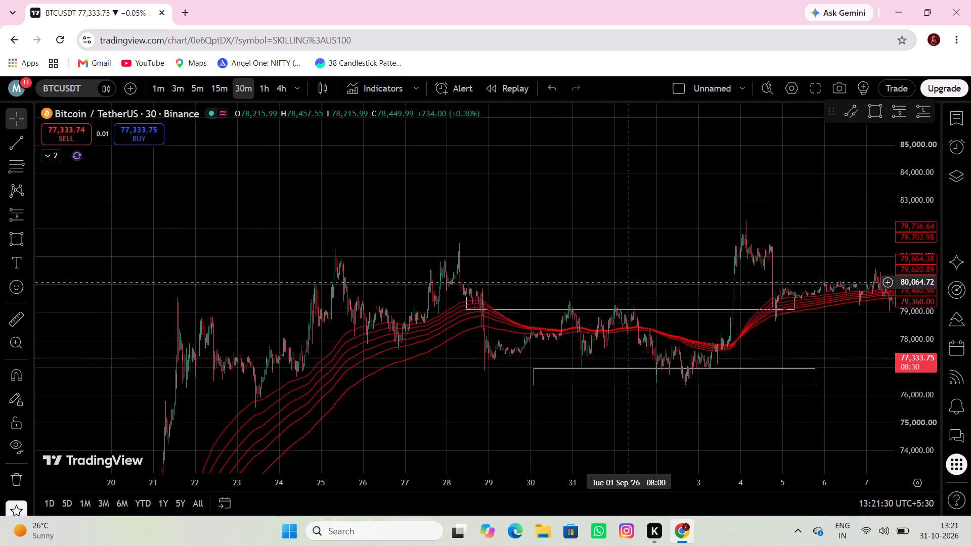
left_click_drag(629, 281, 626, 270)
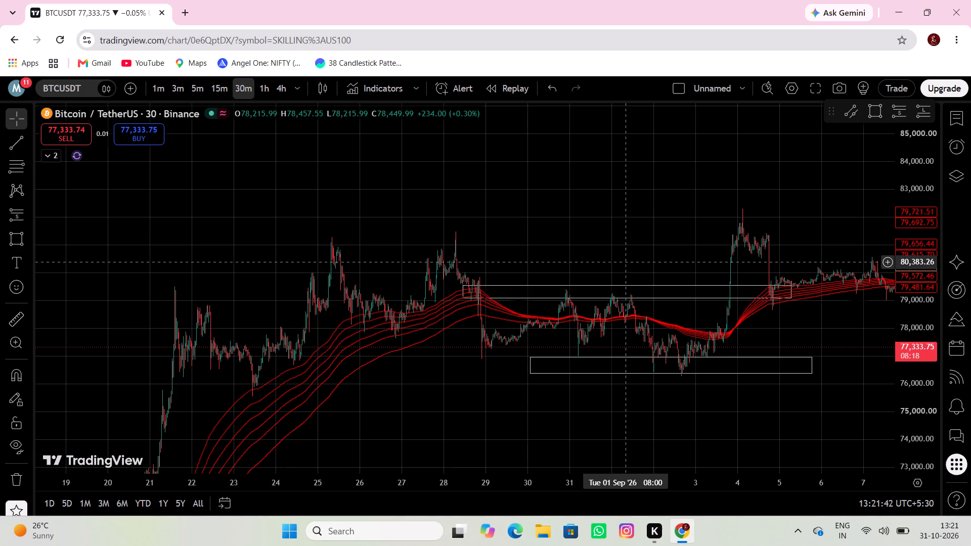
left_click_drag(605, 237, 605, 237)
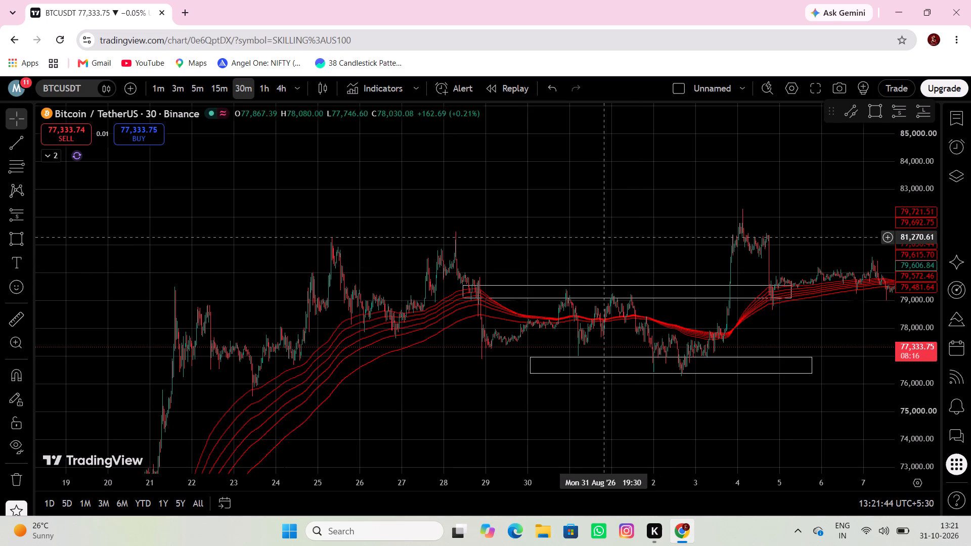
left_click_drag(605, 237, 675, 196)
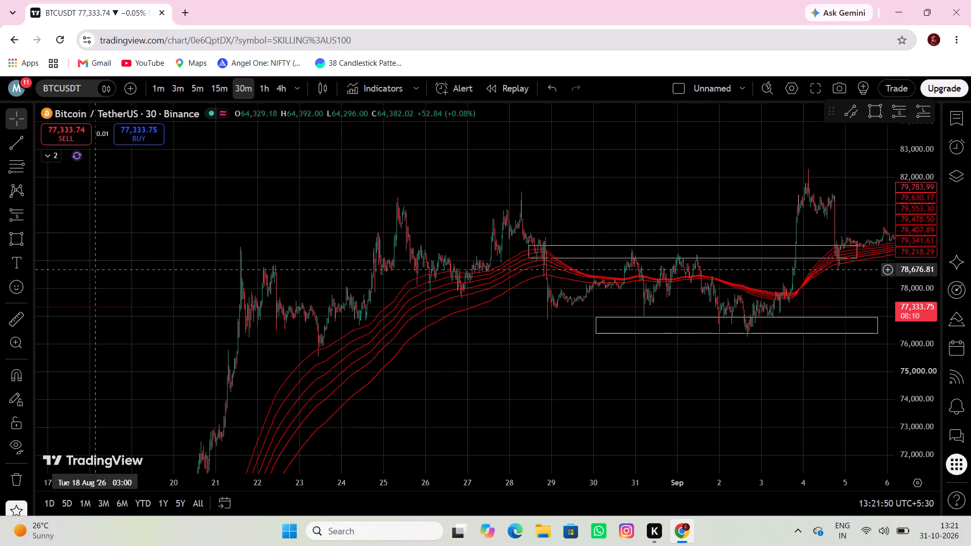
left_click(17, 236)
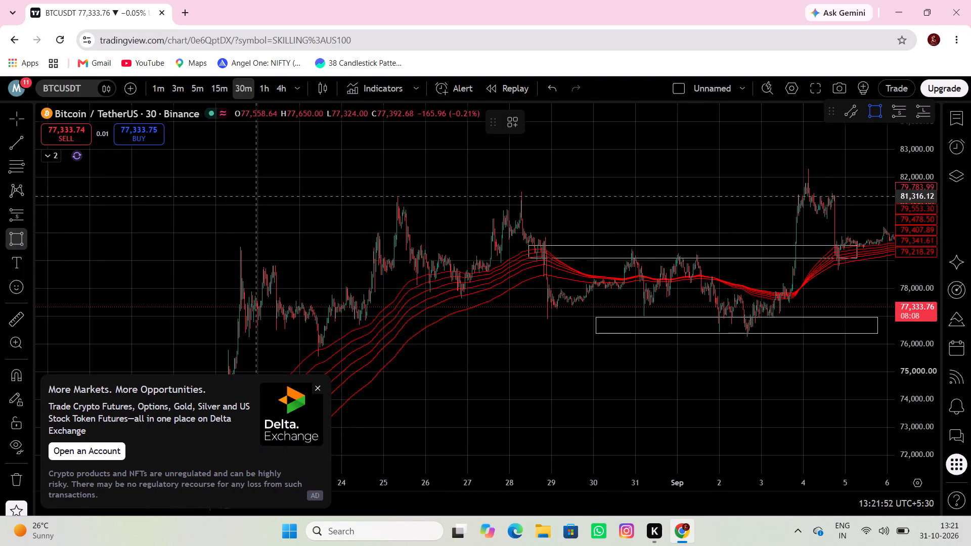
left_click(251, 201)
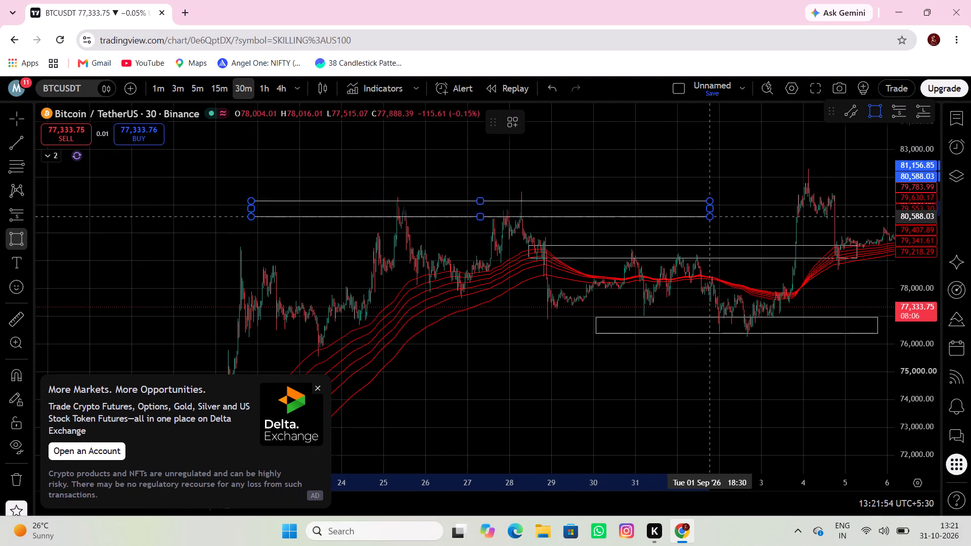
left_click(725, 214)
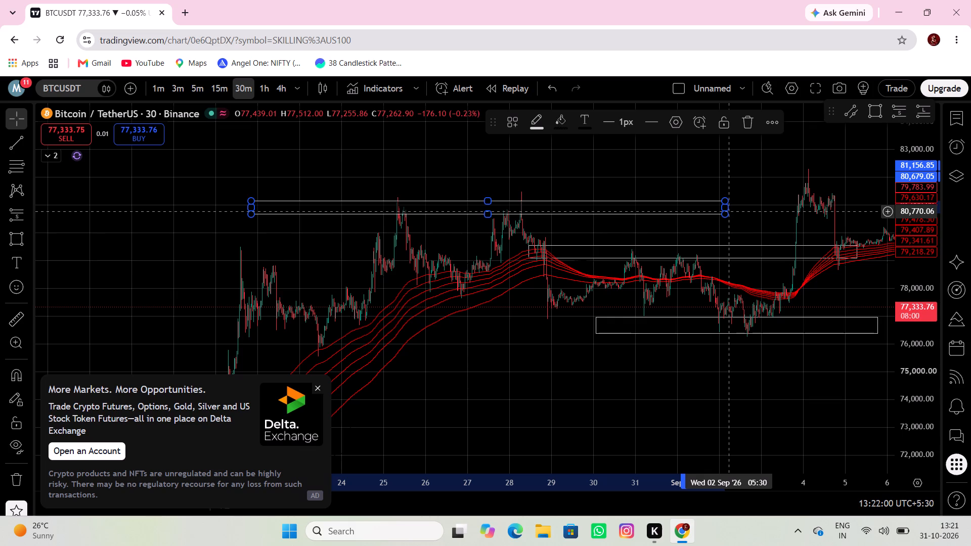
Examine the August price action before and during the 19–21 August rally, focusing on the 6–18 August range.
left_click_drag(340, 259, 447, 218)
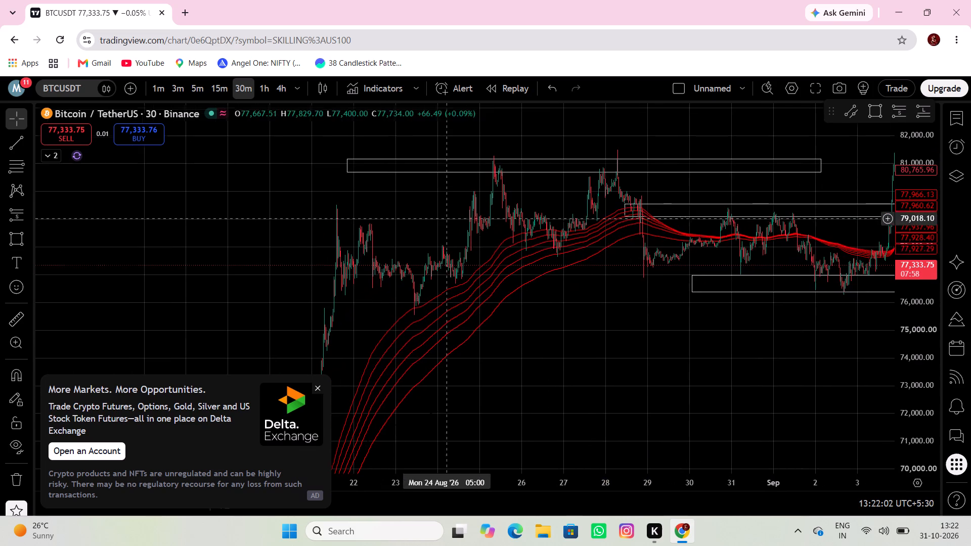
left_click(319, 385)
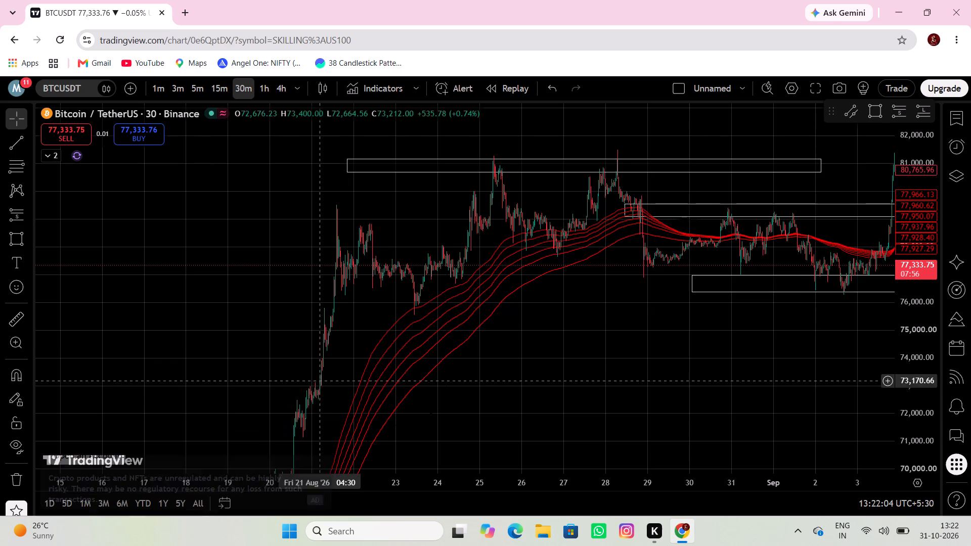
left_click_drag(305, 365, 432, 292)
scroll(913, 398, "down", 4)
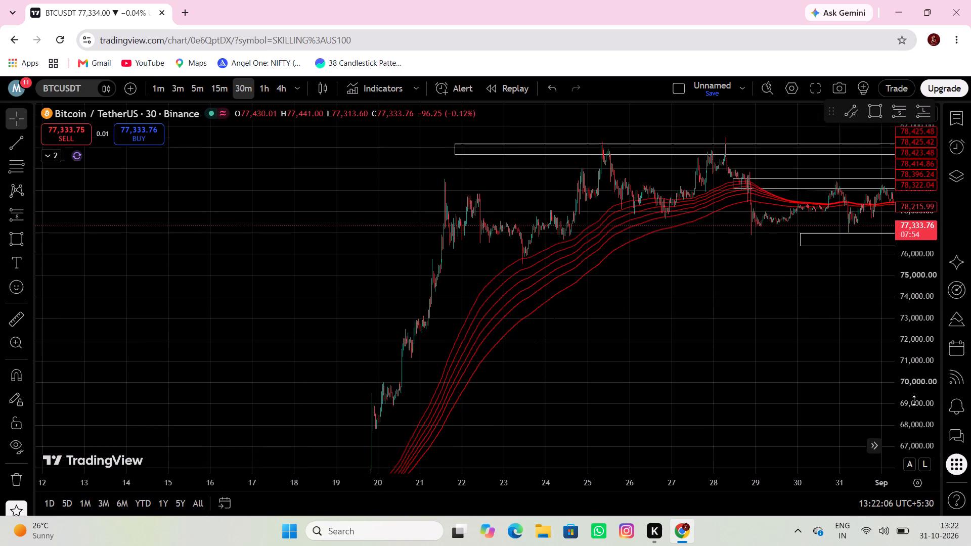
scroll(915, 400, "down", 8)
scroll(648, 454, "up", 4)
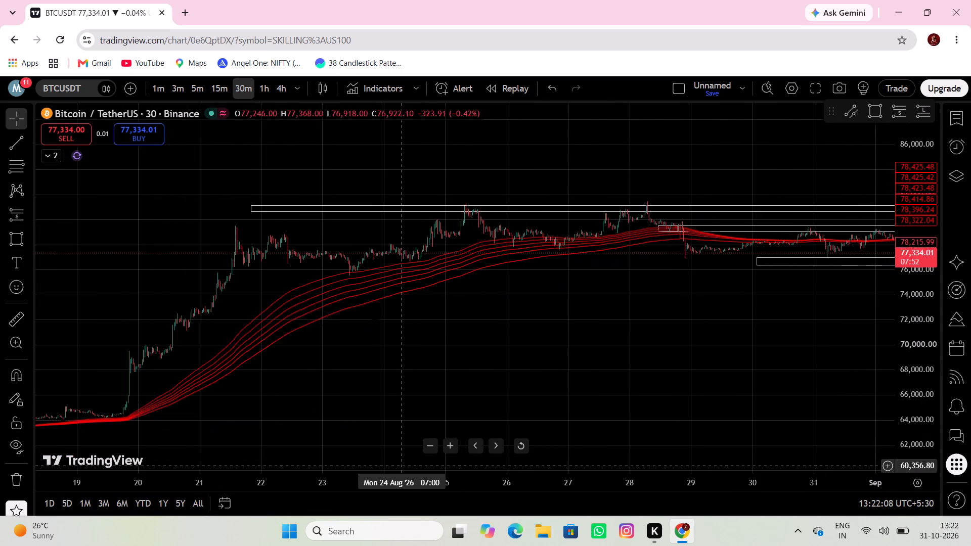
left_click_drag(413, 417, 684, 382)
scroll(294, 372, "down", 3)
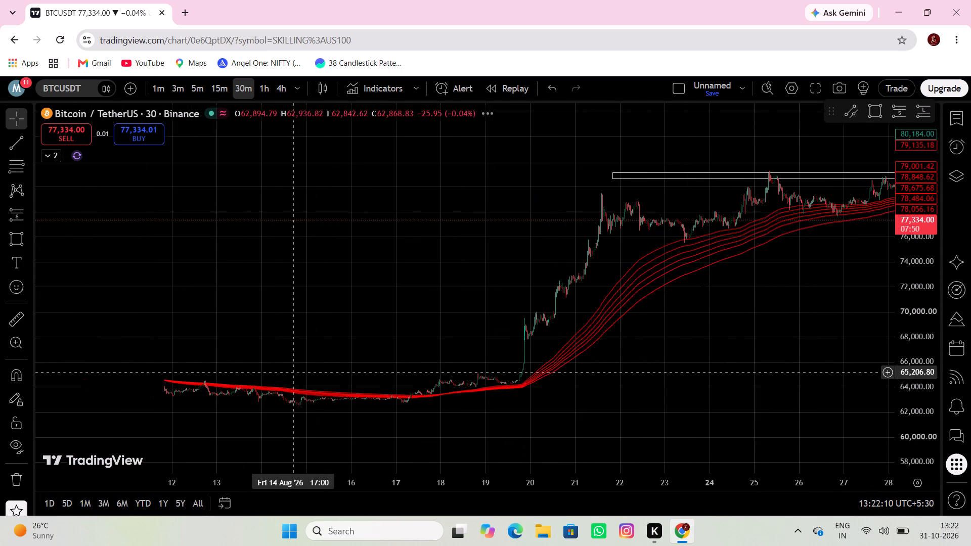
left_click_drag(301, 337, 631, 281)
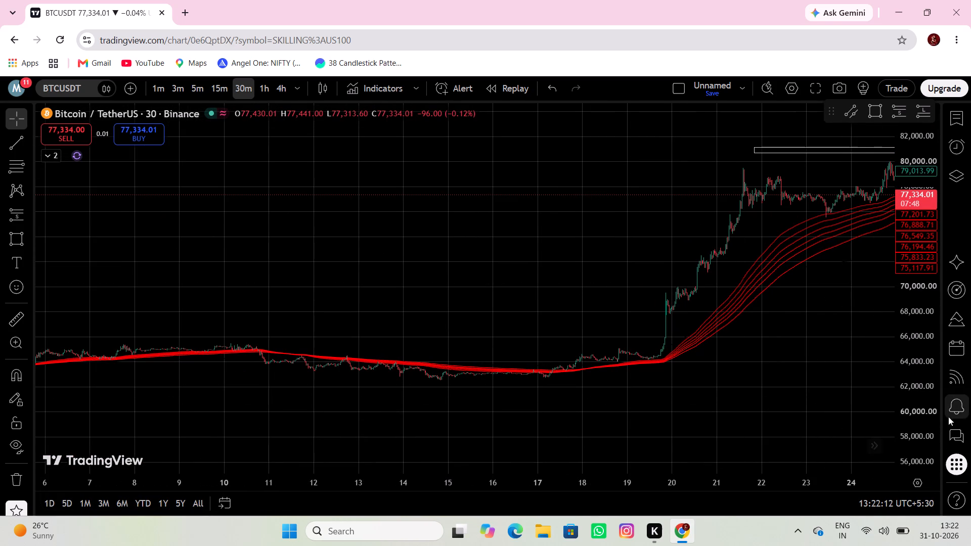
scroll(928, 415, "up", 11)
left_click_drag(581, 333, 678, 237)
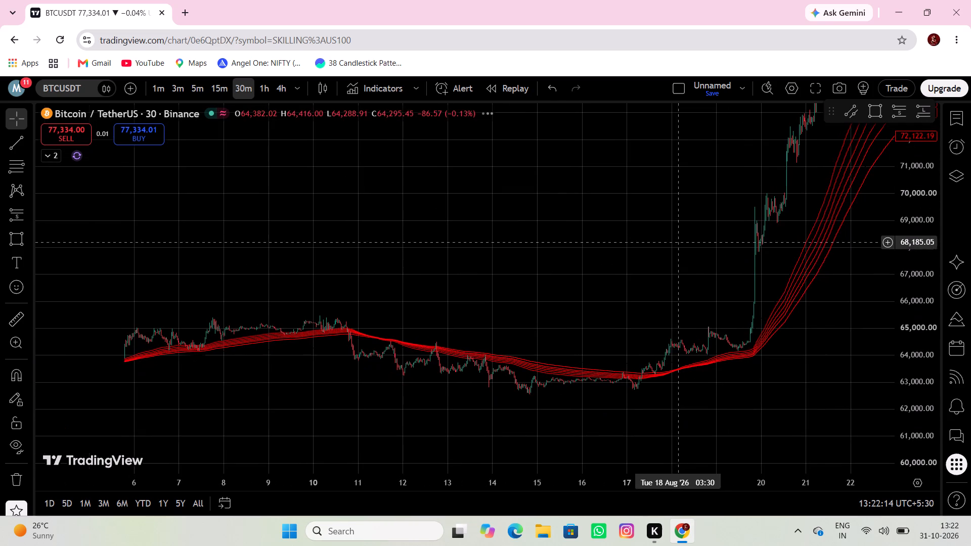
scroll(904, 372, "up", 10)
left_click_drag(625, 318, 619, 318)
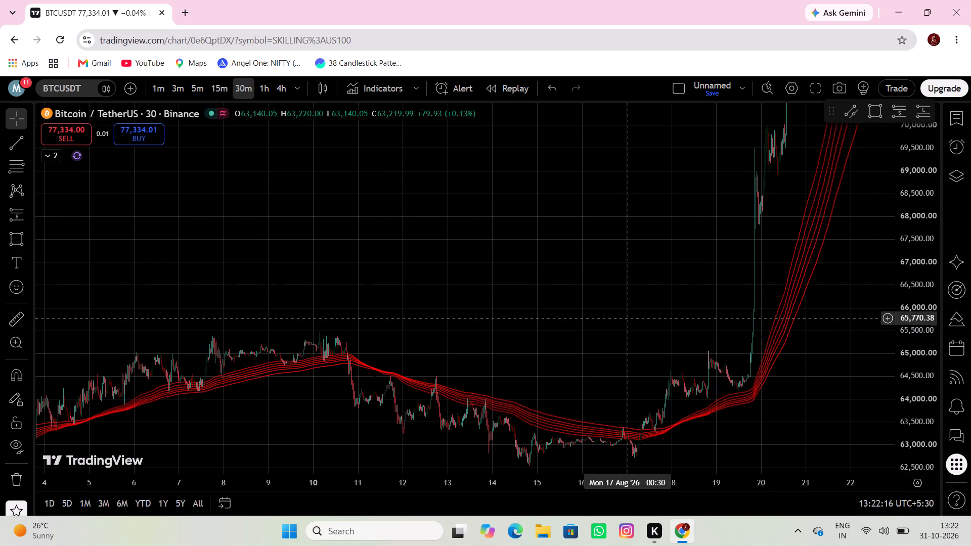
left_click_drag(619, 318, 675, 249)
scroll(546, 314, "up", 2)
left_click(523, 265)
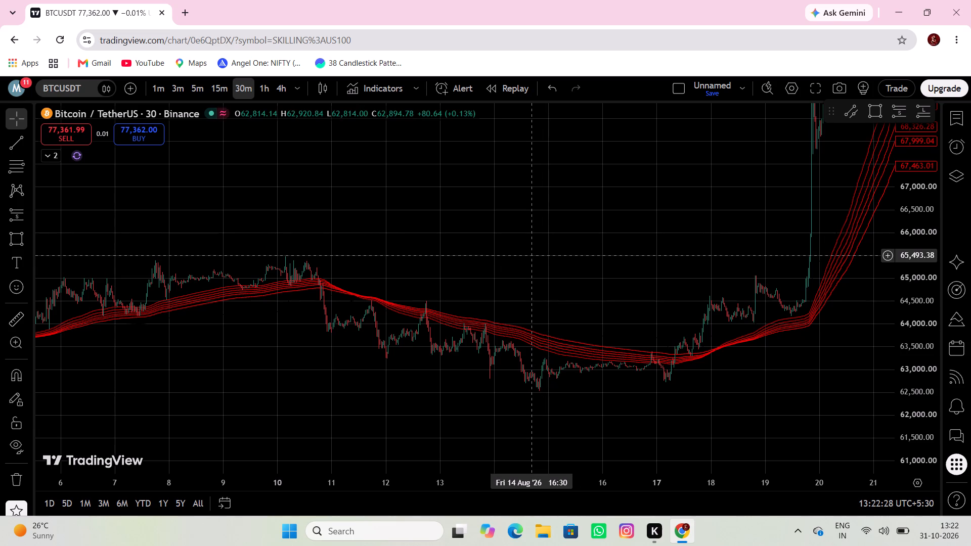
Draw a resistance rectangle over the 7–10 August highs from 5 August 03:00 at 65,271.78 to 12 August at about 65,645.
left_click_drag(525, 256, 593, 247)
left_click_drag(509, 269, 516, 268)
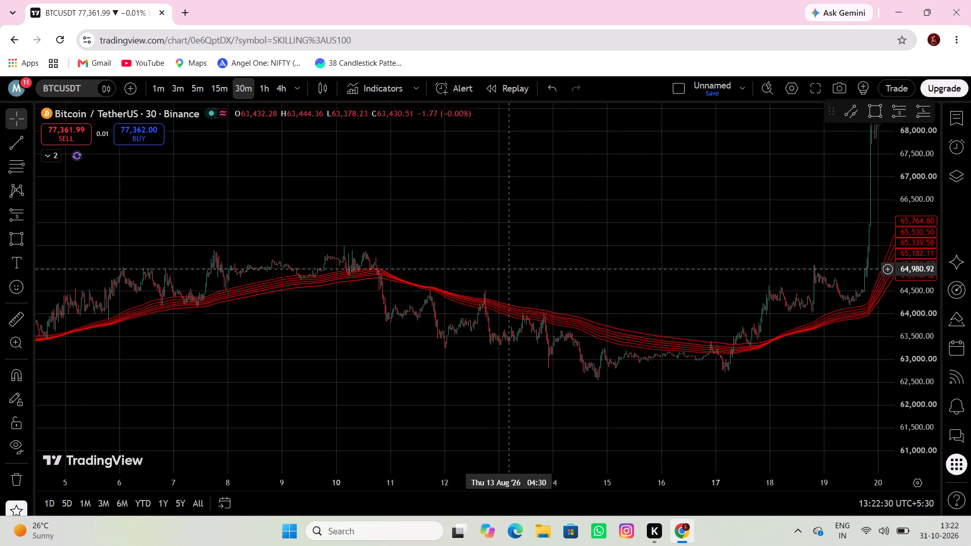
left_click_drag(516, 268, 616, 243)
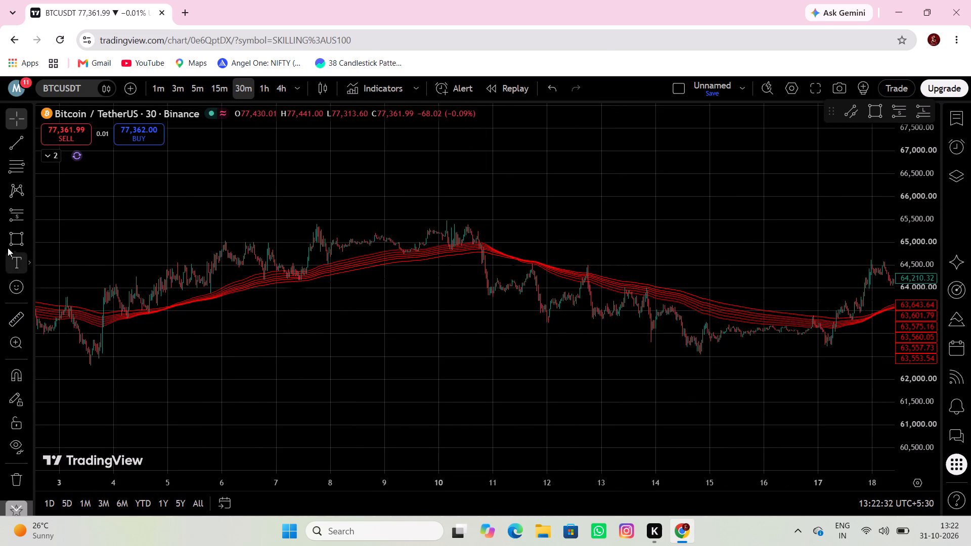
left_click(11, 244)
left_click(175, 230)
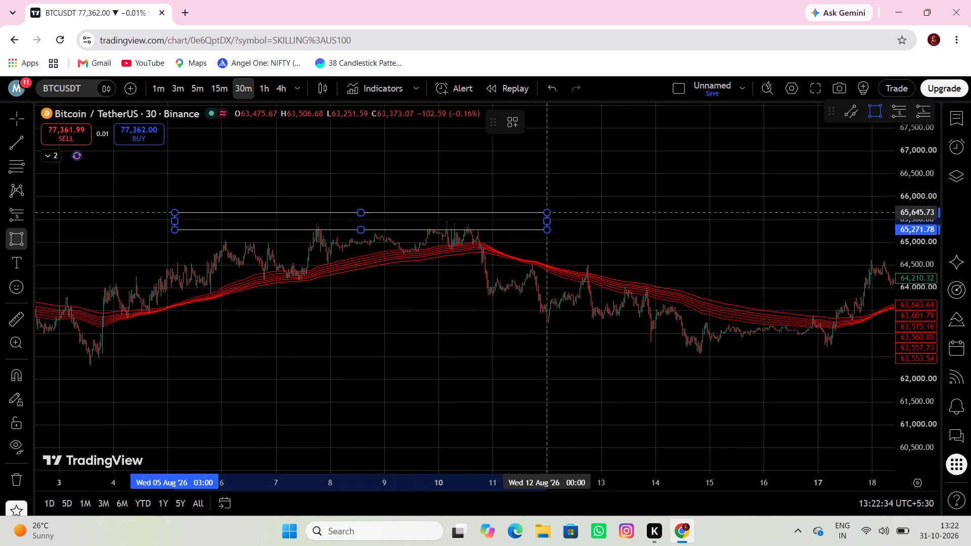
left_click(569, 212)
Draw a support rectangle under the 3–14 August lows from 2 August 18:00 at 62,446.36 to 16 August 14:30 at 62,141.66.
left_click_drag(620, 222, 647, 218)
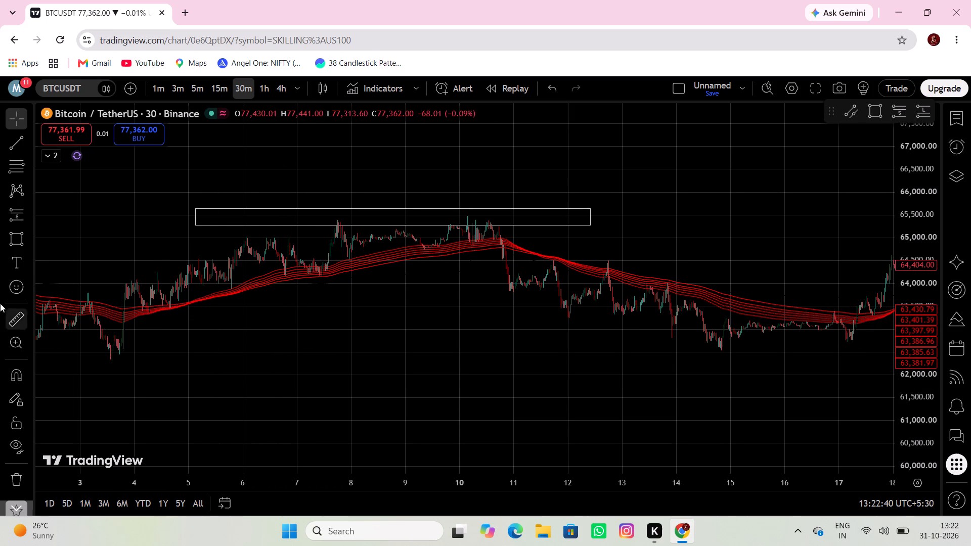
left_click(19, 245)
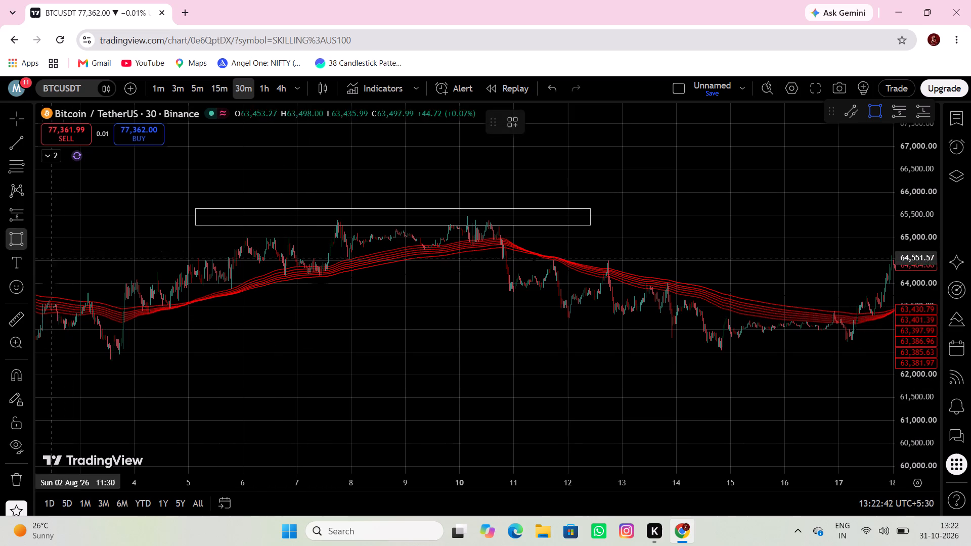
left_click(67, 354)
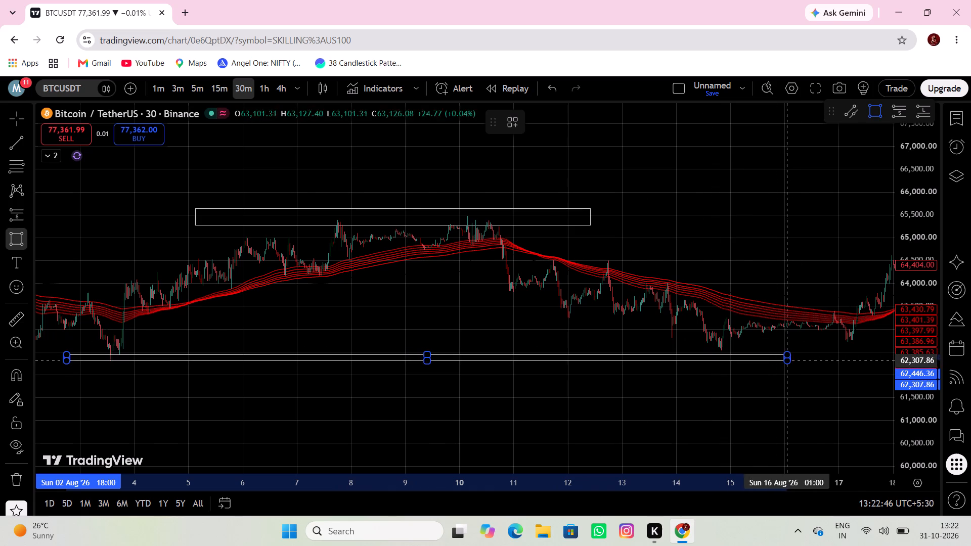
left_click(818, 368)
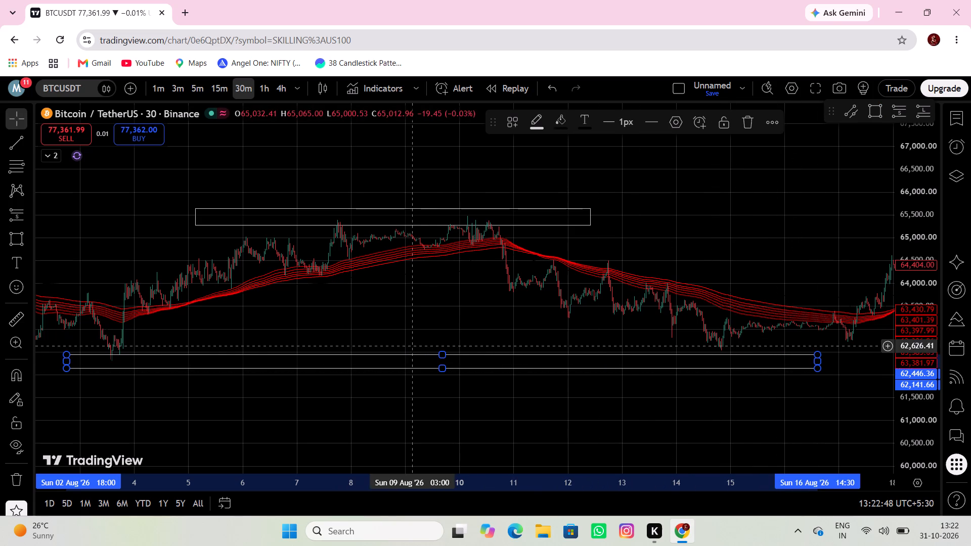
Move and resize the August support rectangle to span early 3 August to 17 August 22:30, between 62,931.12 and 62,349.41.
left_click_drag(443, 352, 456, 342)
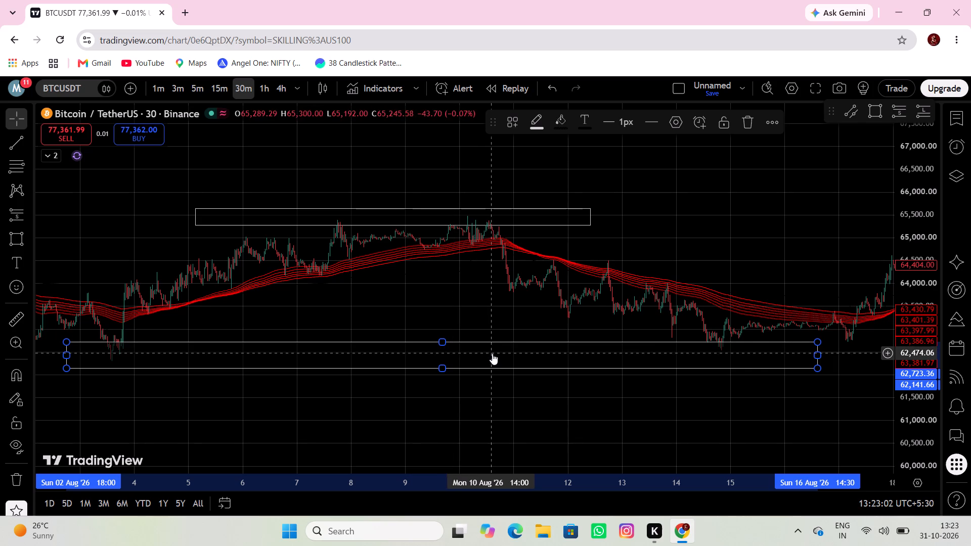
left_click_drag(473, 352, 546, 325)
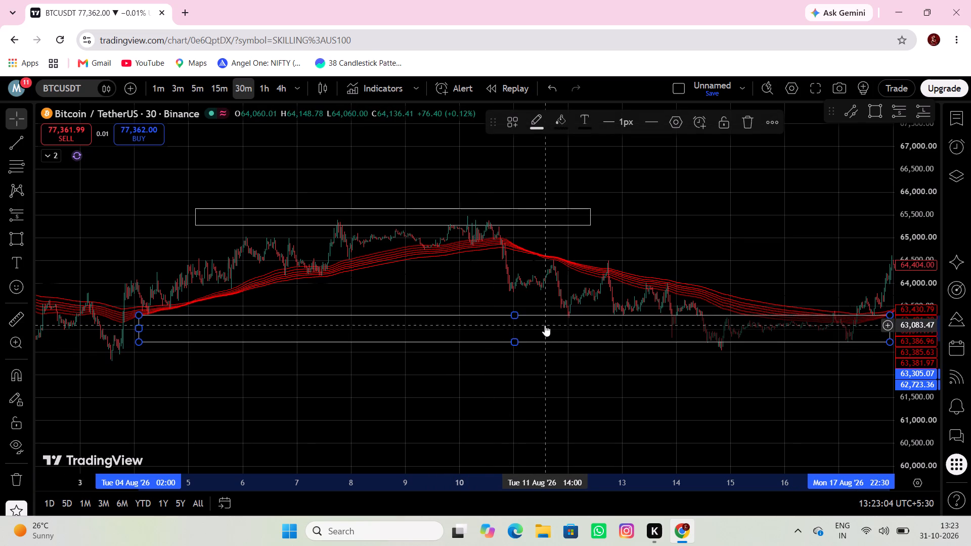
left_click_drag(516, 313, 516, 313)
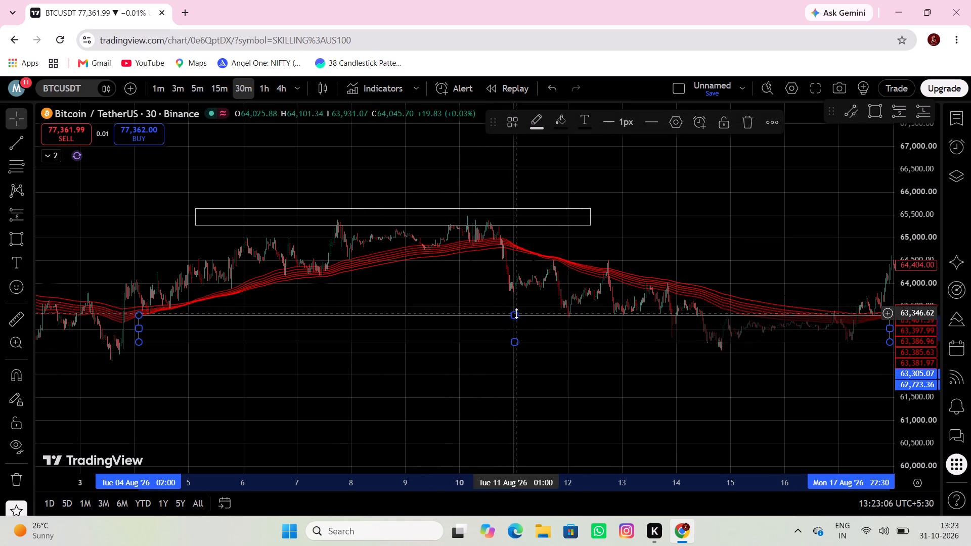
left_click_drag(516, 313, 511, 332)
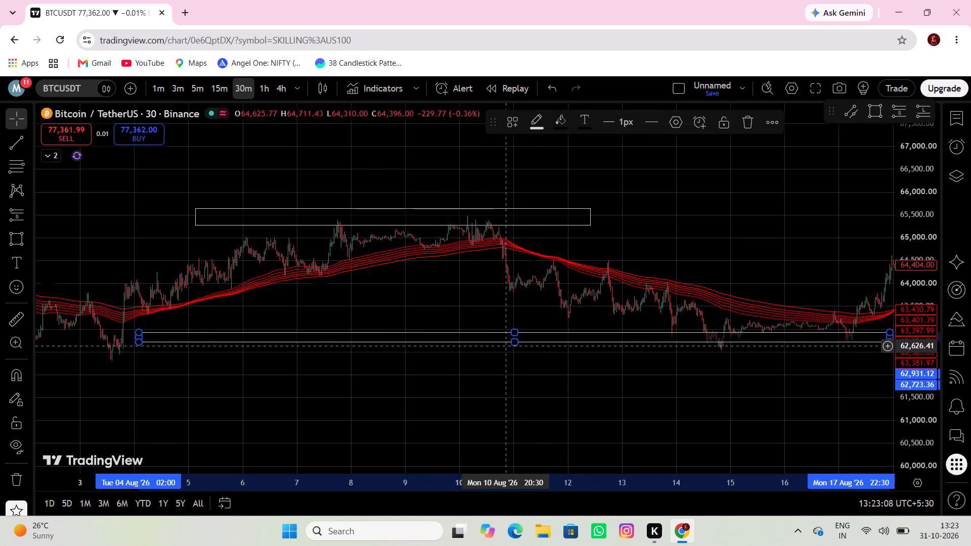
left_click(510, 345)
left_click_drag(516, 346, 515, 358)
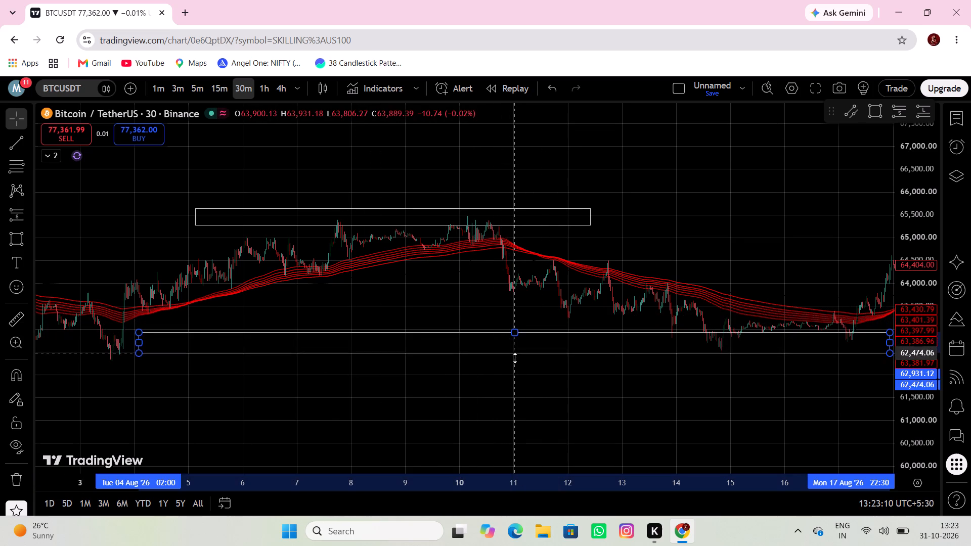
left_click_drag(515, 358, 515, 358)
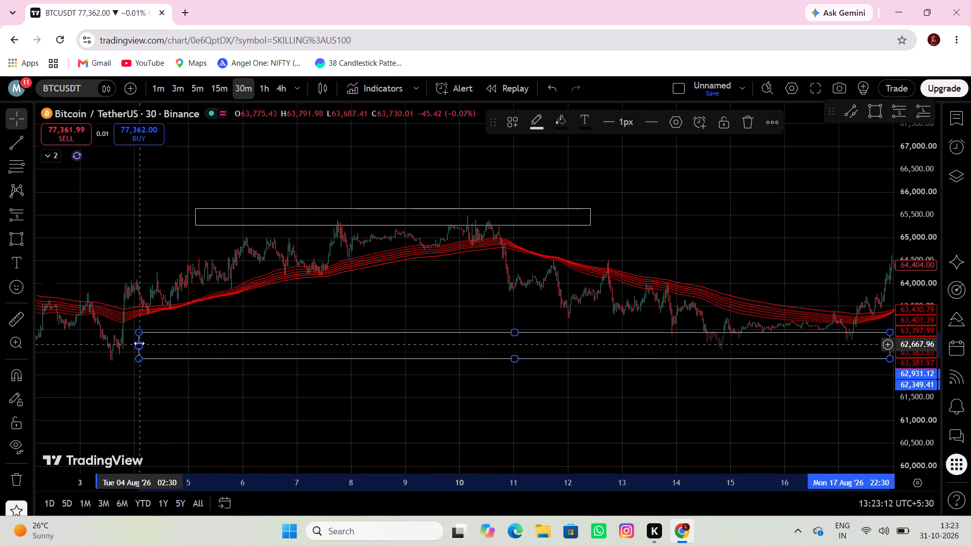
left_click_drag(139, 343, 88, 361)
Switch the BTCUSDT chart to the 1-minute timeframe.
left_click_drag(114, 364, 227, 346)
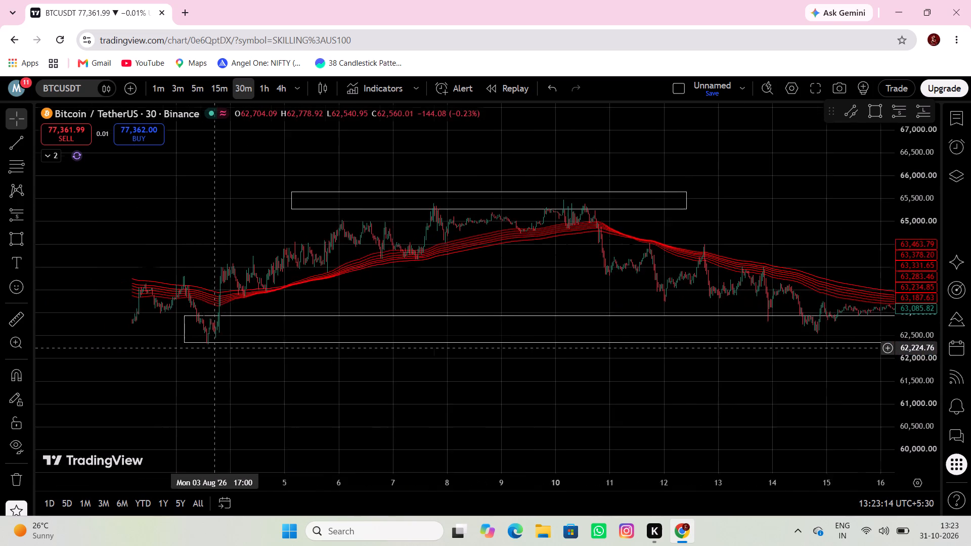
left_click_drag(227, 346, 229, 346)
scroll(400, 409, "down", 3)
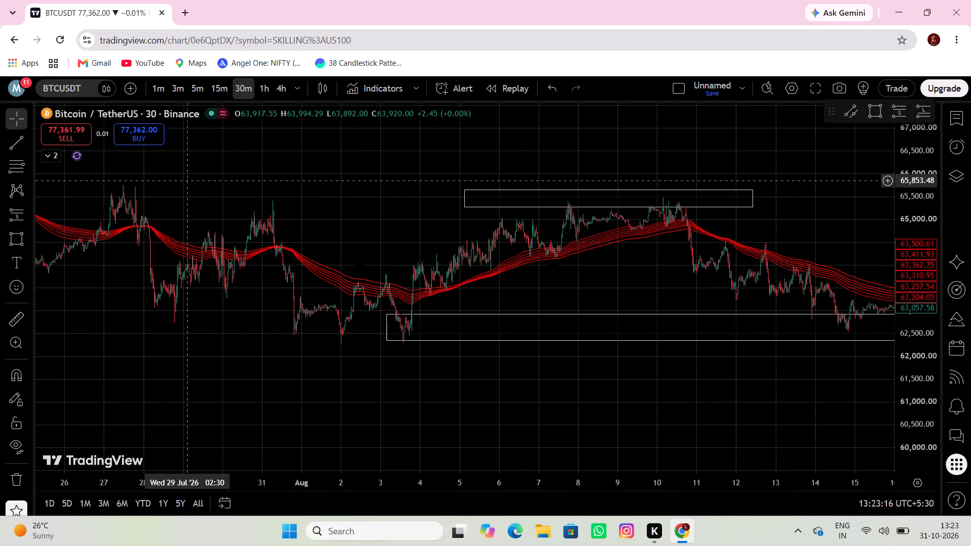
left_click(162, 82)
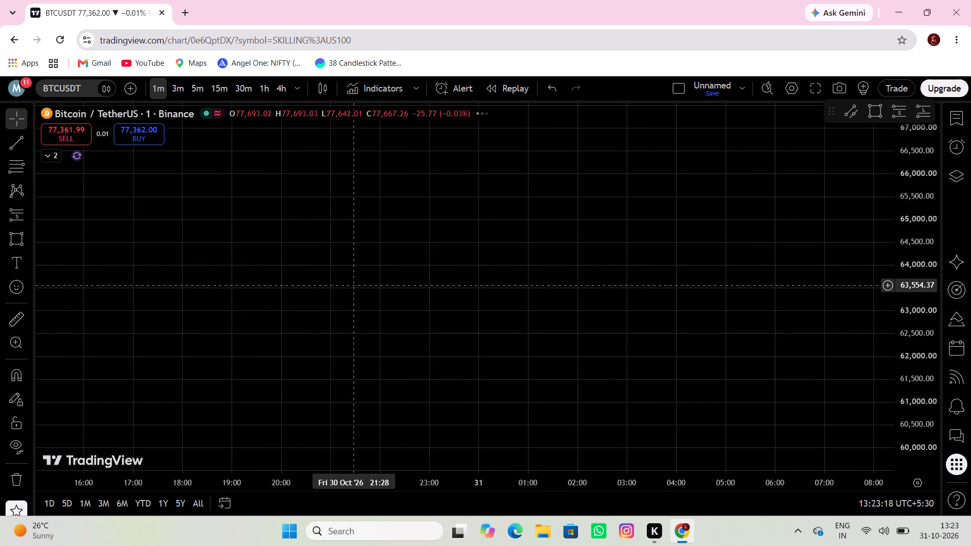
Look through the 1-minute BTCUSDT chart around 29–31 October for its price candles.
scroll(354, 285, "down", 4)
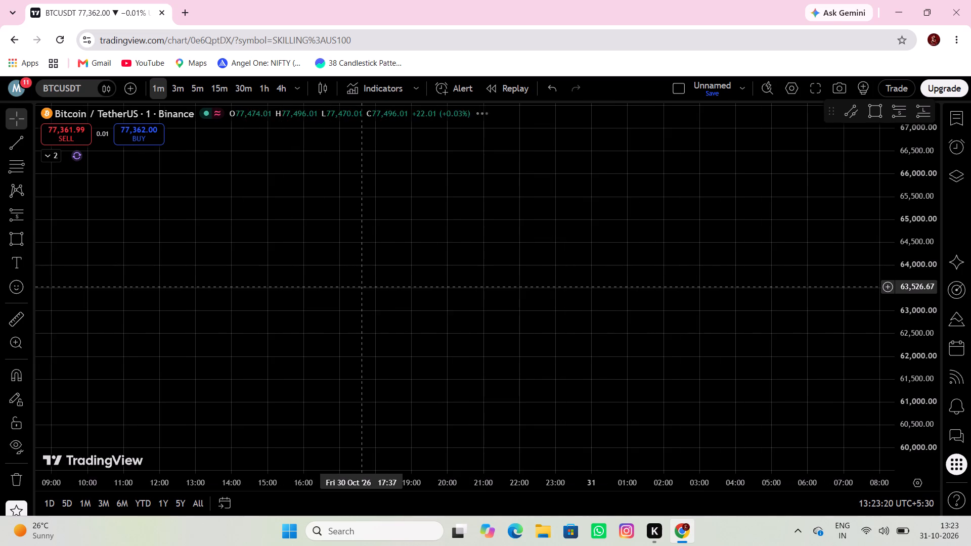
scroll(365, 288, "down", 10)
scroll(418, 318, "up", 3)
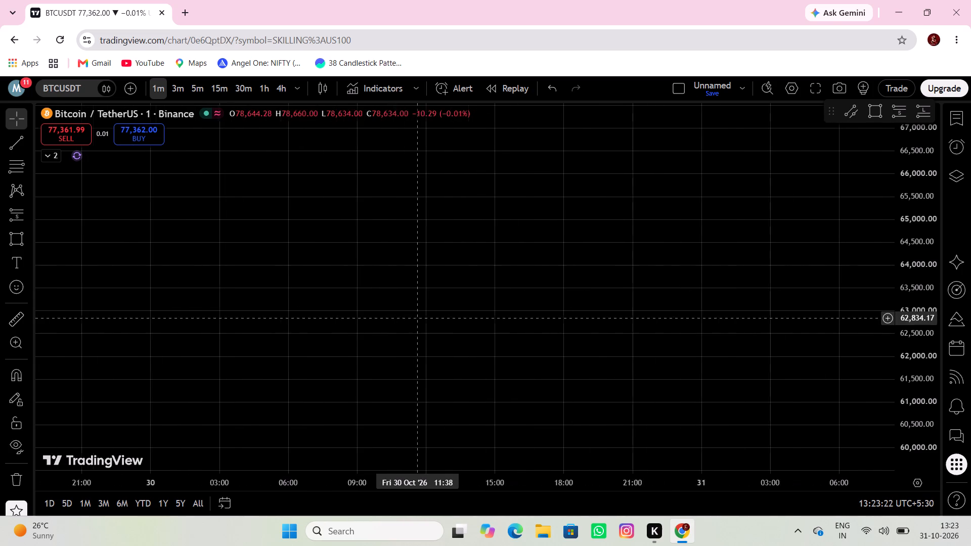
left_click_drag(465, 308, 51, 427)
left_click_drag(160, 334, 471, 247)
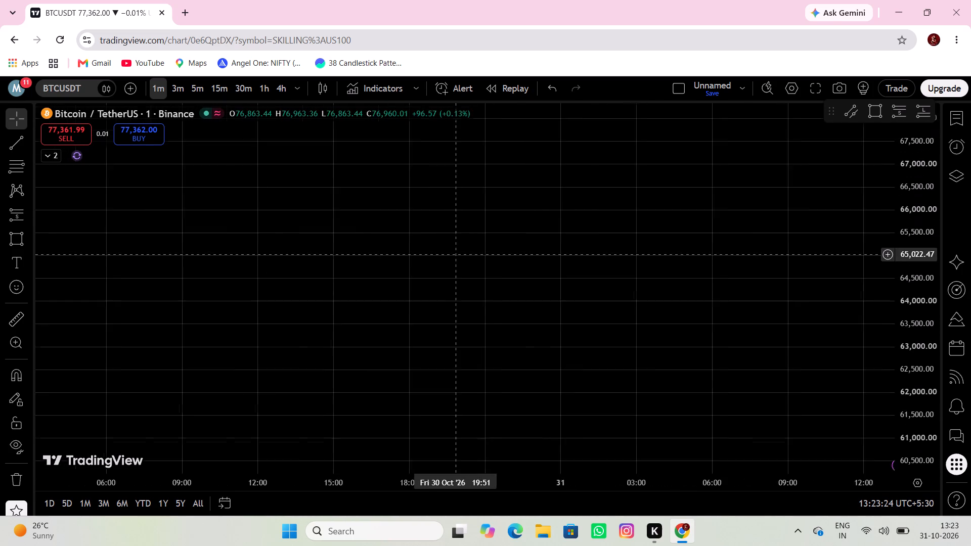
left_click_drag(471, 247, 472, 246)
left_click_drag(260, 316, 509, 192)
left_click_drag(185, 346, 380, 209)
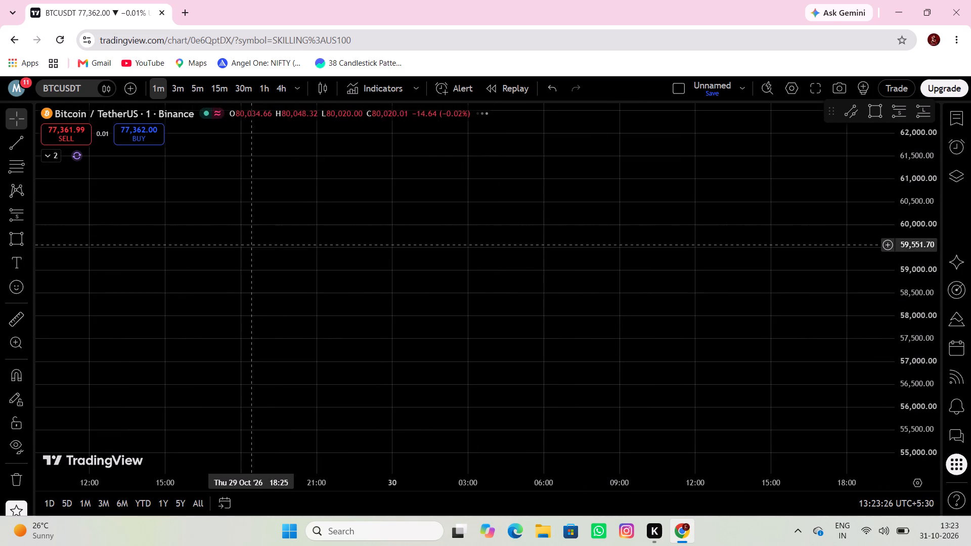
left_click_drag(301, 222, 337, 200)
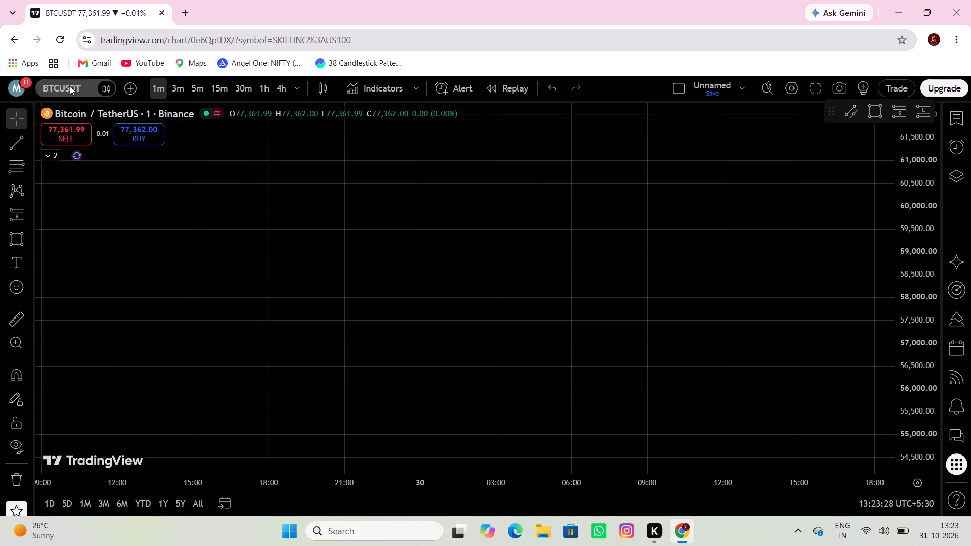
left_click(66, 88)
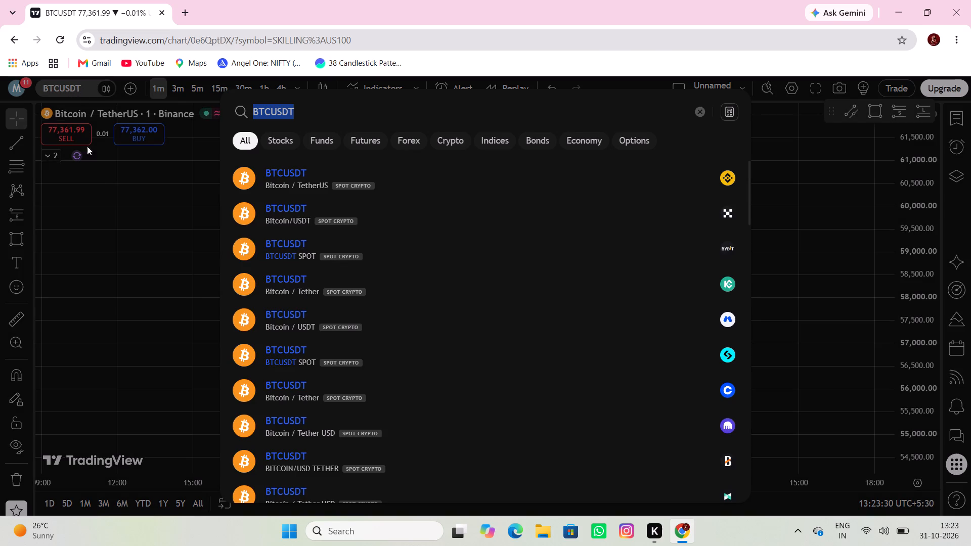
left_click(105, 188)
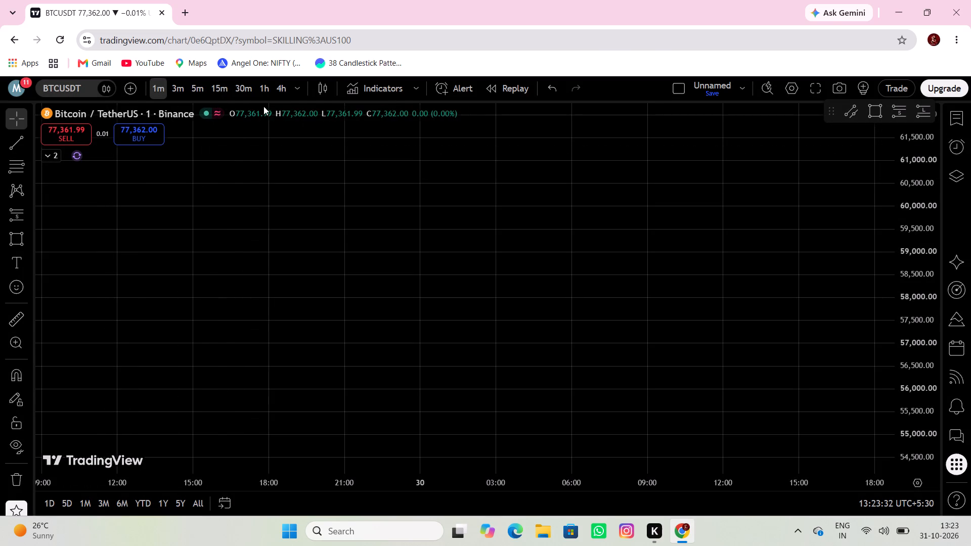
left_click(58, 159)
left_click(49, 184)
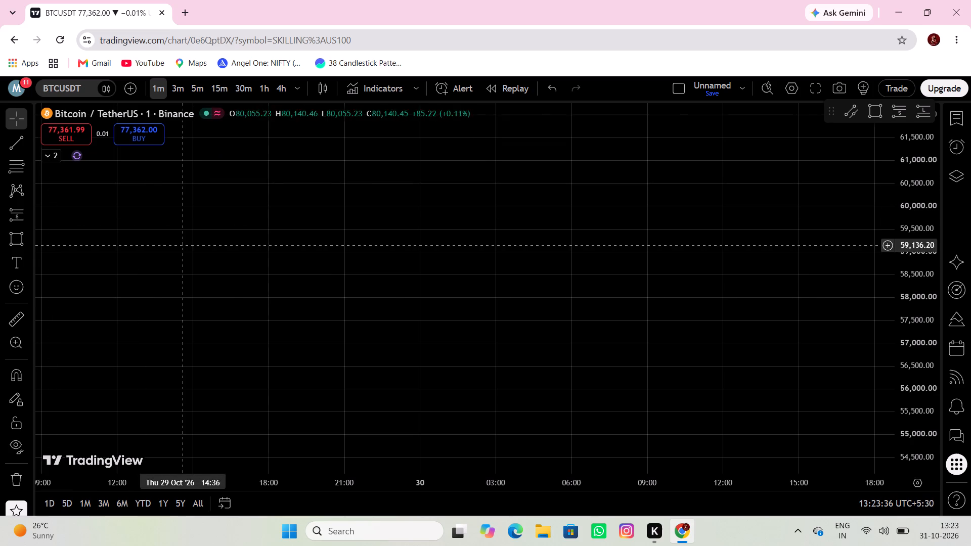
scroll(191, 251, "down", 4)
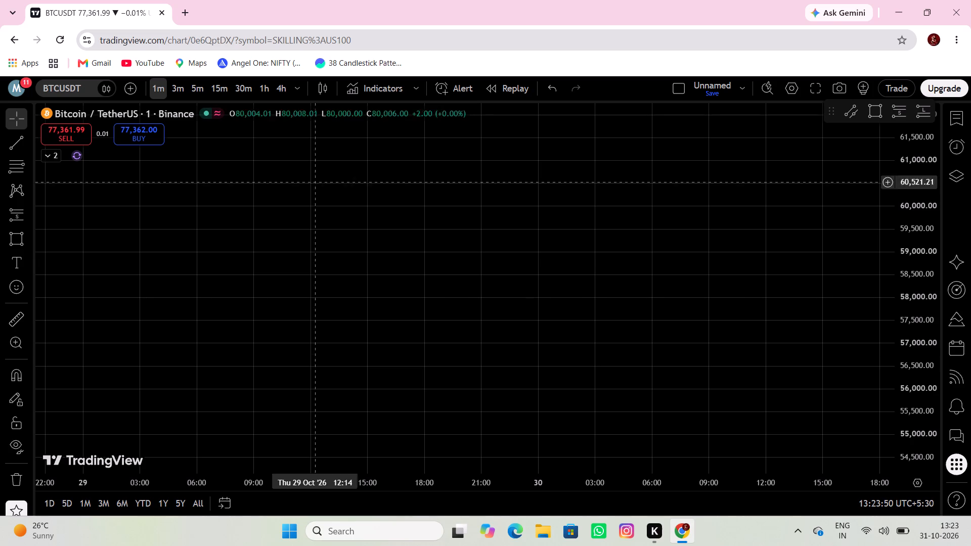
Switch the chart symbol to ETHUSD, Ethereum / U.S. Dollar from Coinbase.
left_click(76, 89)
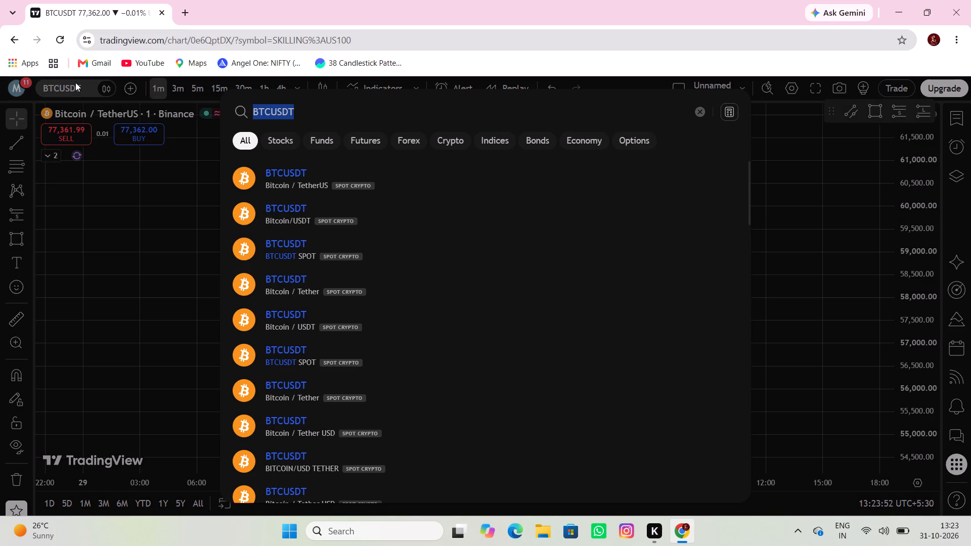
key("BackSpace")
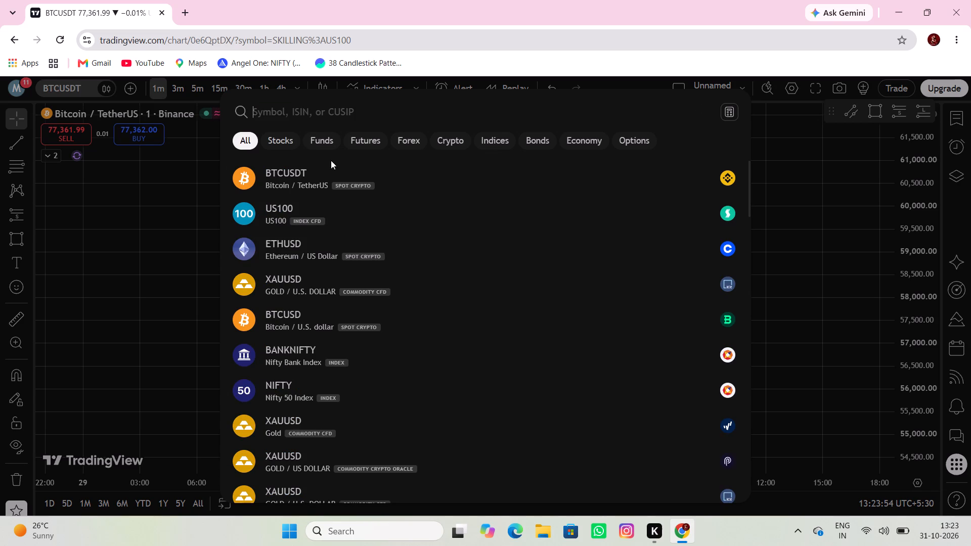
left_click(337, 245)
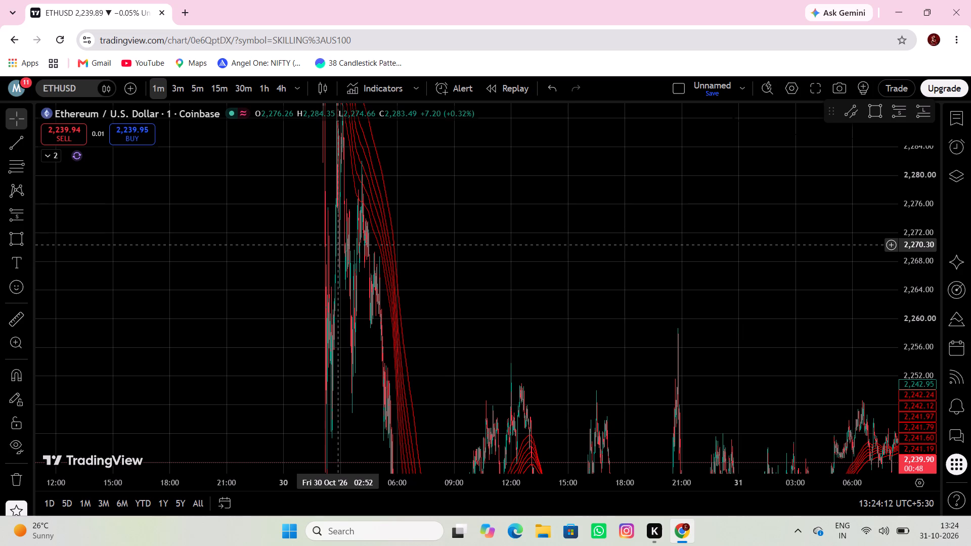
Examine ETHUSD's 1-minute price action and red moving-average ribbon during the early hours of 30 October.
scroll(331, 283, "up", 4)
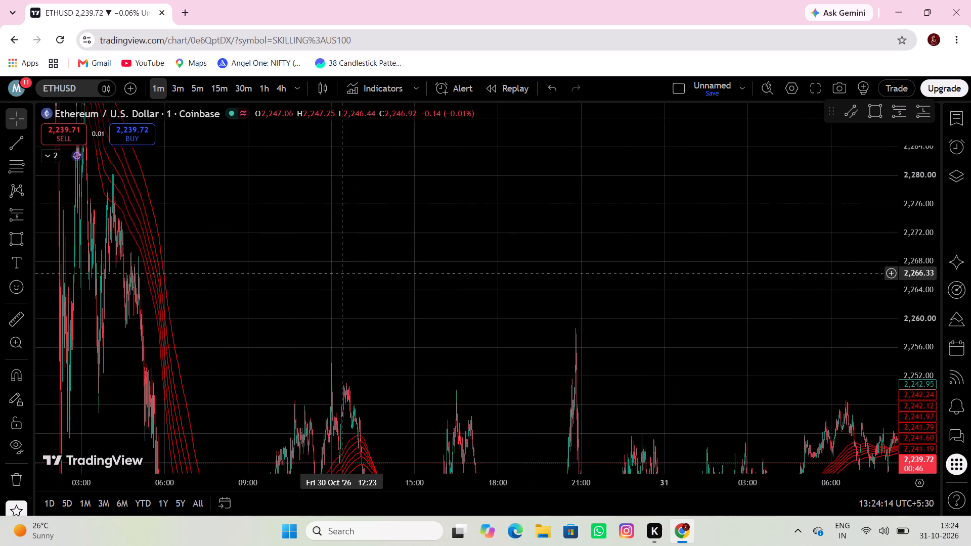
left_click_drag(341, 272, 639, 242)
scroll(100, 355, "up", 3)
scroll(236, 336, "up", 3)
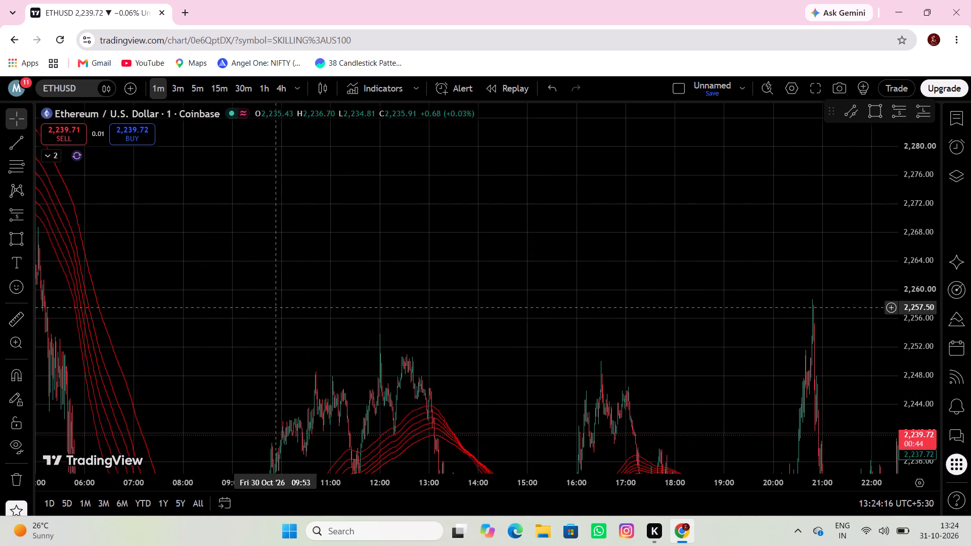
left_click_drag(277, 298, 626, 294)
scroll(431, 325, "up", 2)
left_click_drag(465, 290, 541, 264)
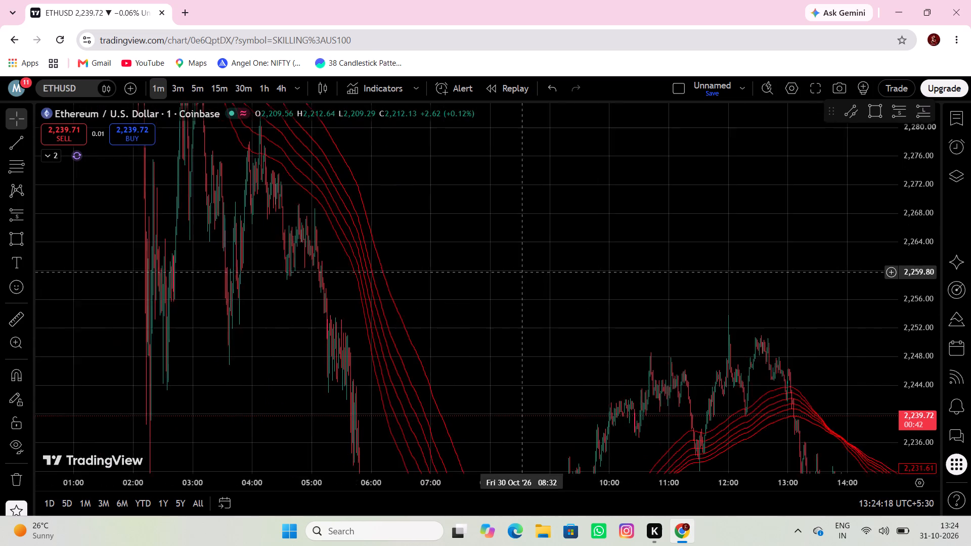
left_click_drag(541, 264, 650, 247)
scroll(468, 287, "up", 2)
left_click_drag(478, 283, 628, 312)
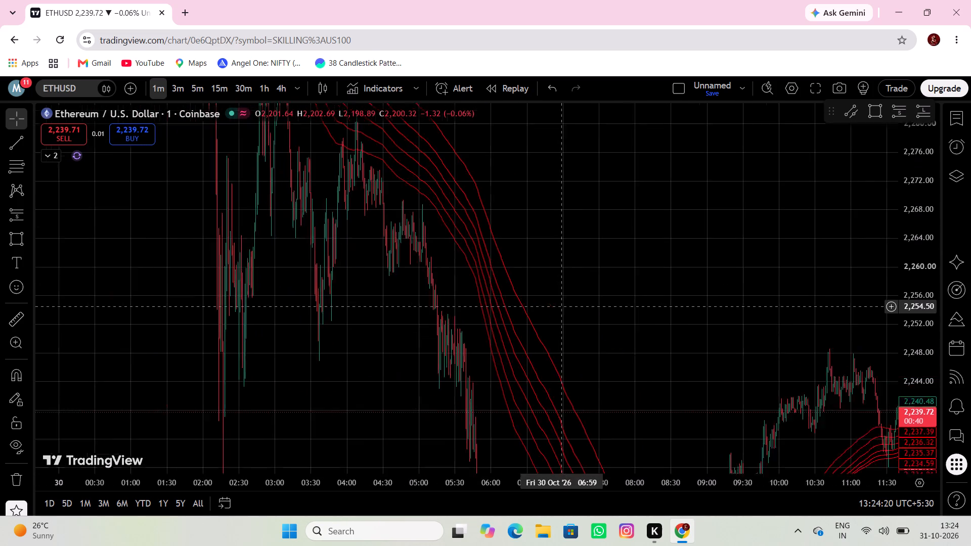
left_click_drag(628, 312, 650, 312)
scroll(403, 365, "up", 4)
left_click_drag(475, 280, 667, 286)
scroll(669, 290, "up", 3)
left_click_drag(658, 273, 825, 286)
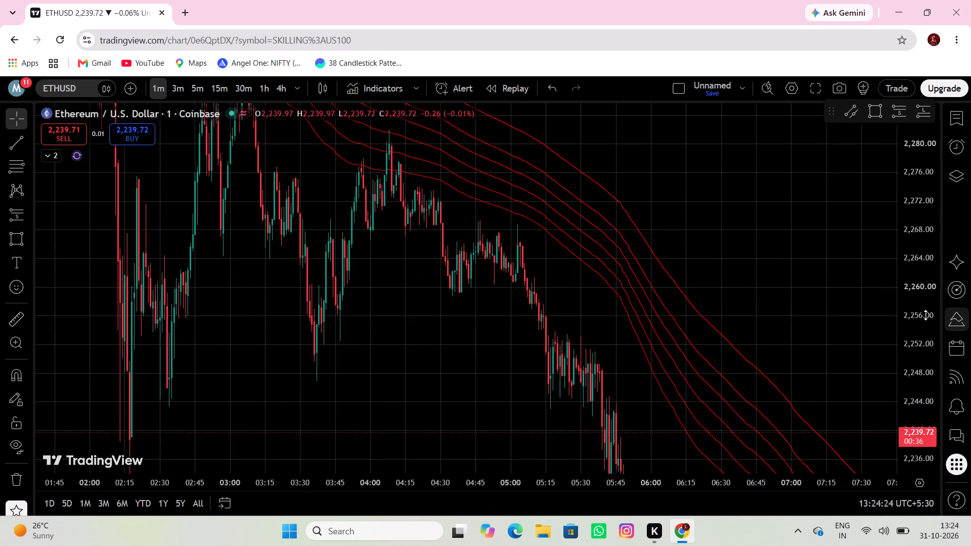
scroll(914, 305, "down", 14)
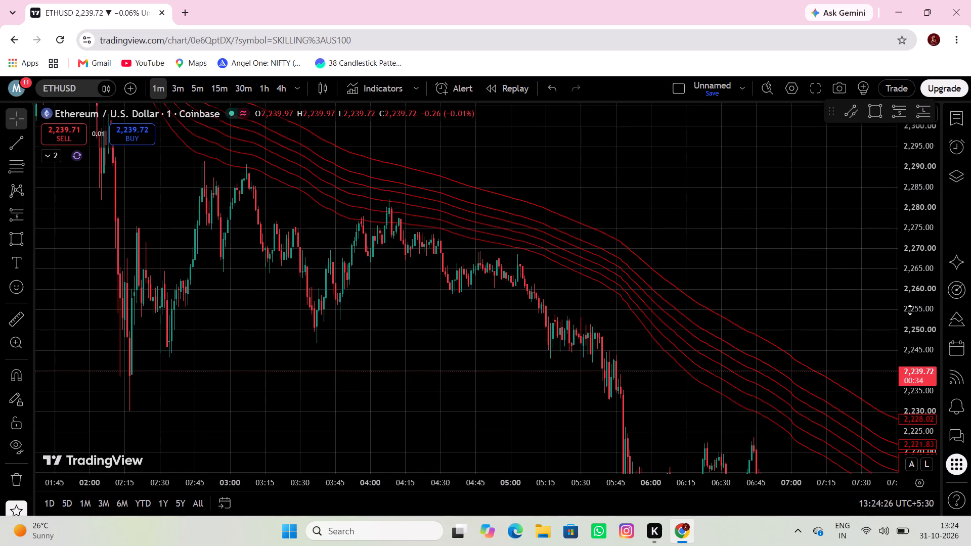
scroll(904, 311, "down", 6)
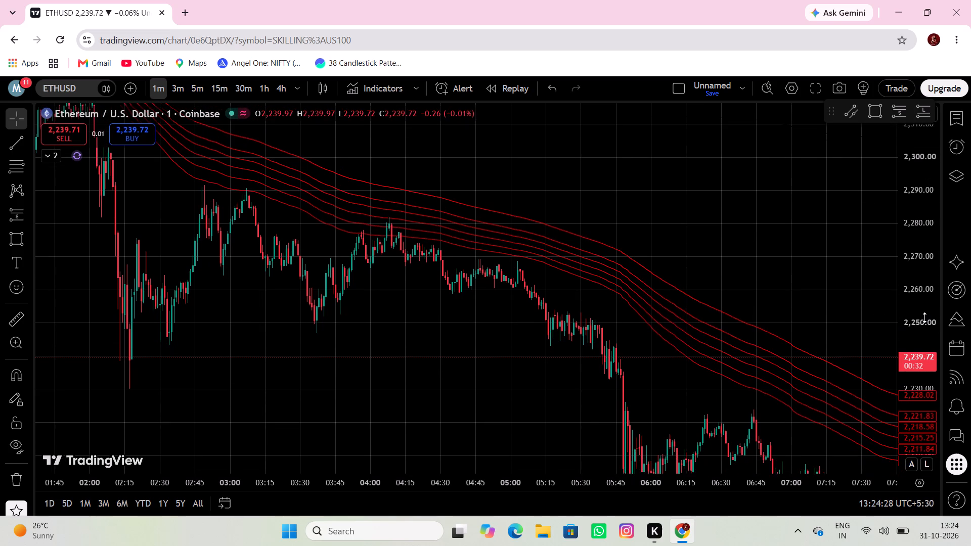
scroll(924, 317, "down", 1)
Measure the ETHUSD decline on 30 October from 03:09 at about 2,285 to 03:48.
left_click(17, 312)
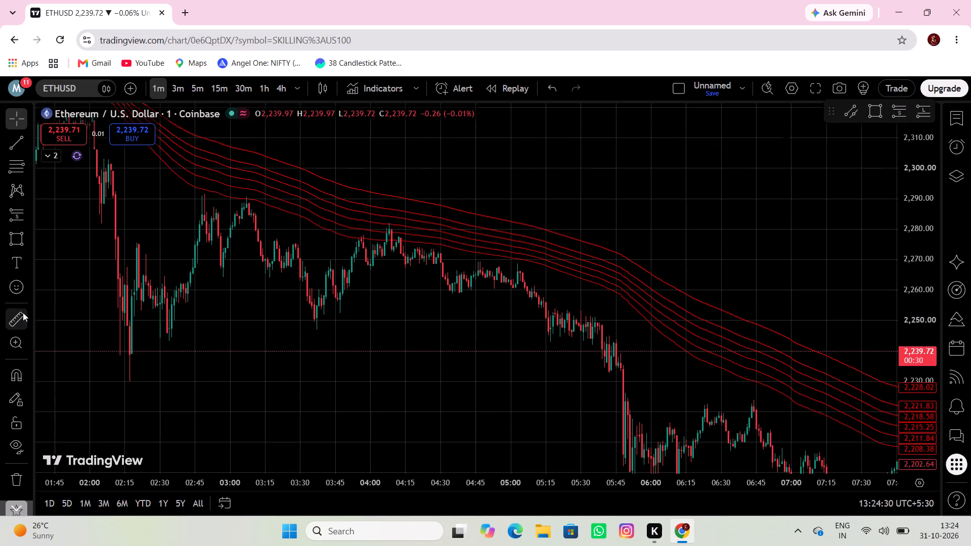
left_click(252, 213)
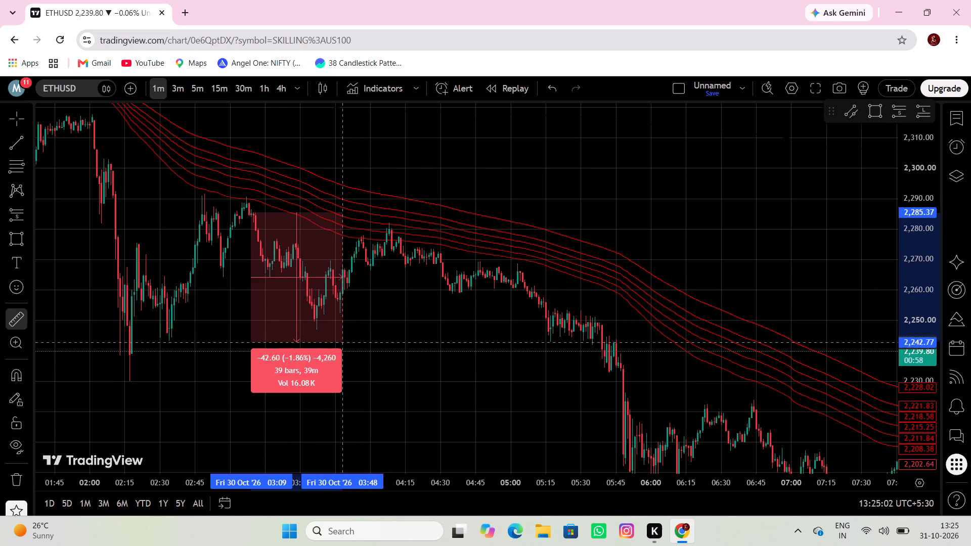
left_click(342, 325)
Draw a support rectangle around the 30 October lows from 01:51 at 2,243.81 to about 05:13 at roughly 2,230.
left_click_drag(380, 329, 490, 278)
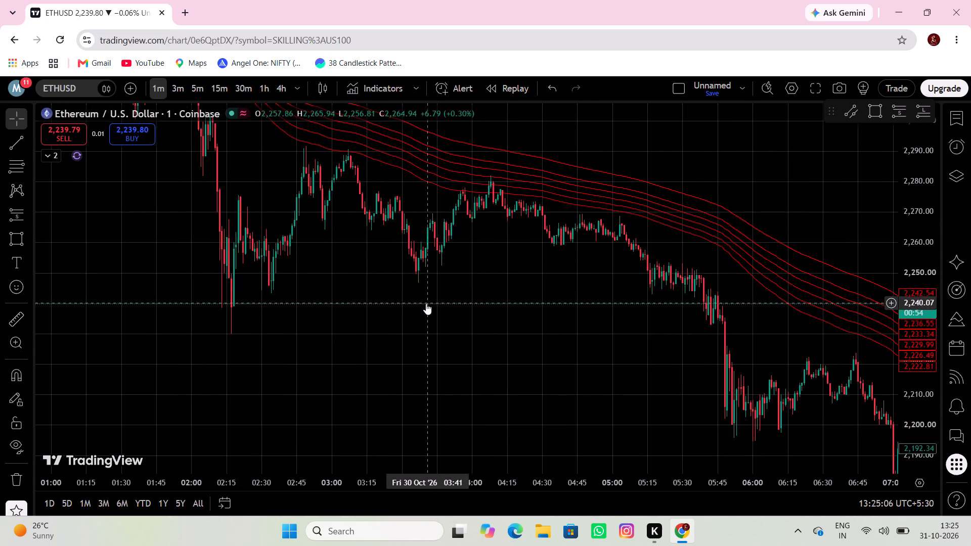
left_click_drag(426, 303, 532, 383)
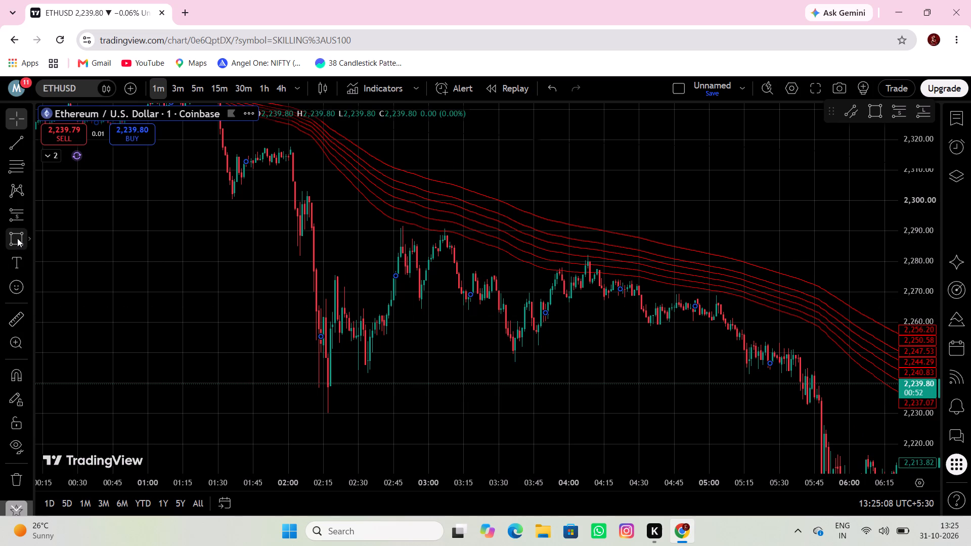
left_click(17, 238)
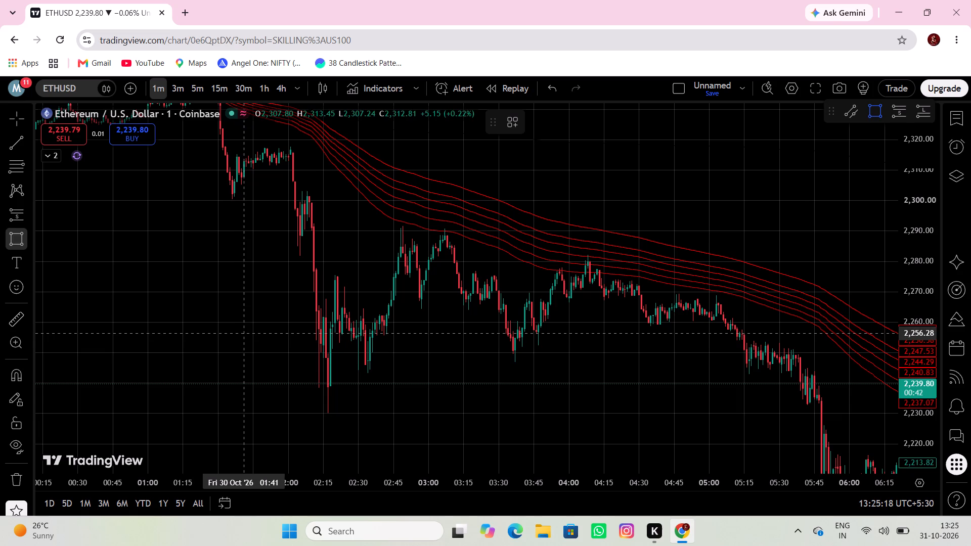
left_click_drag(268, 371, 273, 371)
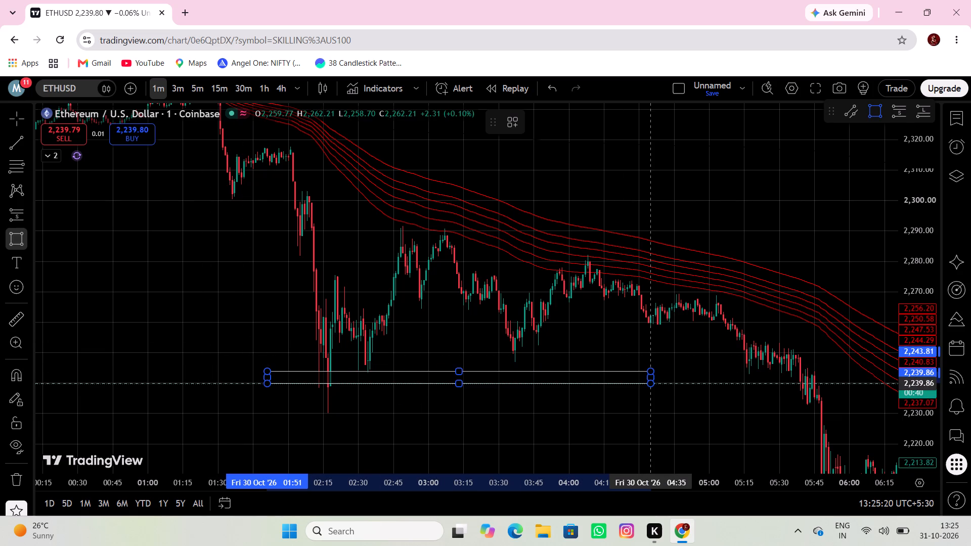
left_click(650, 383)
left_click_drag(652, 383, 739, 412)
Raise the lower edge of the ETHUSD support rectangle to about 2,233.
left_click_drag(530, 344, 655, 363)
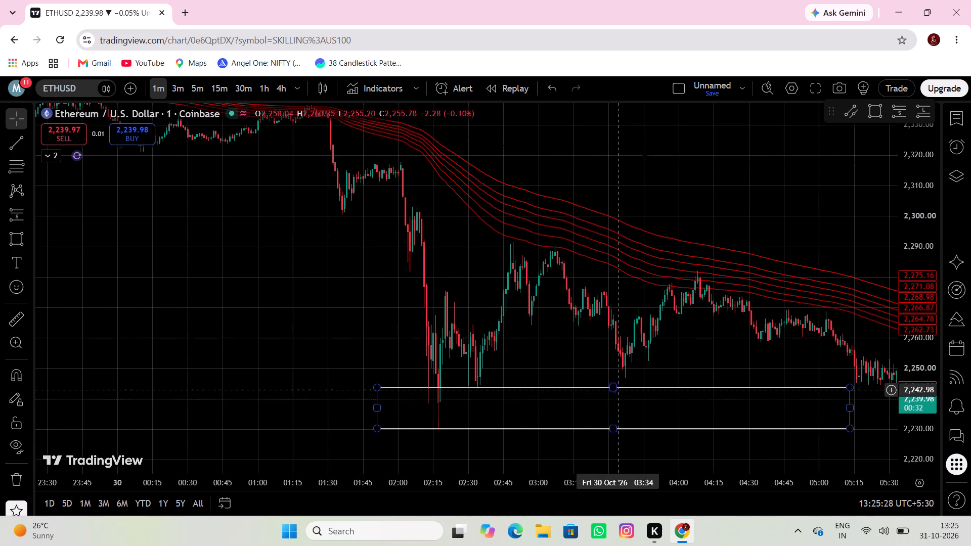
left_click(615, 434)
left_click_drag(614, 428, 615, 419)
Measure the ETHUSD drop from 29 October 23:10 at 2,343.91 to 30 October 02:36 at 2,238.27.
left_click_drag(383, 273, 539, 325)
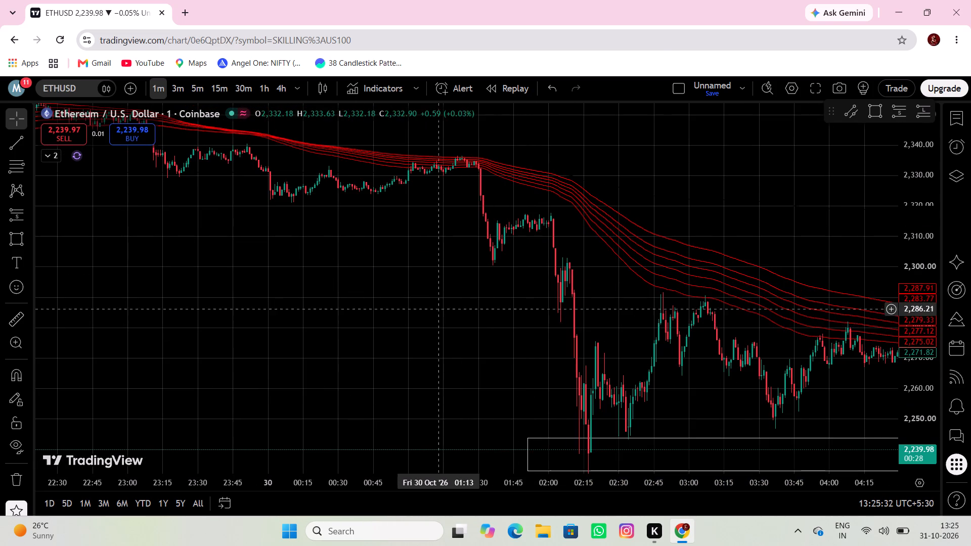
left_click_drag(441, 308, 655, 374)
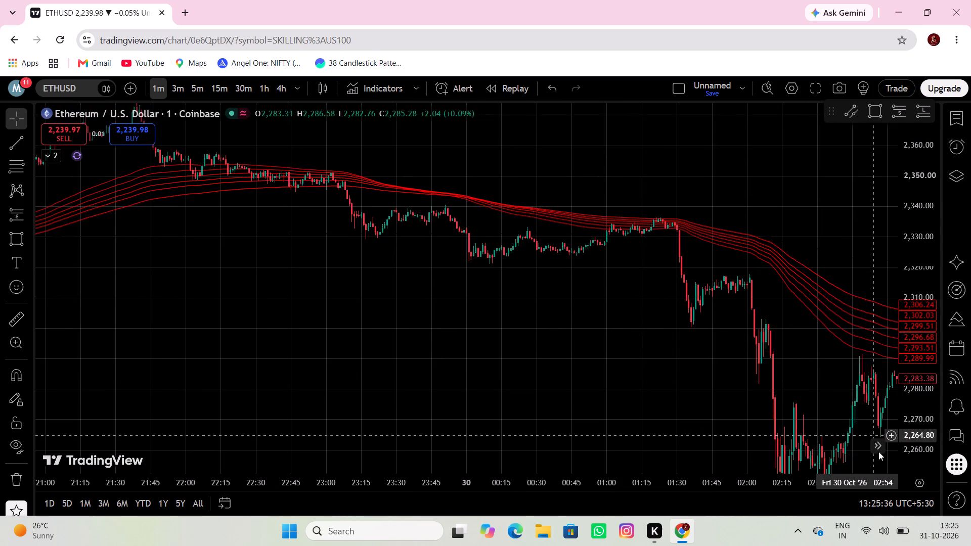
scroll(933, 392, "down", 7)
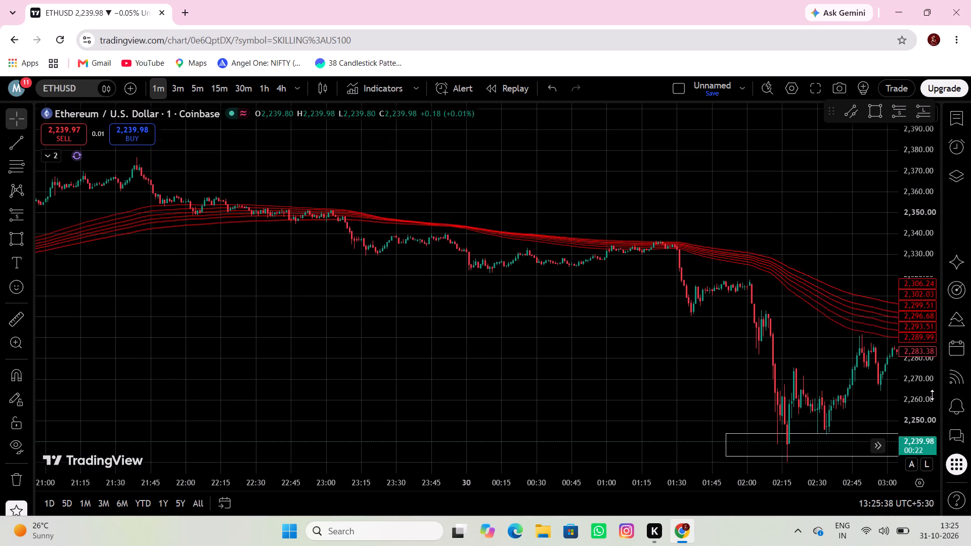
scroll(931, 401, "down", 2)
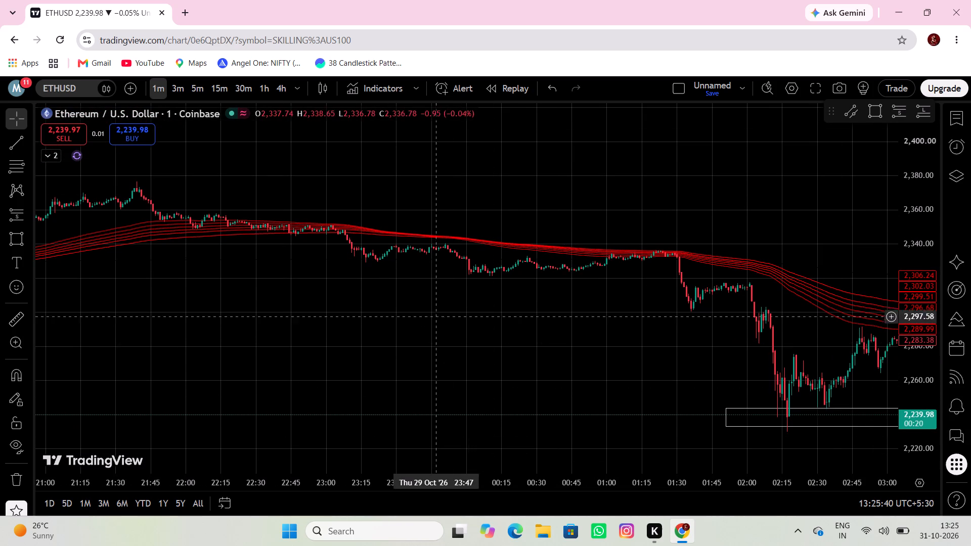
scroll(435, 312, "down", 3)
left_click_drag(464, 314, 394, 354)
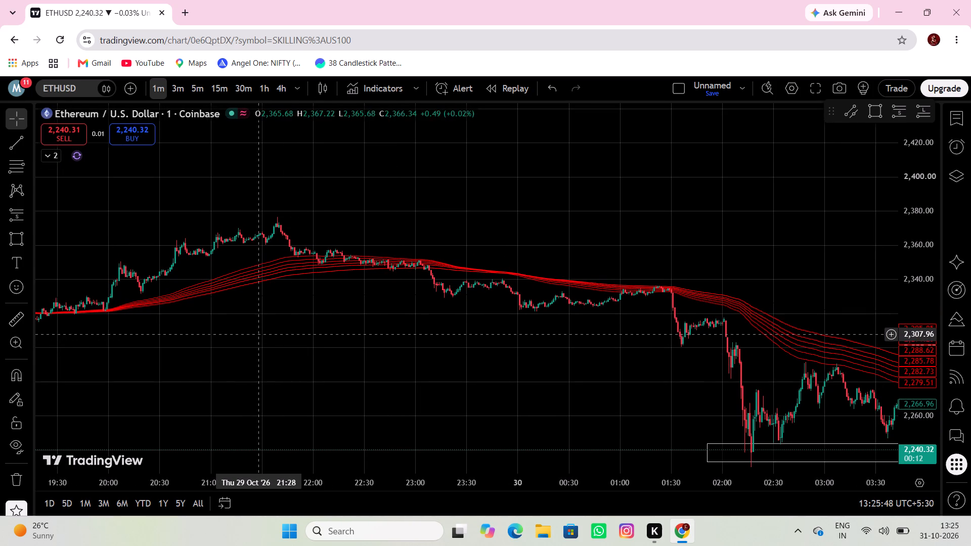
left_click(13, 320)
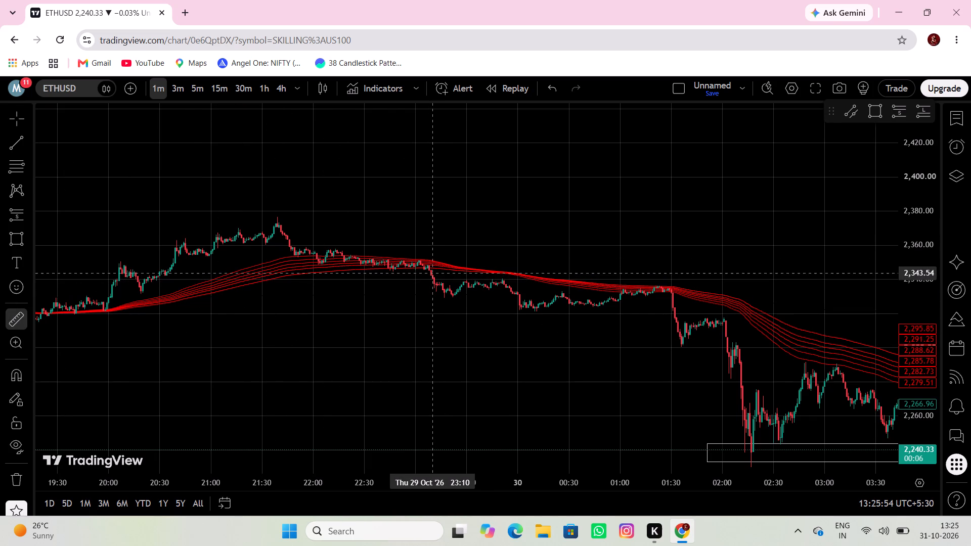
left_click(432, 272)
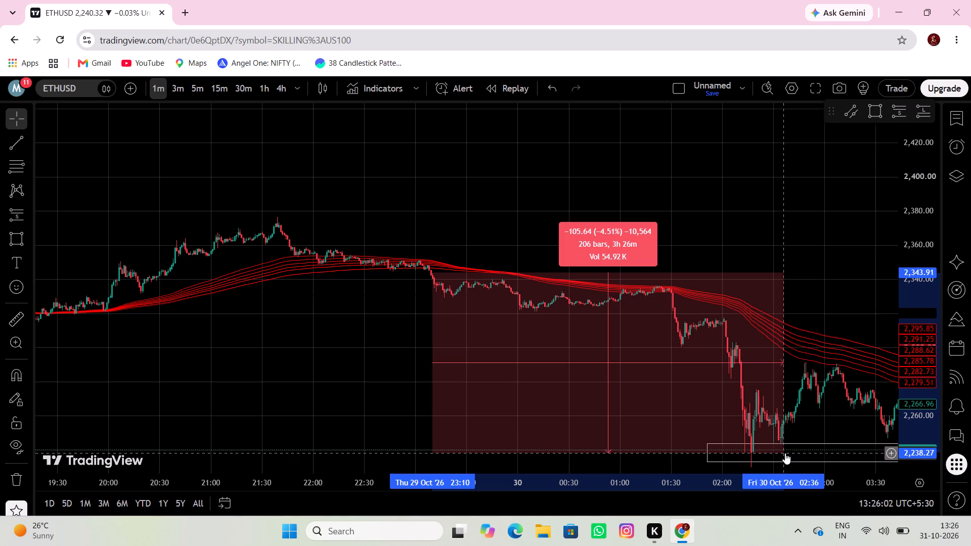
left_click(374, 312)
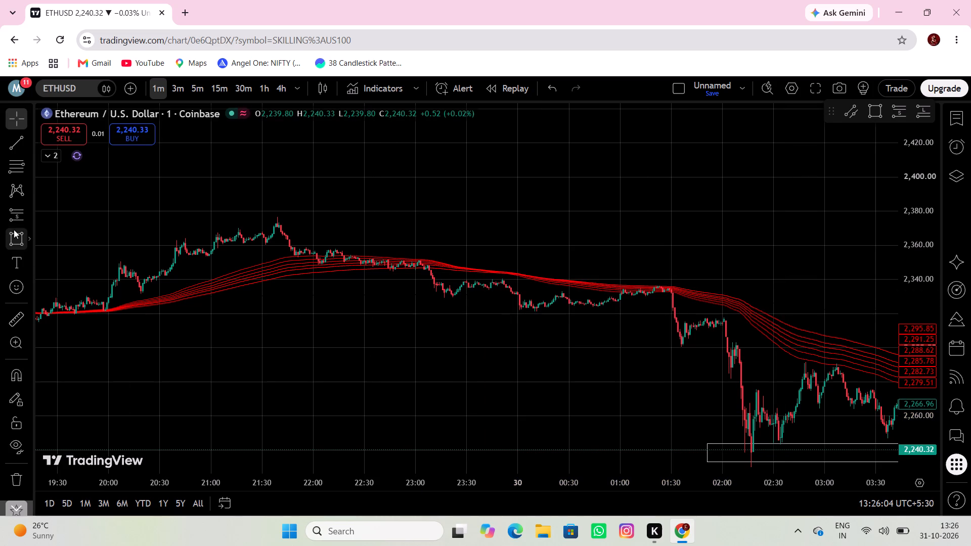
Draw a support rectangle on the ETHUSD chart from 29 October 19:48 at 2,325.01 to 30 October 02:15 at about 2,321.
left_click(15, 230)
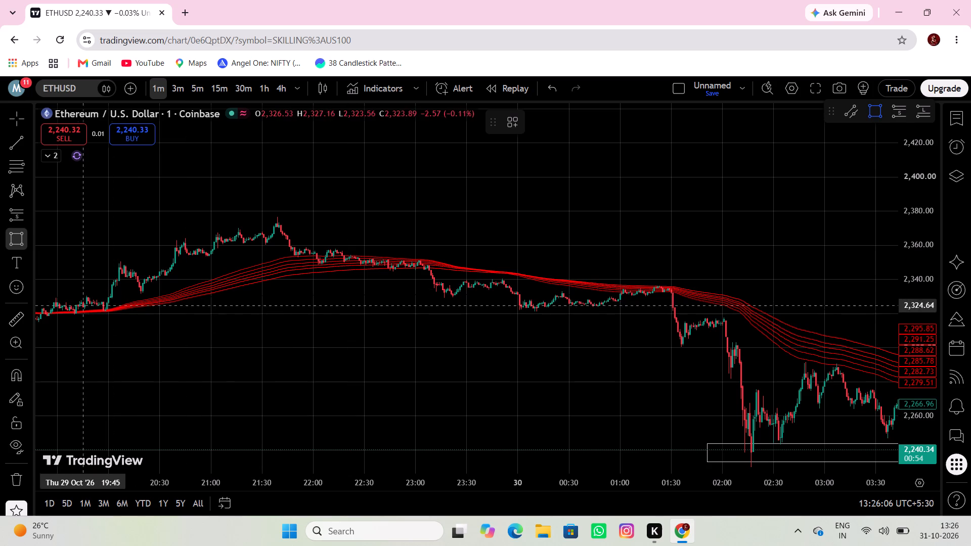
left_click_drag(88, 305, 95, 304)
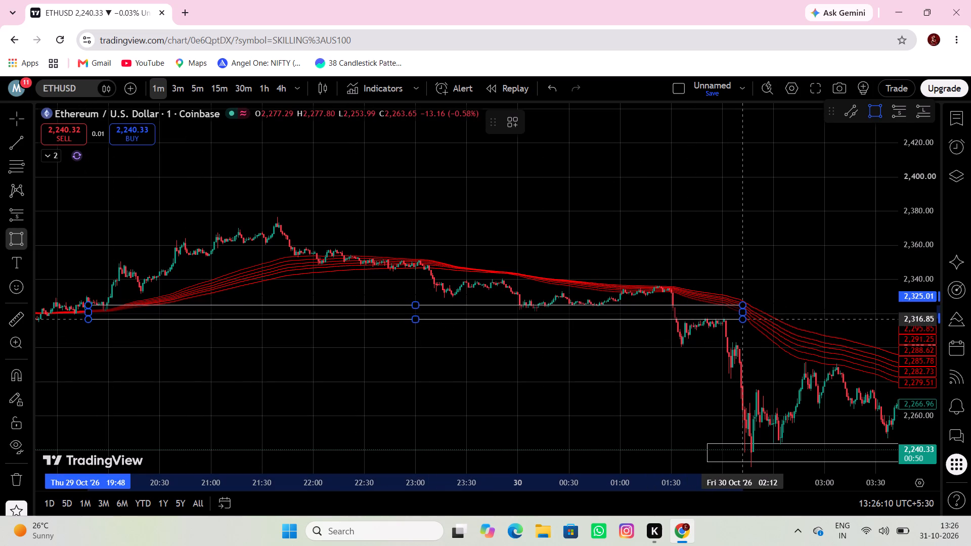
left_click(747, 311)
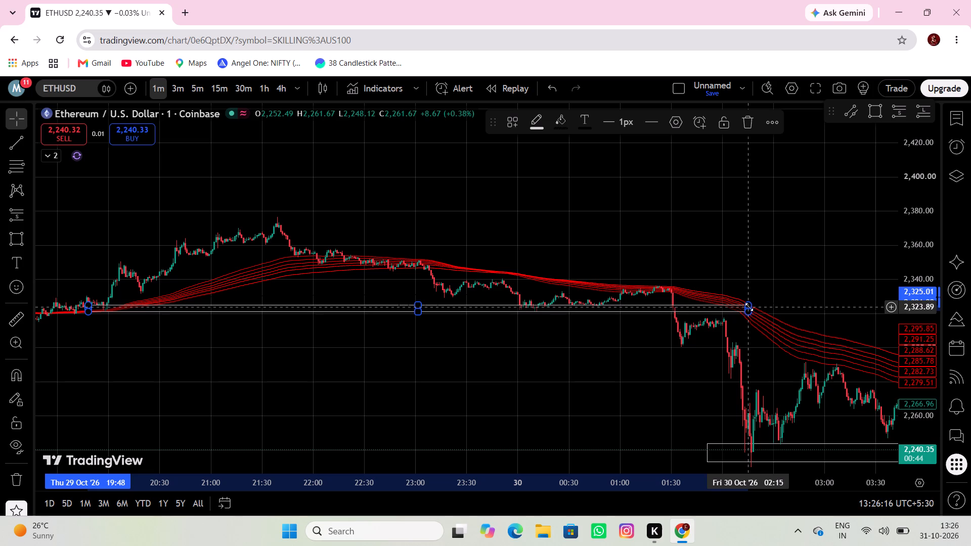
Shorten the new support rectangle so it ends at about 01:06 on 30 October, with its lower edge at about 2,320.
left_click_drag(749, 307, 631, 313)
left_click(649, 312)
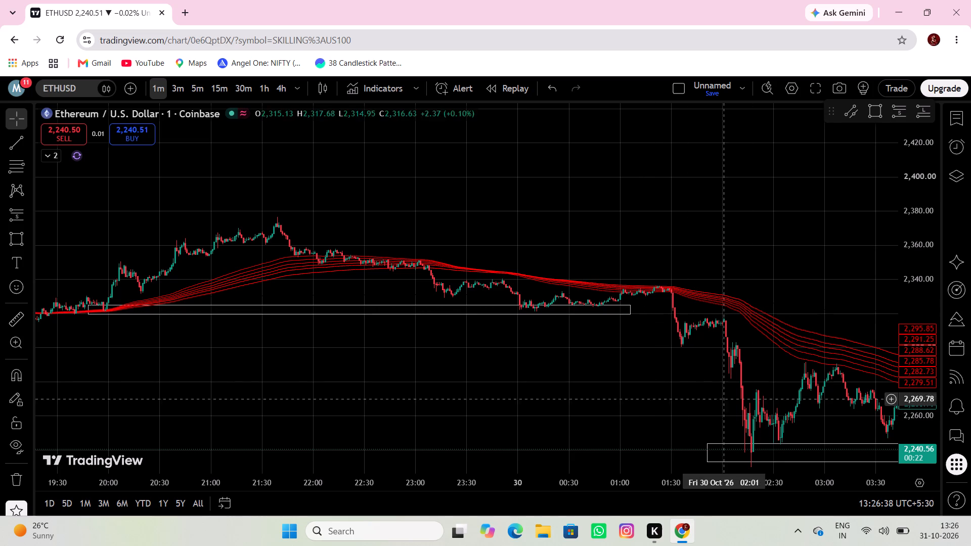
Draw a resistance rectangle over the evening peak from 29 October 19:55 at about 2,371 to 30 October 01:38 at about 2,375.
left_click_drag(468, 309, 661, 312)
scroll(556, 371, "down", 3)
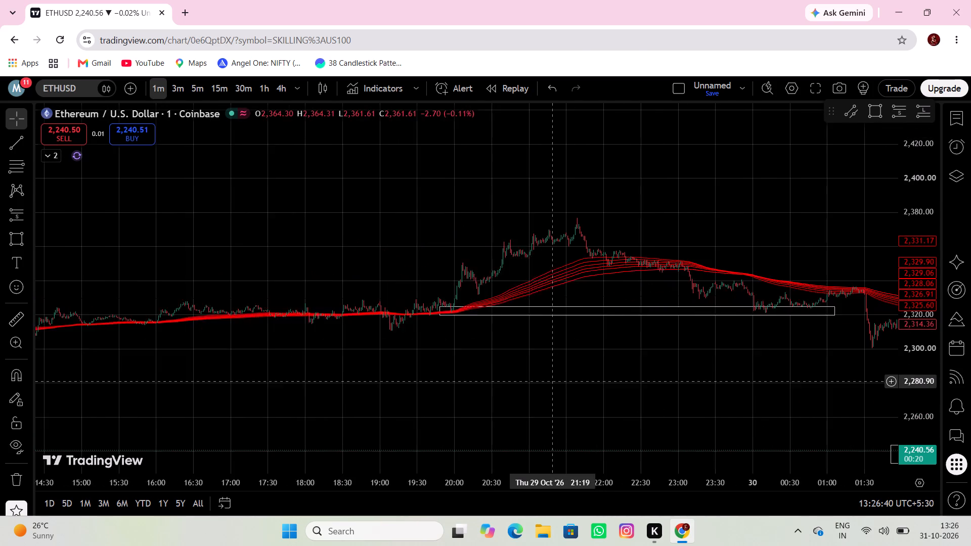
scroll(552, 381, "down", 1)
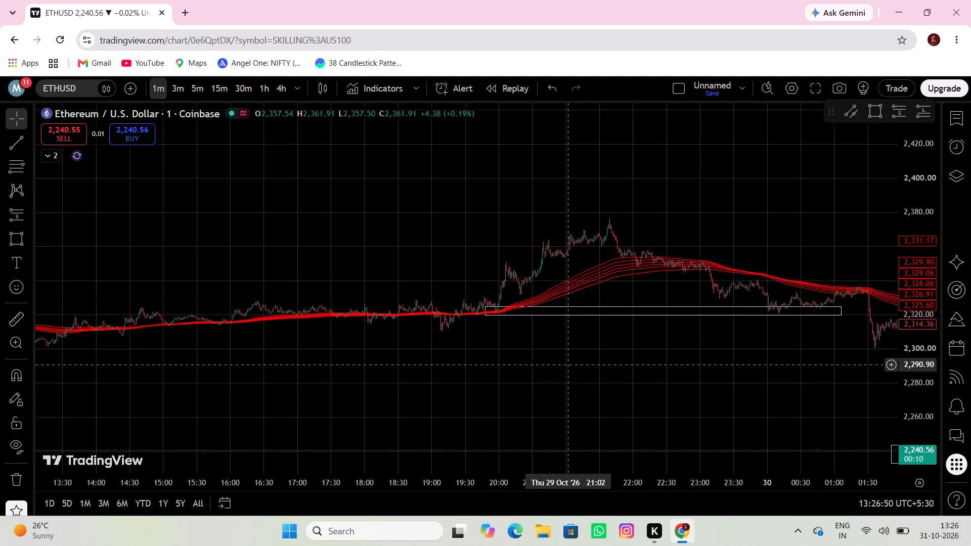
scroll(329, 281, "up", 3)
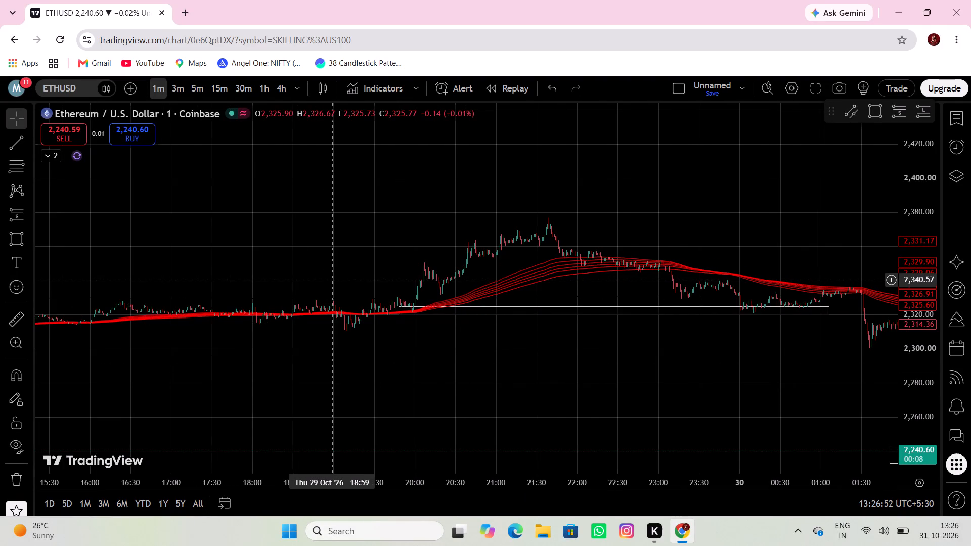
scroll(333, 280, "up", 2)
left_click_drag(431, 399, 396, 425)
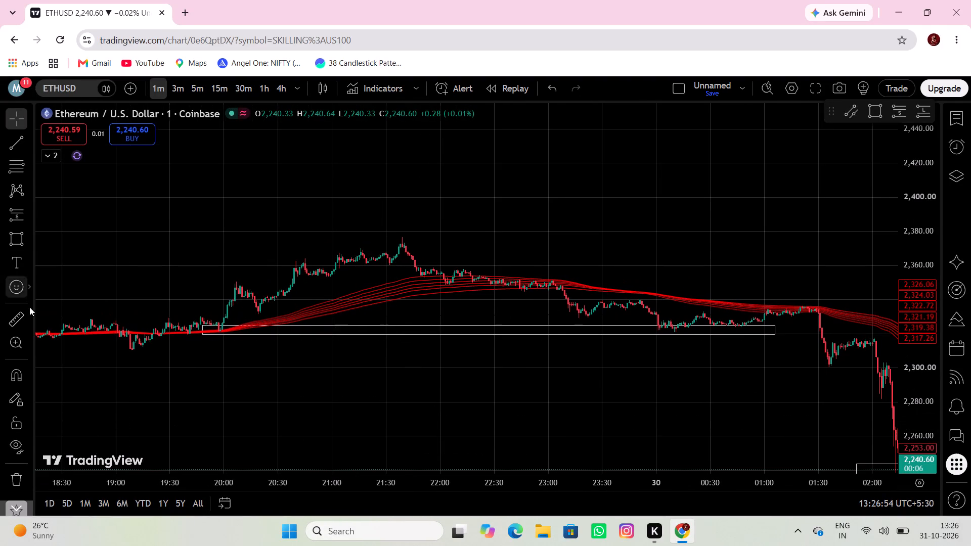
left_click(10, 233)
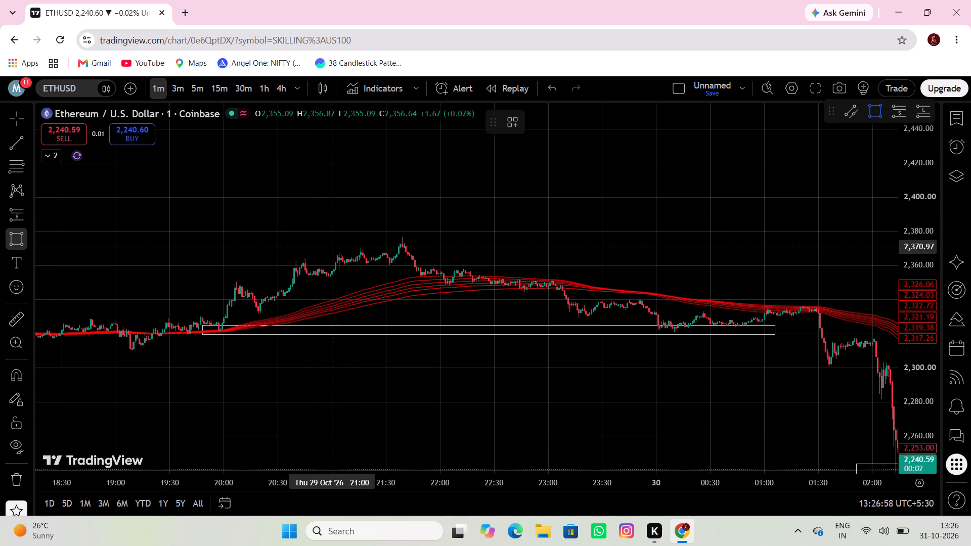
left_click(214, 246)
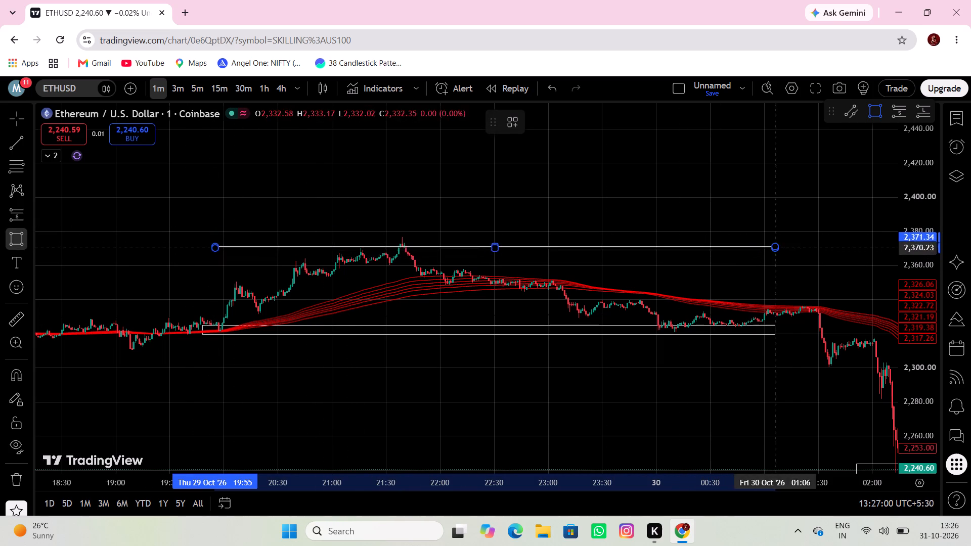
left_click(832, 240)
Draw a resistance rectangle across the 29 October highs from about 10:03 at 2,331.73 to 20:39 at 2,328.40.
left_click_drag(831, 266, 818, 274)
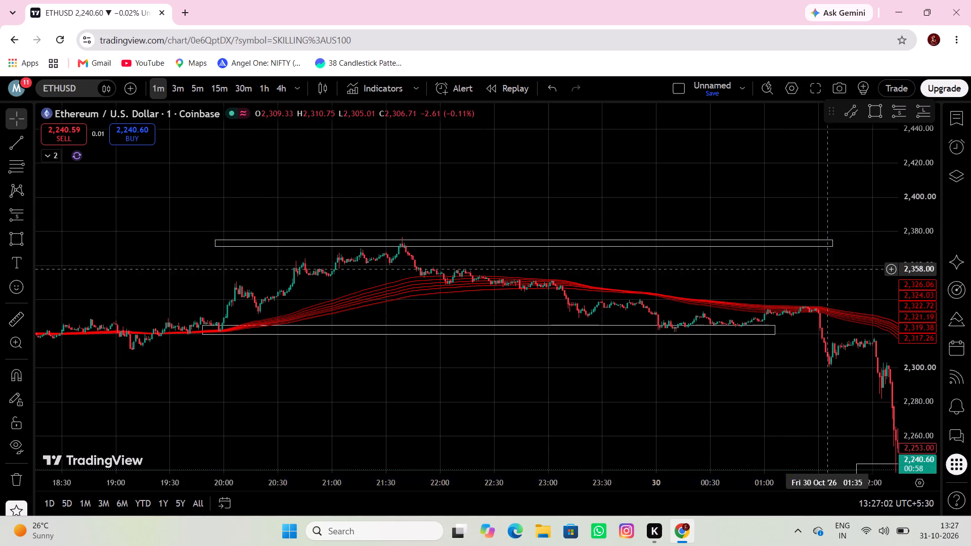
left_click_drag(818, 274, 598, 279)
scroll(605, 279, "down", 7)
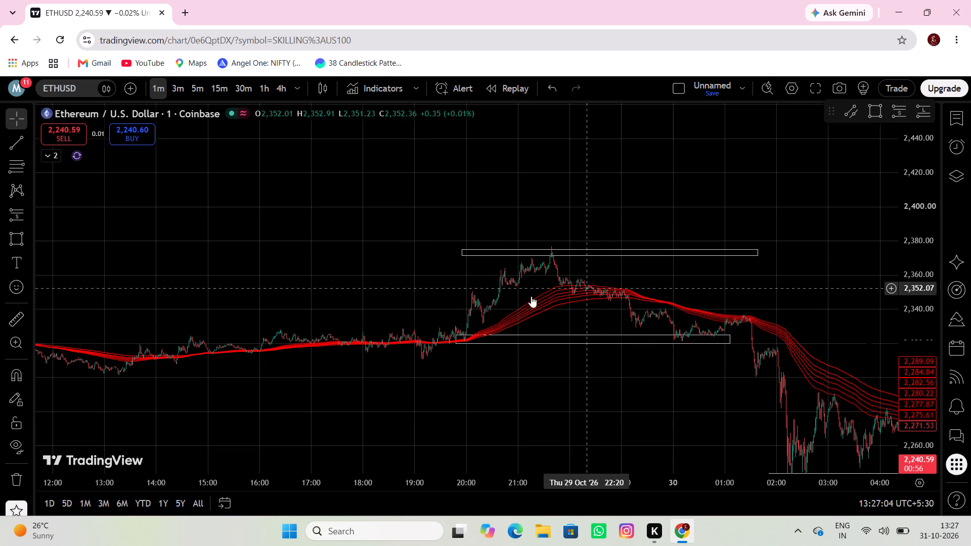
left_click_drag(428, 286, 530, 247)
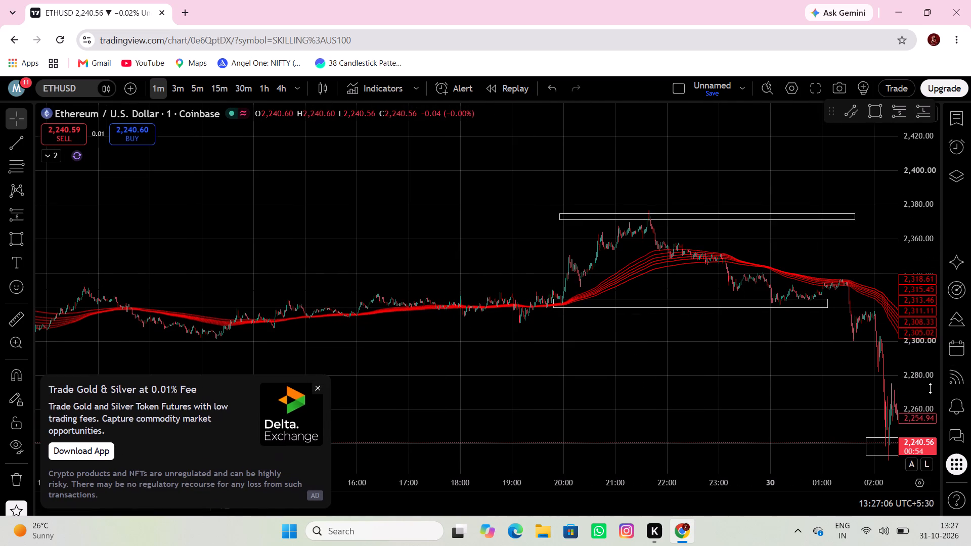
scroll(930, 388, "up", 10)
left_click_drag(720, 428, 773, 336)
scroll(349, 322, "up", 2)
left_click_drag(347, 331, 553, 339)
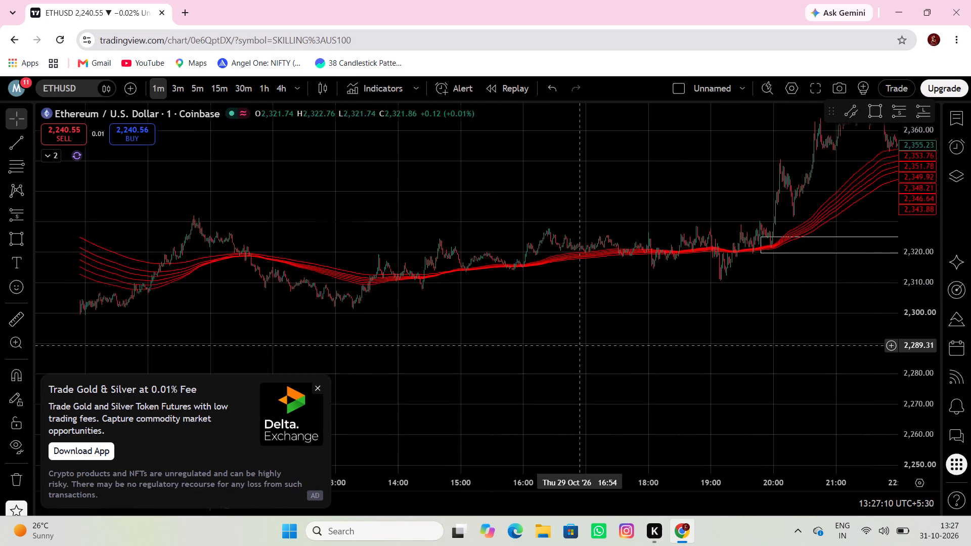
left_click_drag(553, 339, 547, 339)
left_click(12, 239)
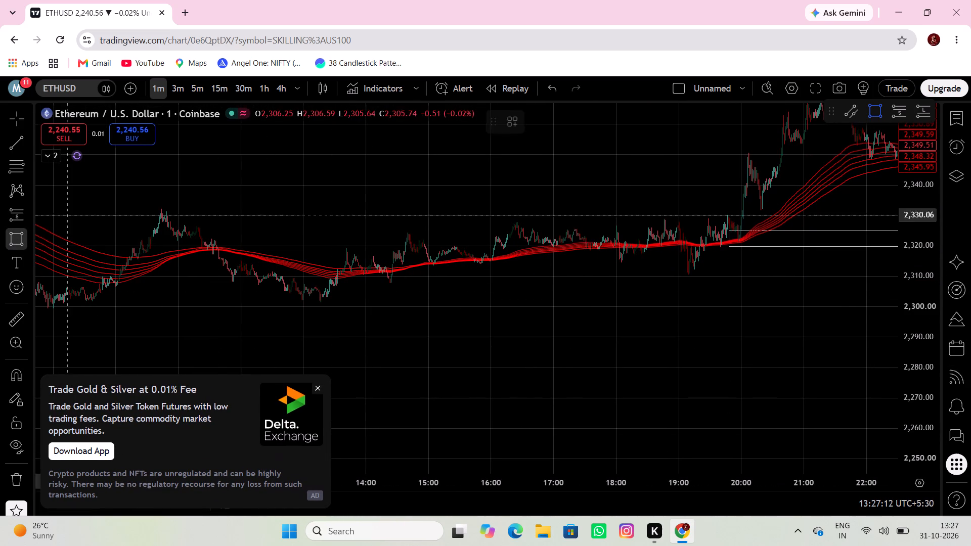
left_click(119, 210)
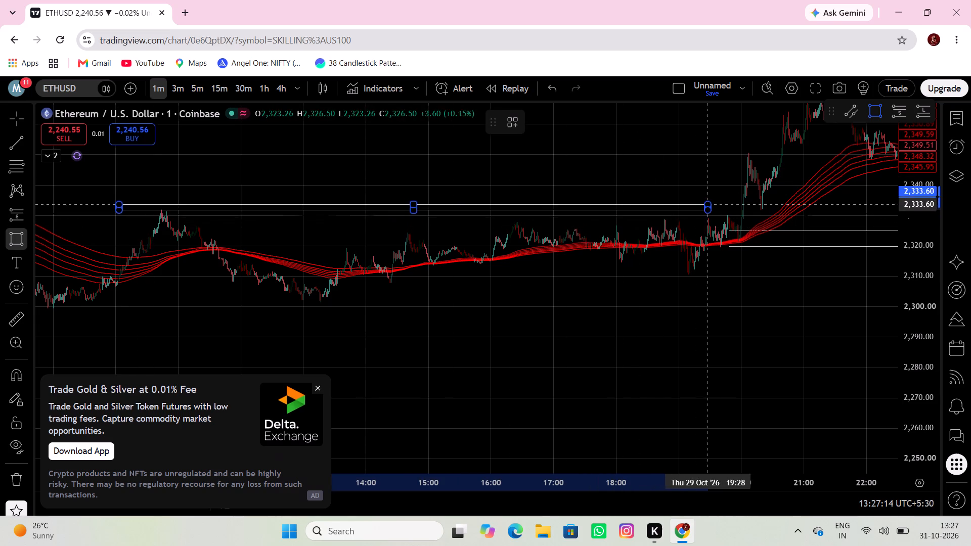
left_click(782, 220)
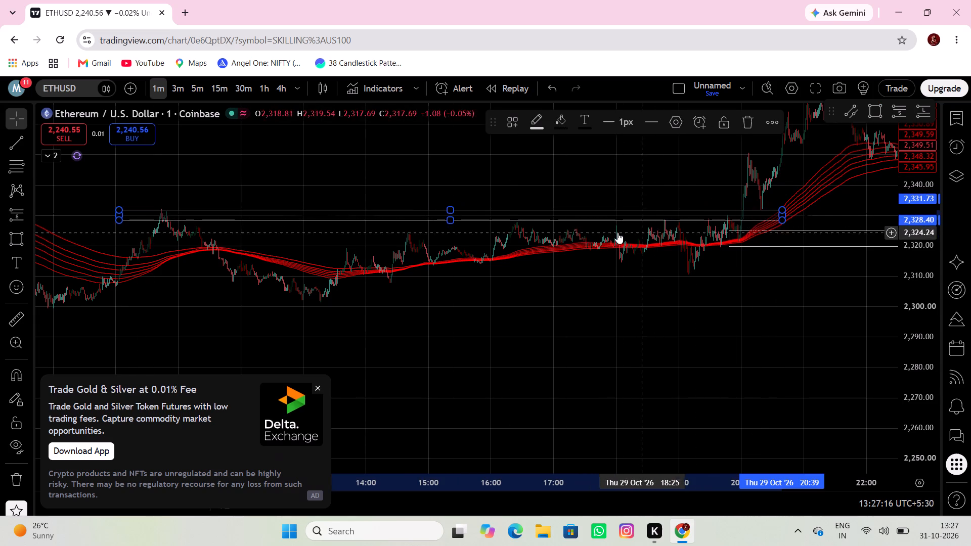
Move the new resistance rectangle up to span 2,330.48 to 2,333.81, ending at 20:51 on 29 October.
left_click_drag(612, 220, 624, 214)
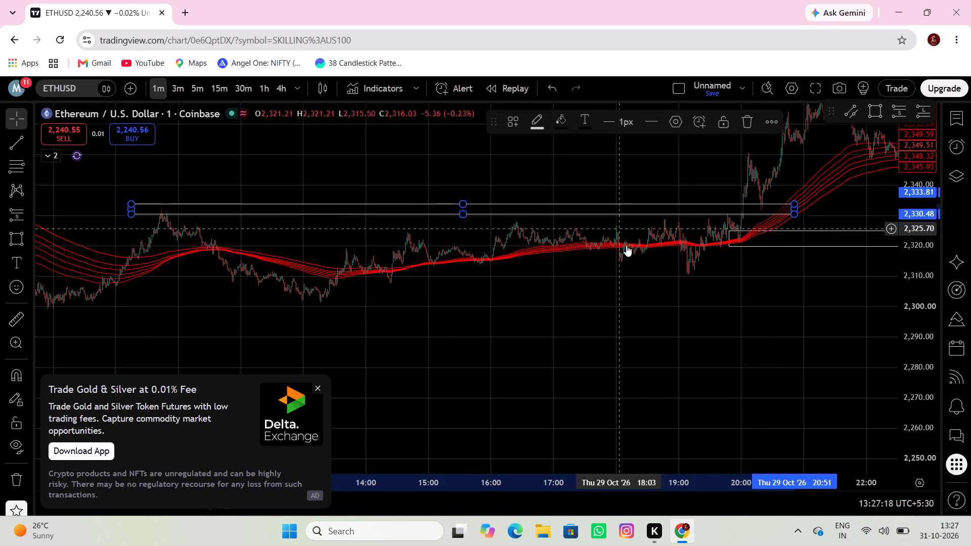
Draw a support rectangle under the 29 October morning lows from about 08:53 at 2,298.67 to about 19:02 at roughly 2,302.
left_click_drag(619, 294, 595, 295)
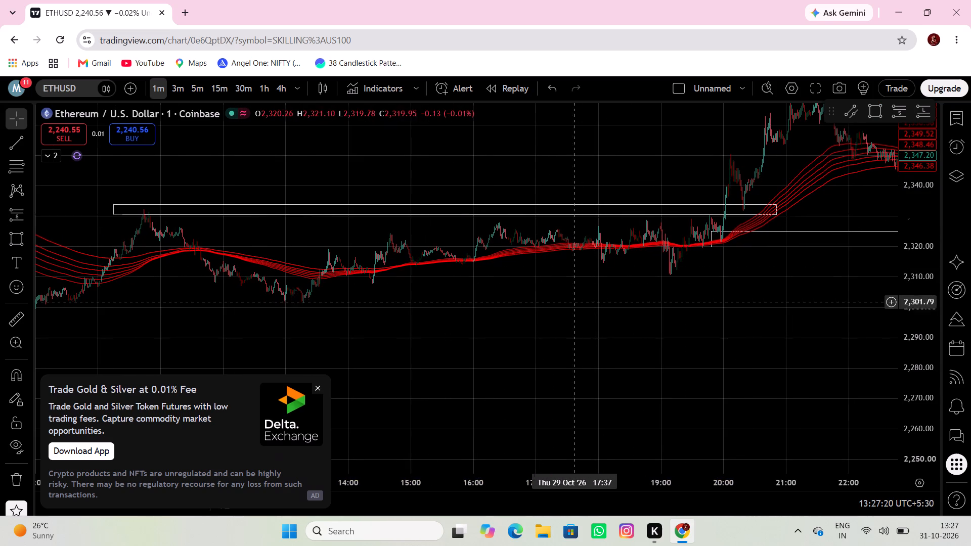
left_click_drag(554, 305, 571, 271)
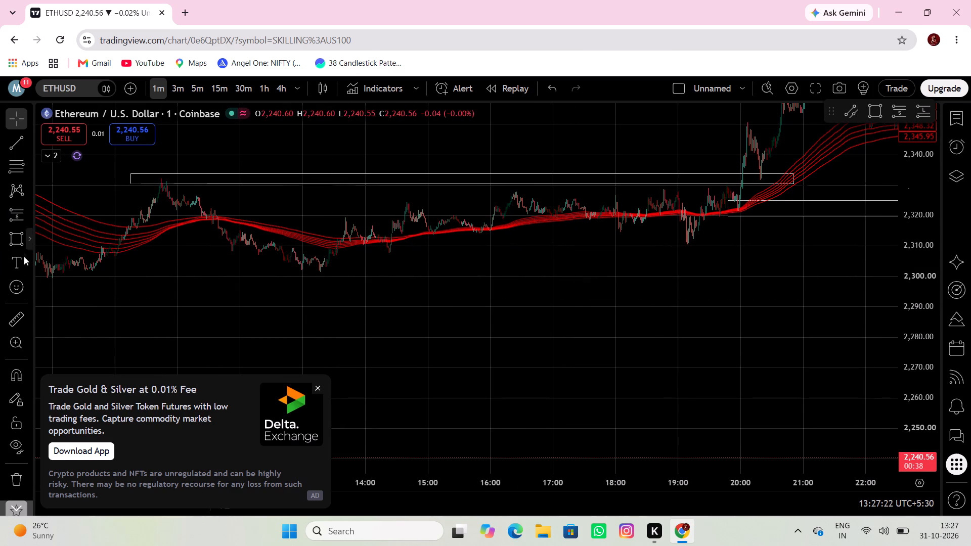
left_click(17, 238)
left_click(45, 280)
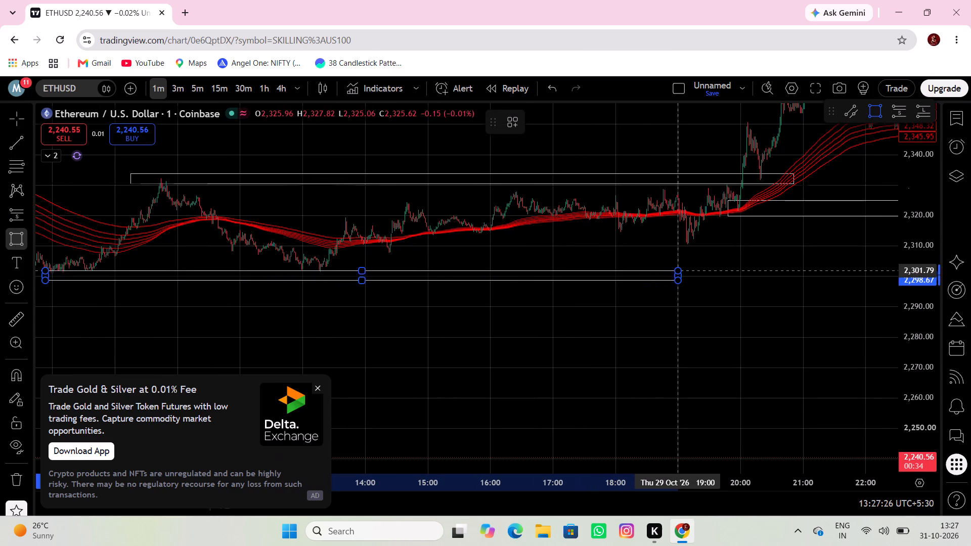
left_click(680, 270)
Draw a resistance rectangle linking the two peaks from 28 October about 13:50 at roughly 2,386 to 29 October 02:20 at about 2,389.
left_click_drag(572, 319, 756, 328)
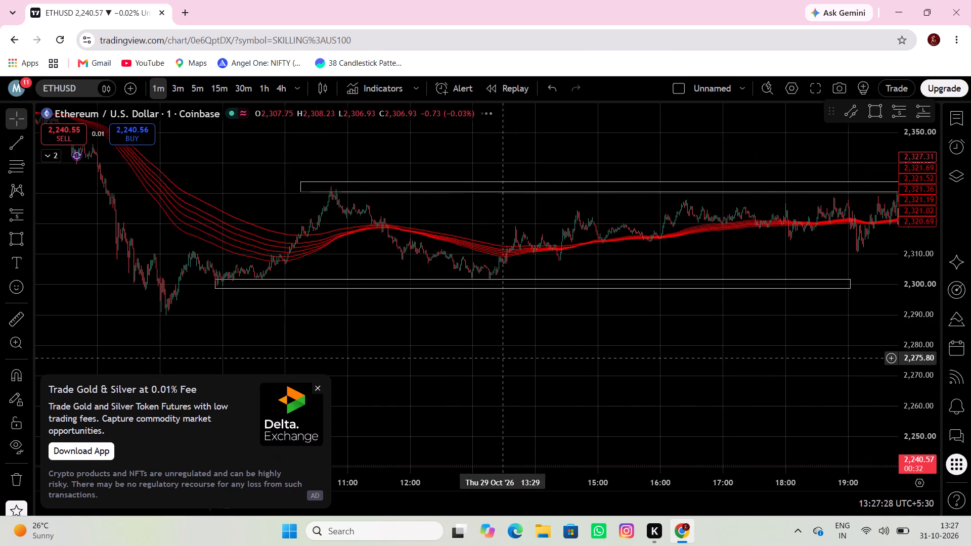
left_click_drag(503, 358, 785, 343)
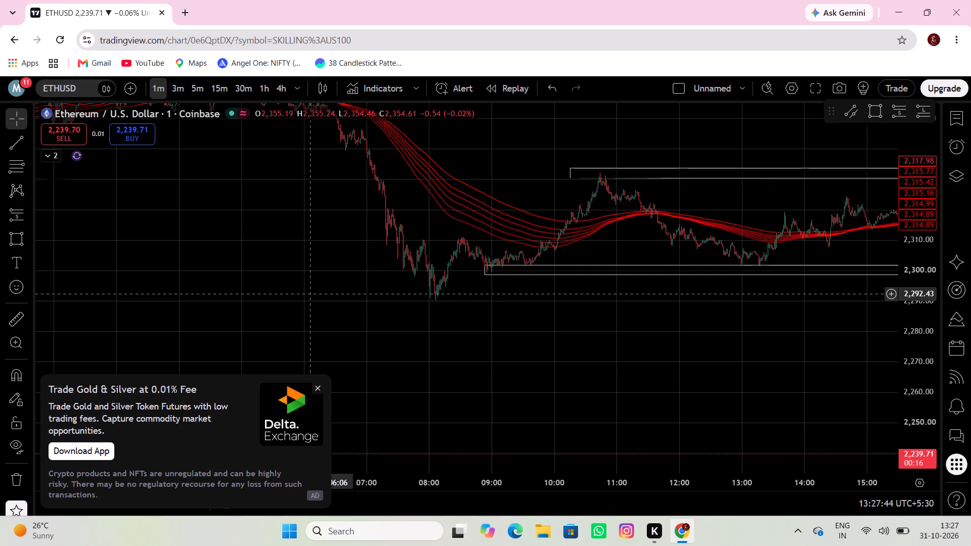
left_click_drag(312, 293, 266, 345)
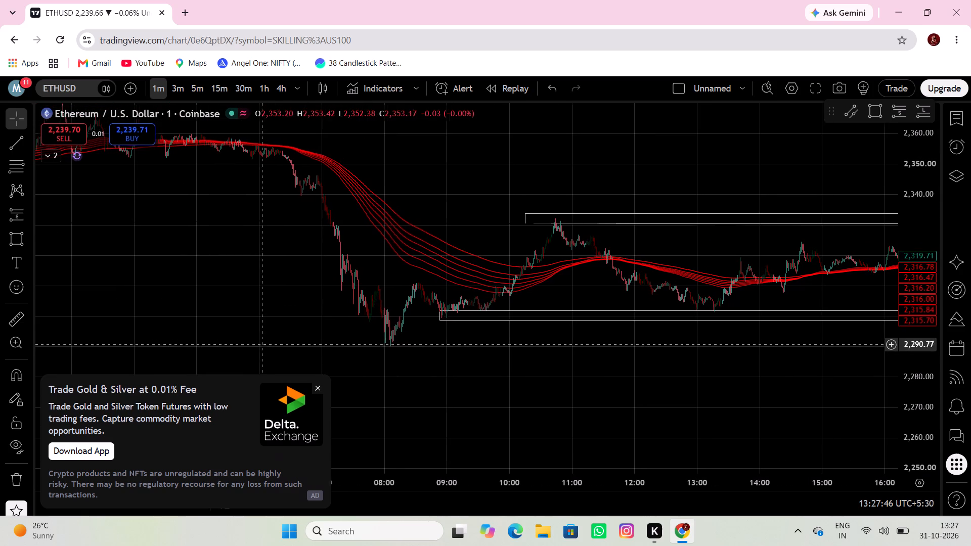
scroll(409, 379, "down", 2)
left_click_drag(342, 251, 363, 261)
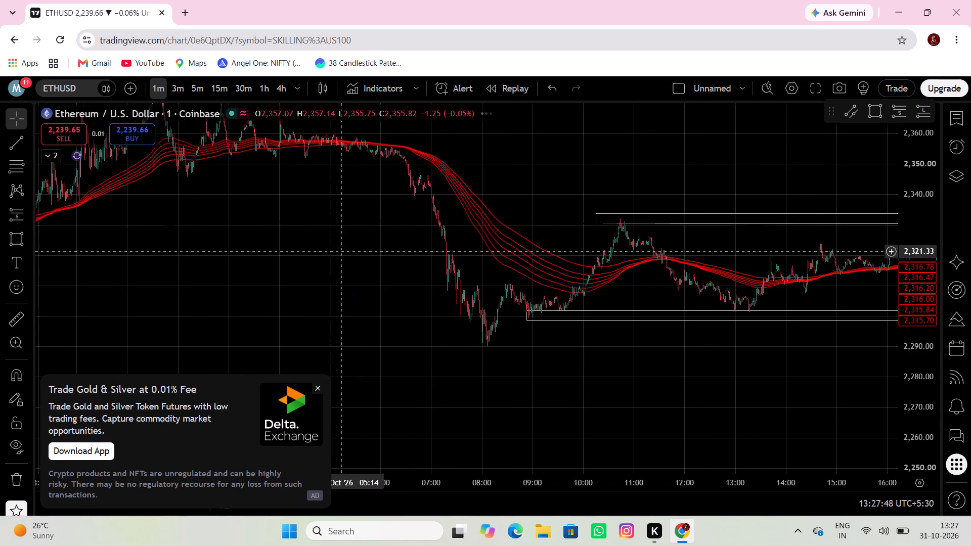
left_click_drag(363, 261, 429, 276)
left_click_drag(214, 235, 350, 269)
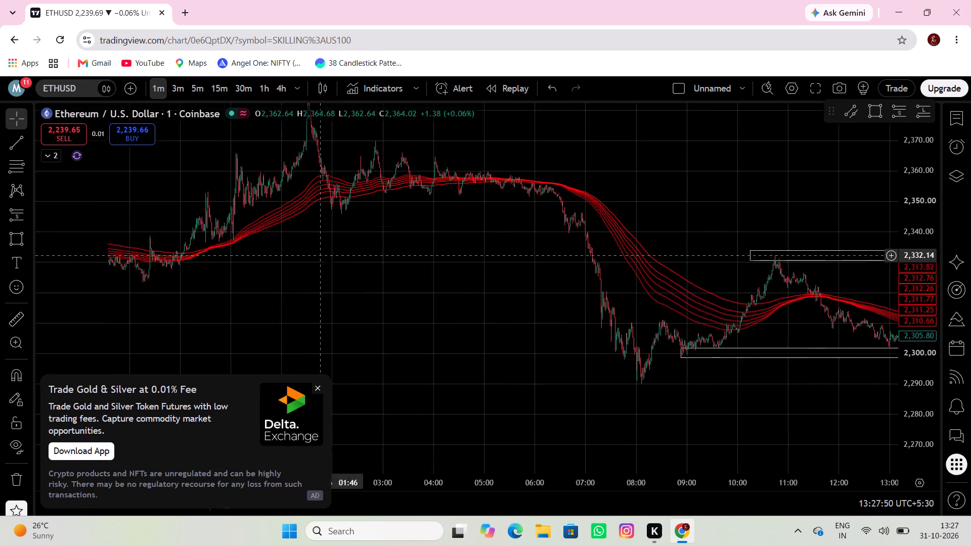
left_click_drag(350, 269, 490, 317)
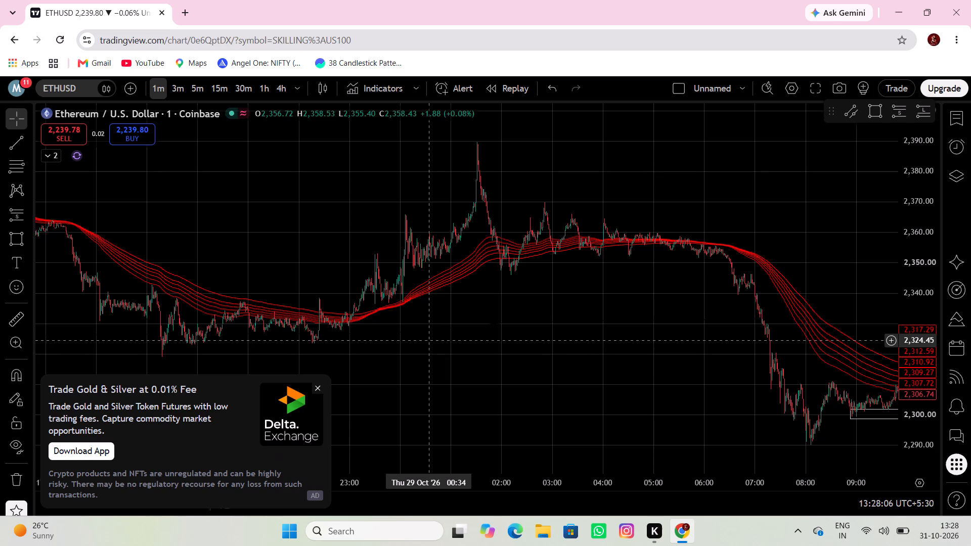
left_click_drag(357, 334, 488, 330)
left_click(362, 260)
left_click_drag(366, 260, 481, 298)
left_click_drag(467, 282, 490, 252)
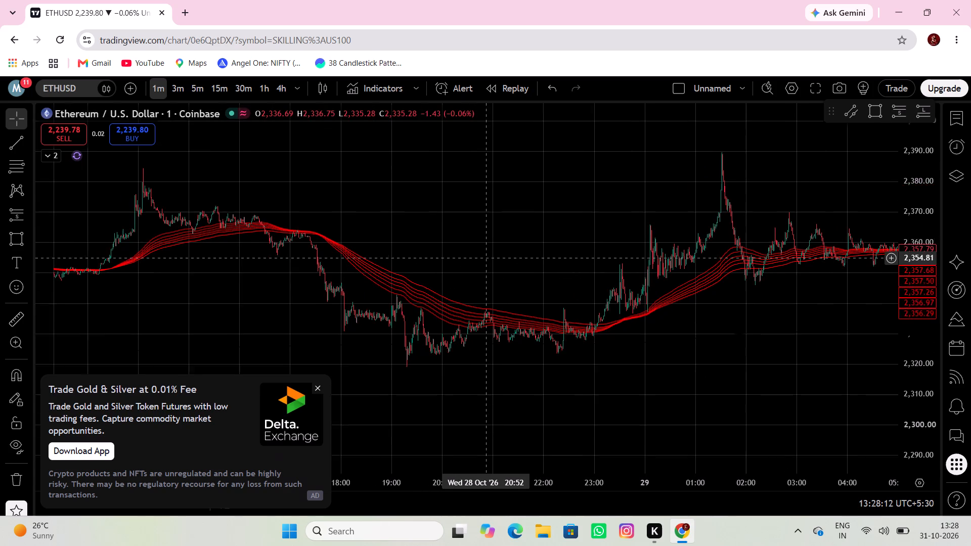
left_click_drag(490, 252, 488, 285)
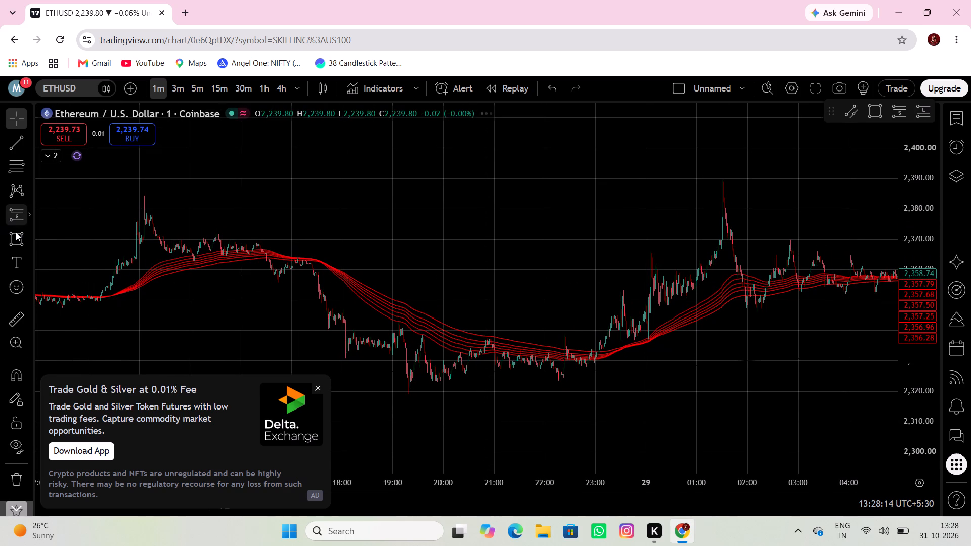
left_click(16, 234)
left_click(132, 191)
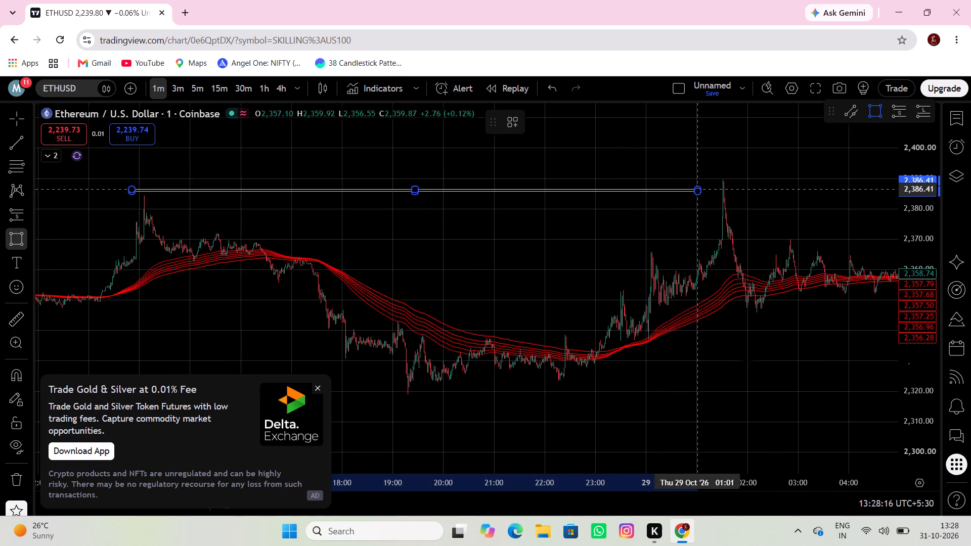
left_click(765, 180)
left_click(525, 270)
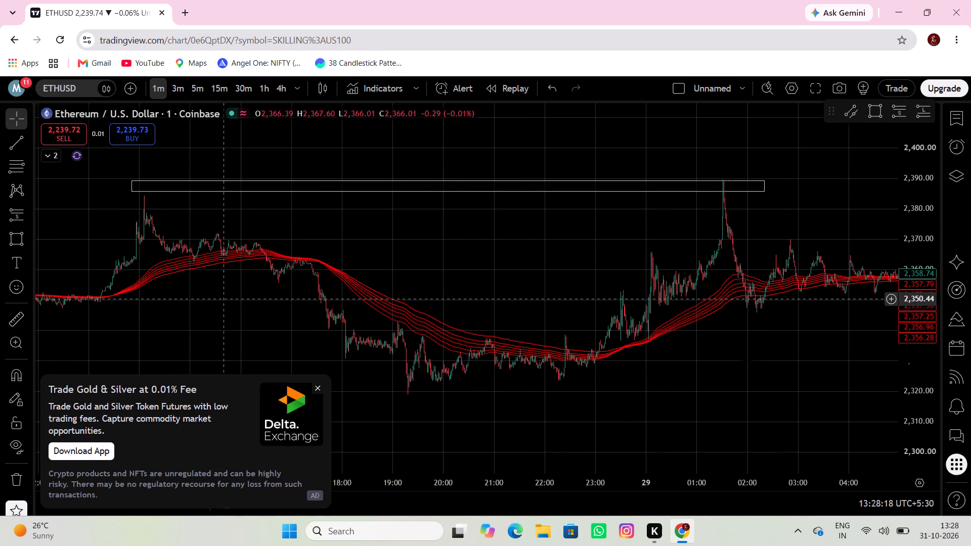
Measure the ETHUSD decline on 28 October from 14:23 at 2,380.80 to 22:35 at 2,322.58.
left_click(13, 326)
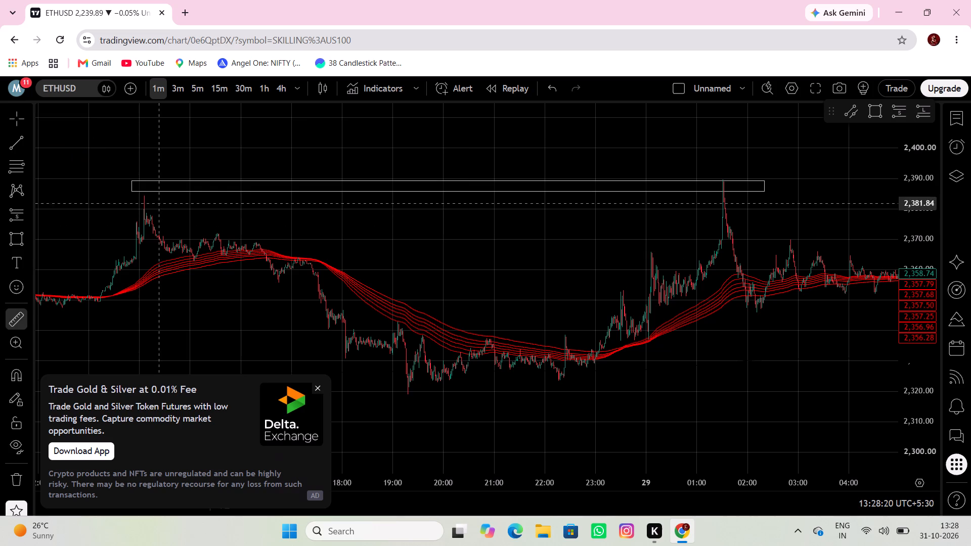
left_click(159, 206)
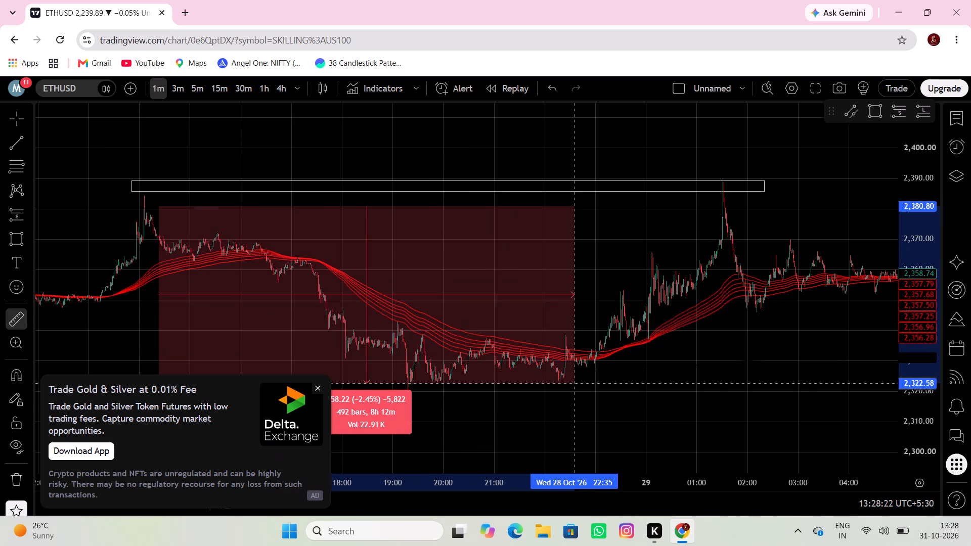
left_click(575, 383)
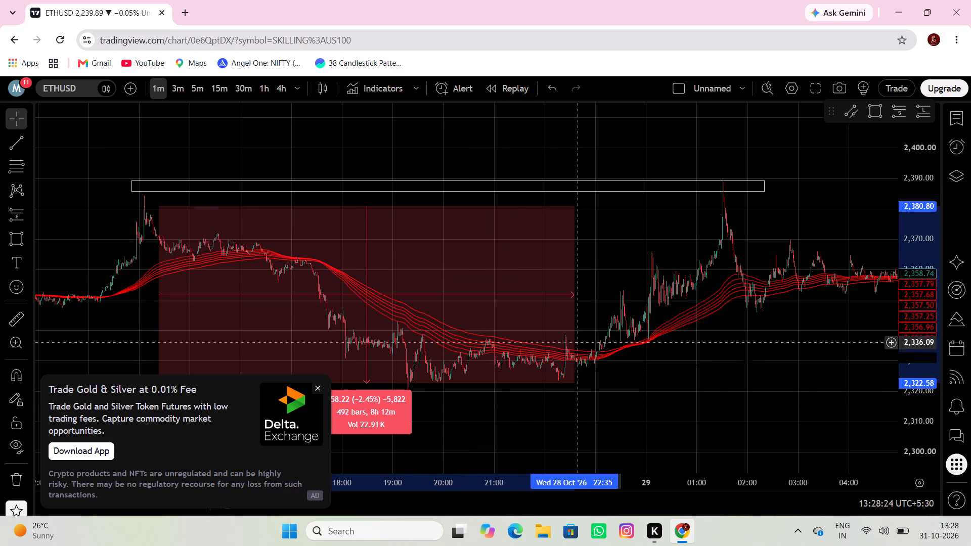
left_click(613, 263)
scroll(494, 330, "down", 2)
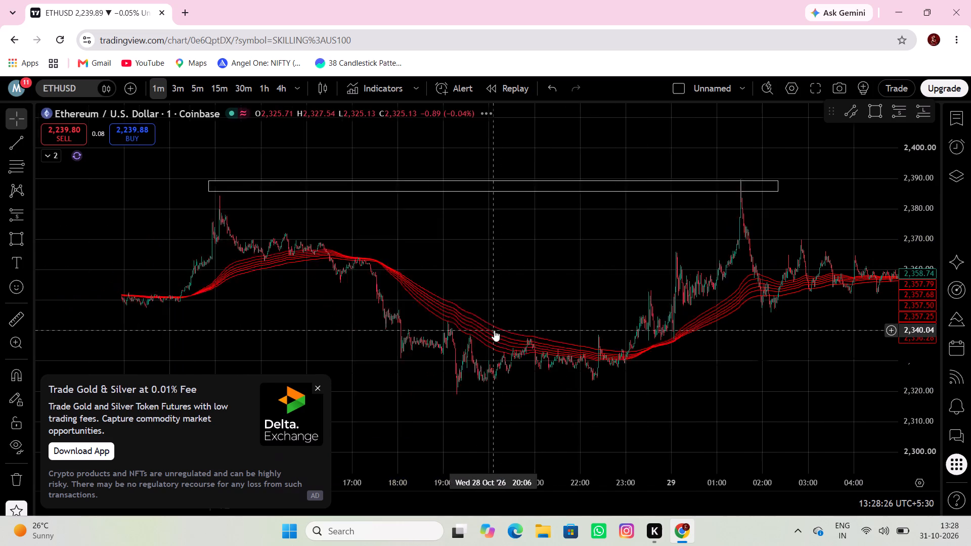
Draw a support rectangle from 28 October about 09:00 at 2,347.53 to 29 October about 04:25 at 2,344.83.
left_click(19, 242)
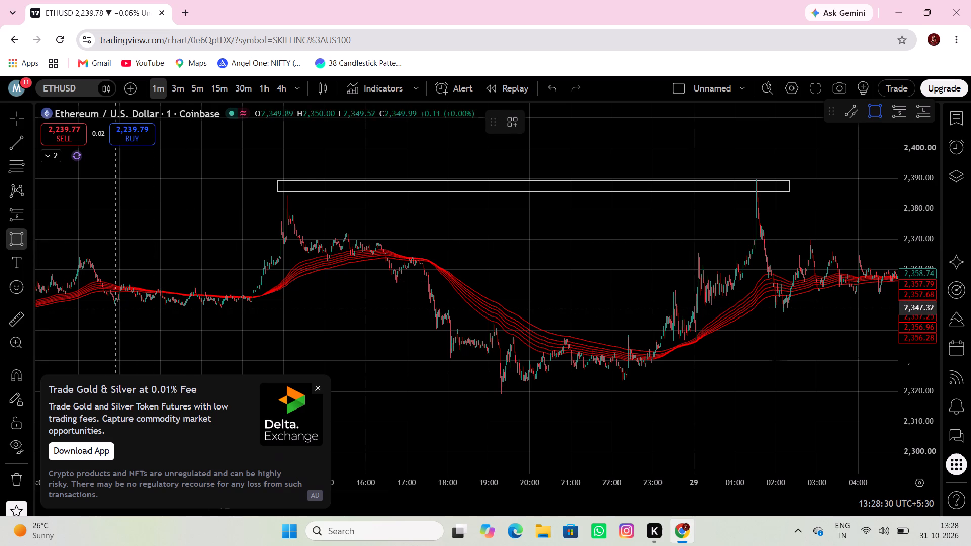
left_click(78, 307)
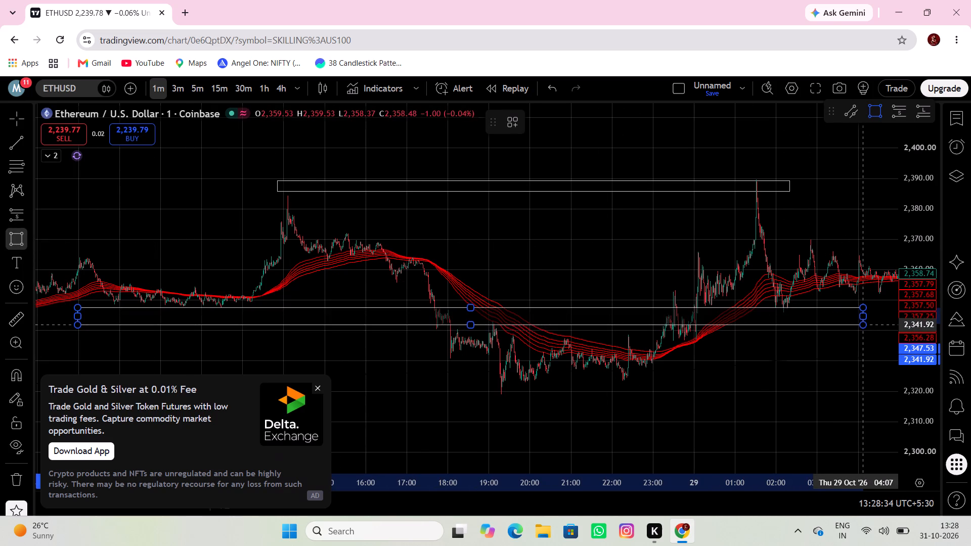
left_click(875, 315)
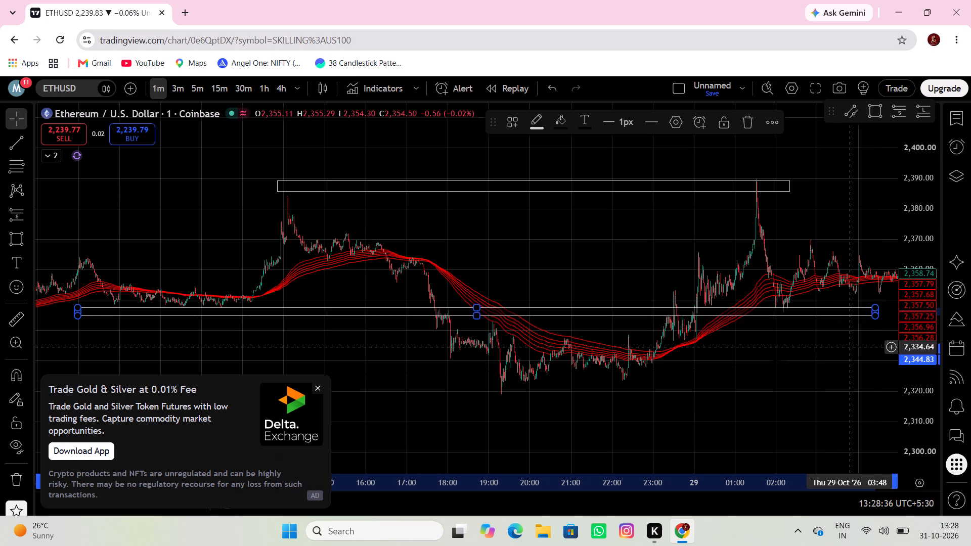
Dismiss the advertisement and draw a resistance rectangle from 28 October 05:18 at 2,366.87 to 29 October about 06:19 at 2,364.99.
left_click_drag(842, 354, 621, 343)
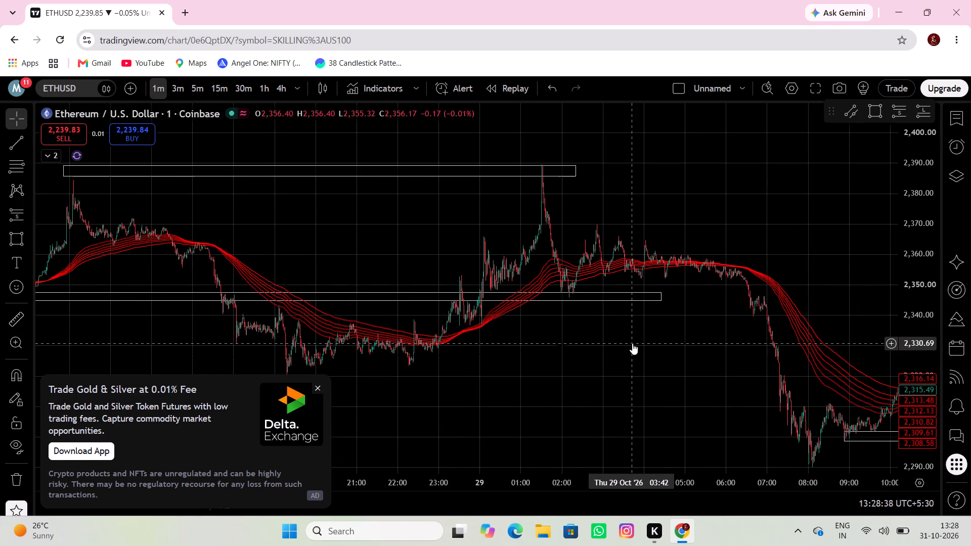
scroll(640, 348, "down", 3)
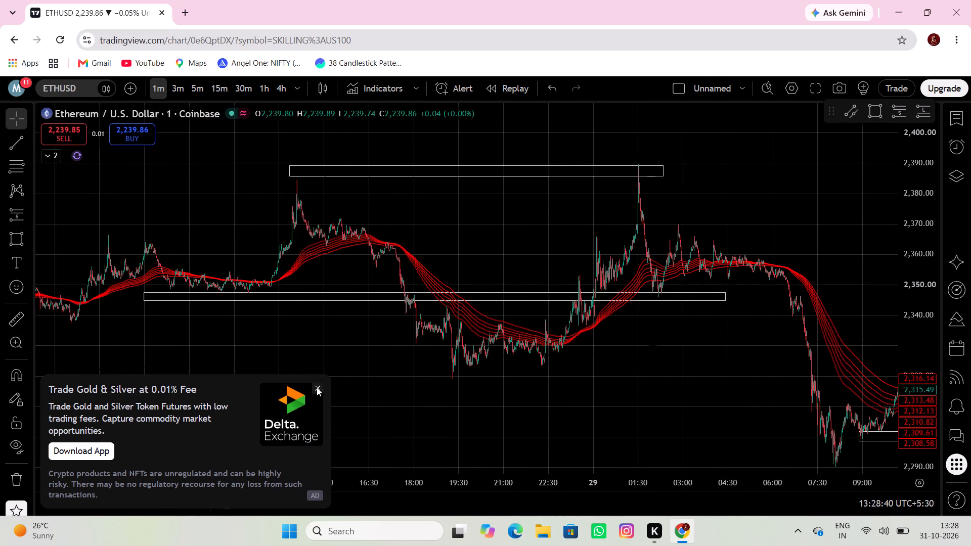
left_click(317, 387)
left_click_drag(344, 372, 402, 383)
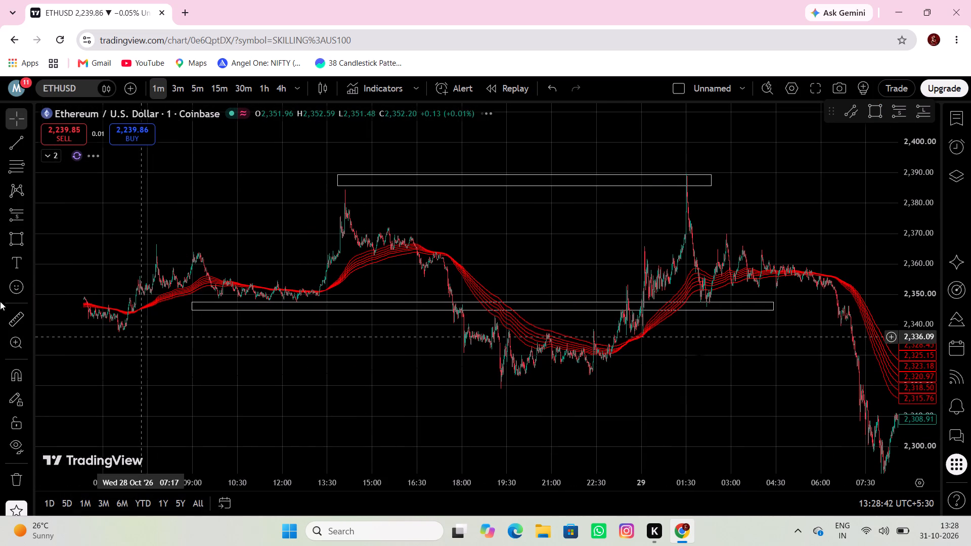
left_click(19, 240)
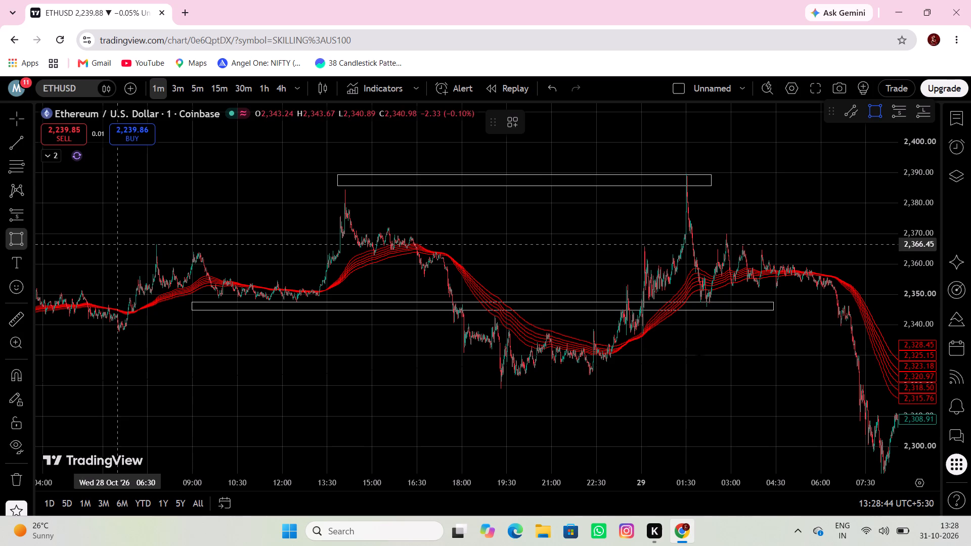
left_click(82, 243)
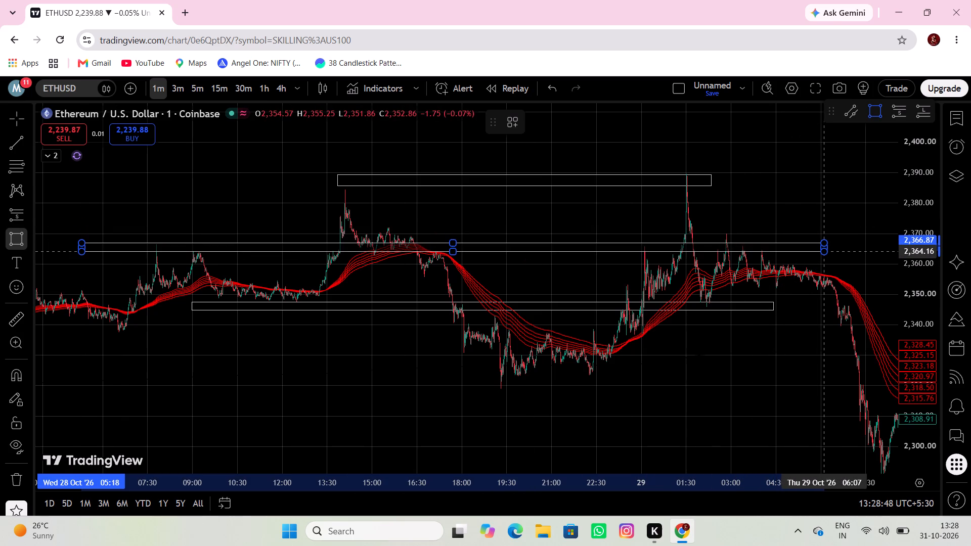
left_click(830, 249)
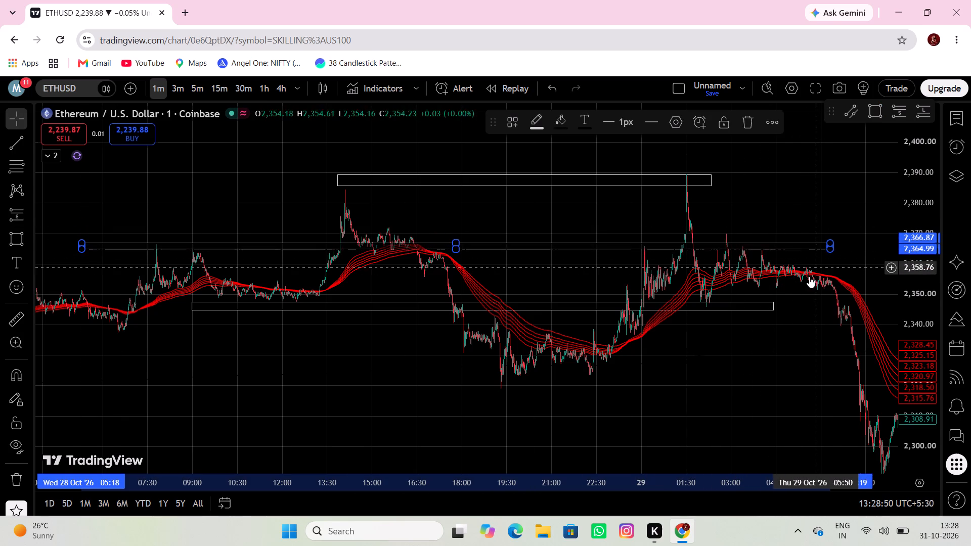
Examine the drawn ETHUSD zones against the earlier 1-minute price history of 27 and 28 October.
left_click_drag(808, 295, 674, 297)
scroll(677, 309, "down", 1)
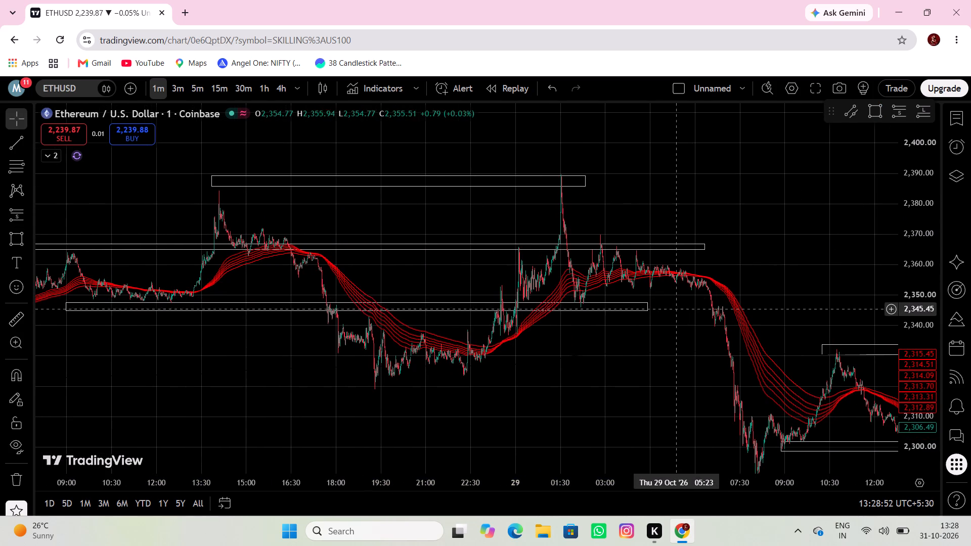
scroll(677, 309, "down", 2)
left_click_drag(379, 369, 711, 371)
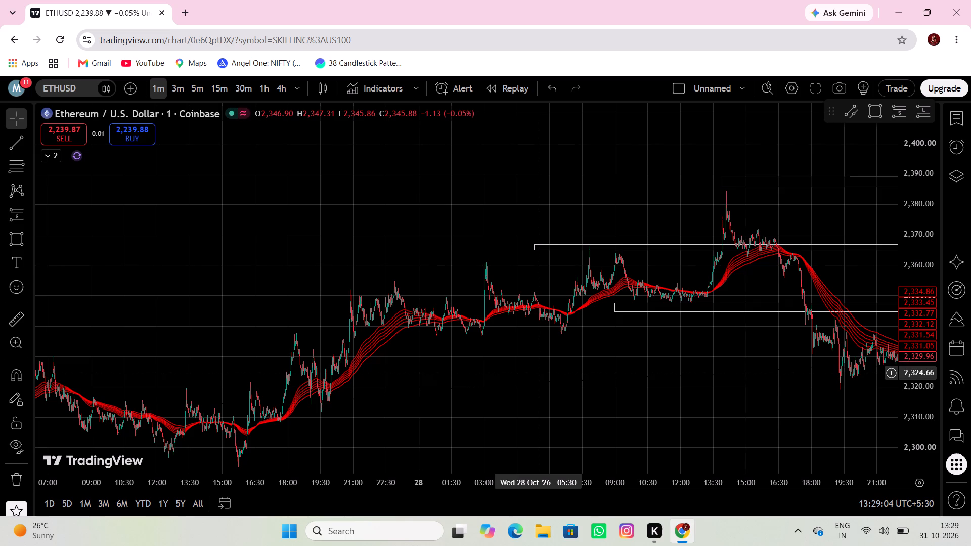
scroll(654, 299, "down", 1)
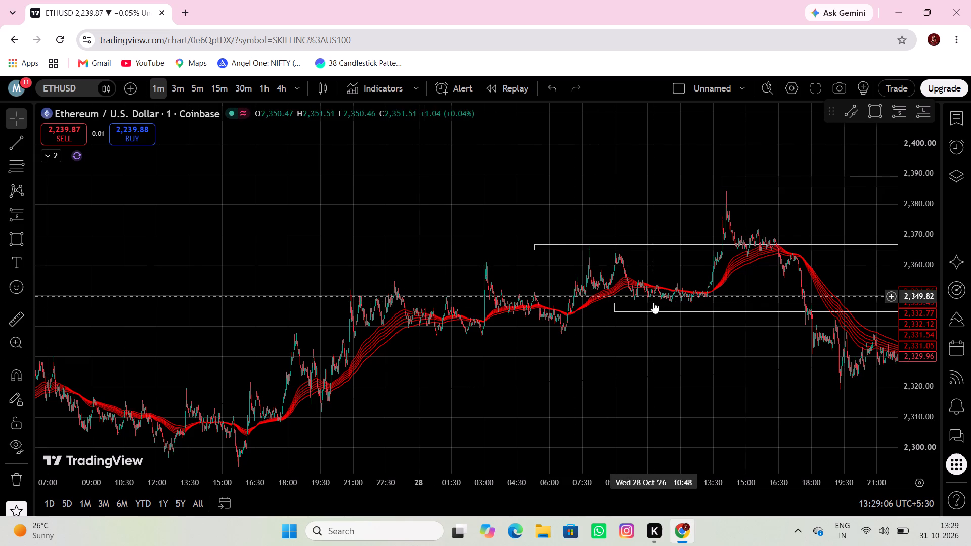
scroll(653, 302, "down", 2)
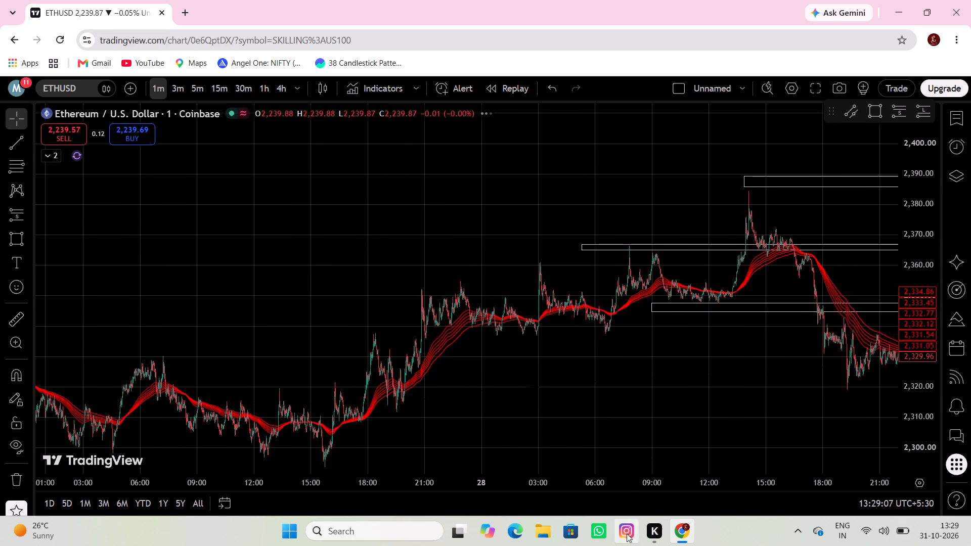
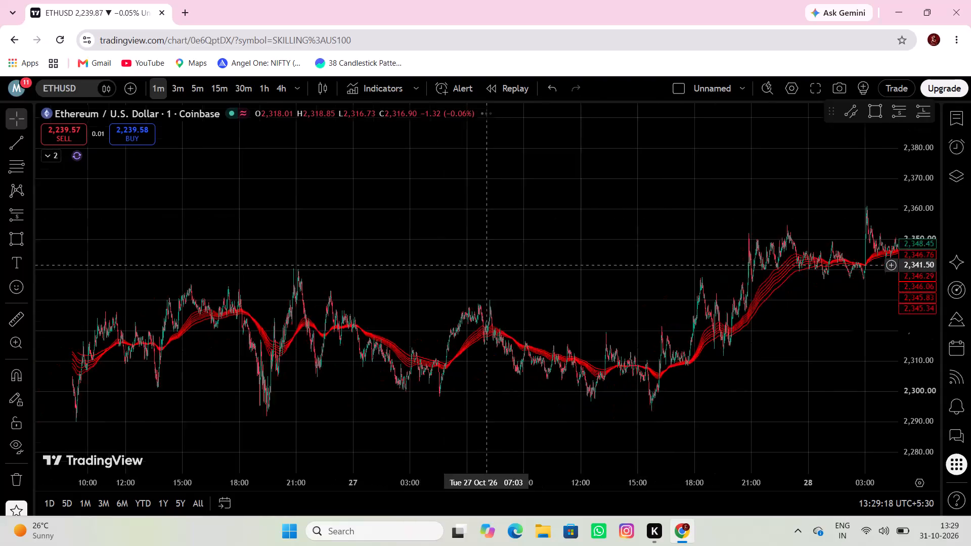
Draw an ETHUSD resistance rectangle from 26 October about 05:20 at 2,336.51 to 27 October about 19:45 at about 2,333.
left_click(8, 238)
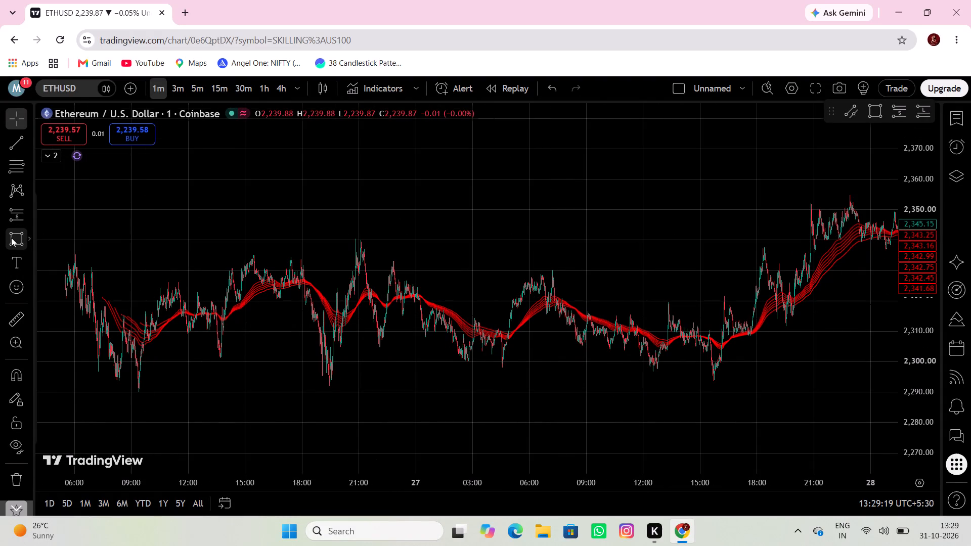
left_click(61, 250)
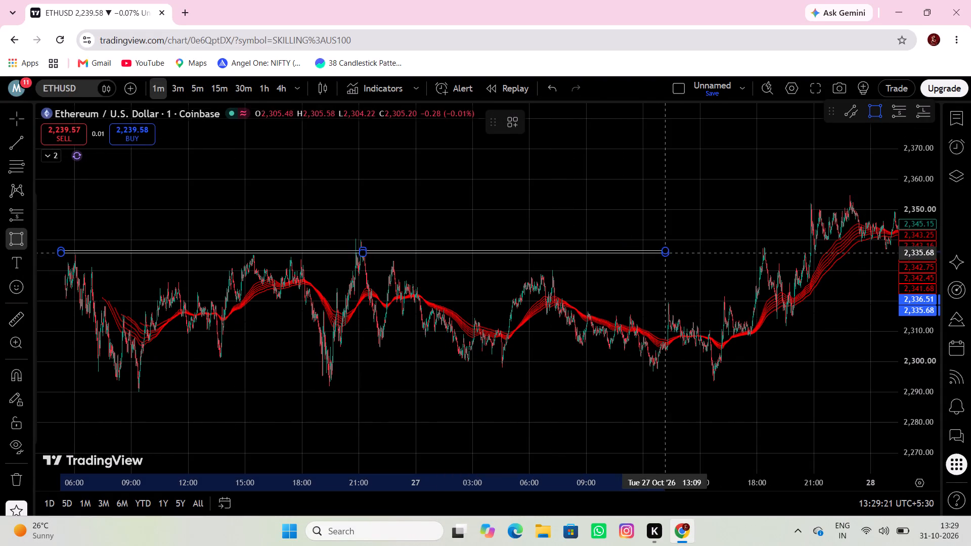
left_click(789, 261)
Draw a support rectangle under the lows from 26 October 06:09 at 2,293.06 to 27 October 12:35 at 2,296.59.
left_click_drag(594, 196, 619, 187)
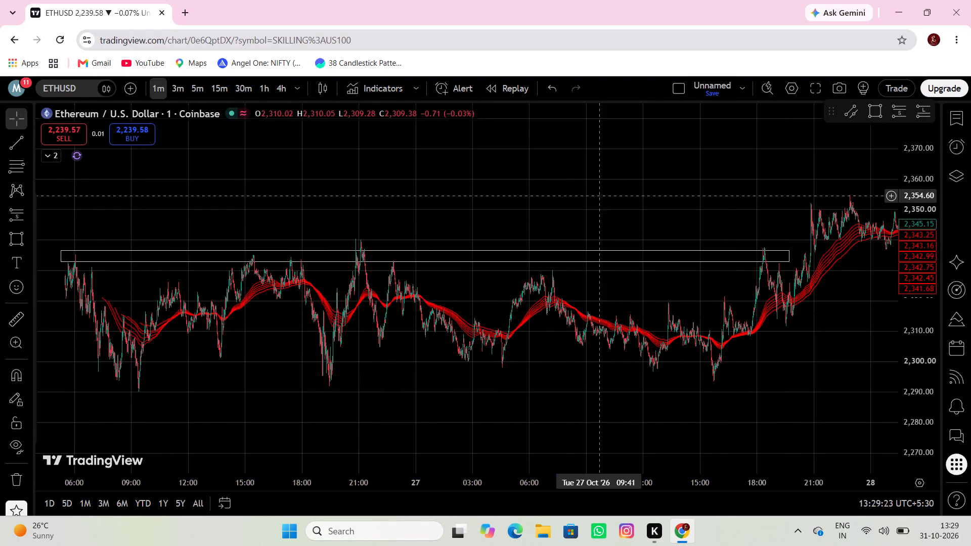
left_click_drag(619, 187, 635, 178)
left_click_drag(473, 351, 481, 343)
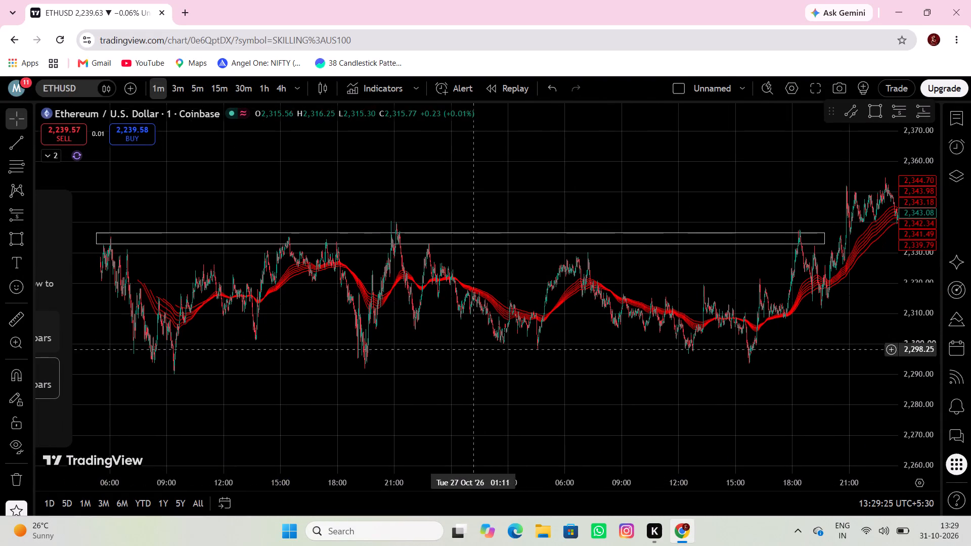
left_click_drag(481, 343, 566, 300)
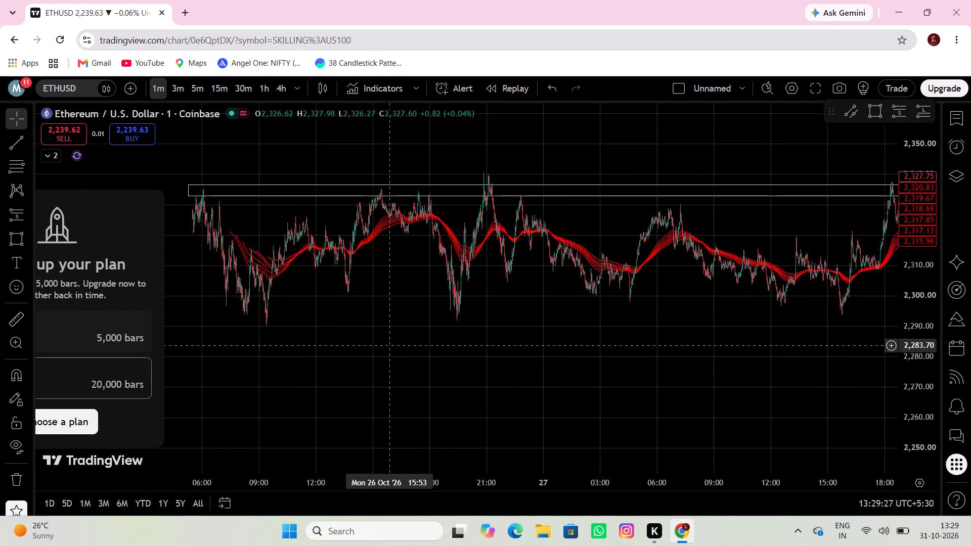
left_click(220, 323)
left_click(15, 233)
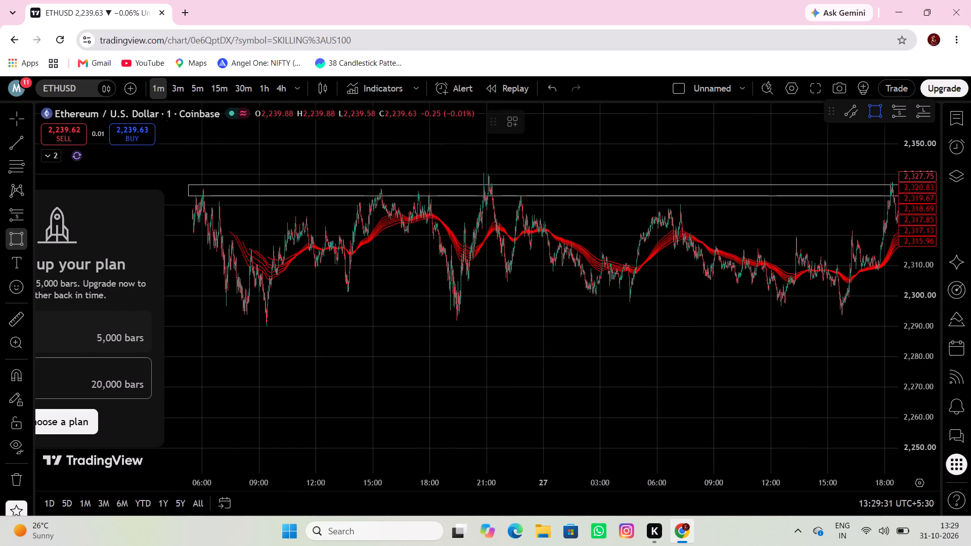
left_click(205, 317)
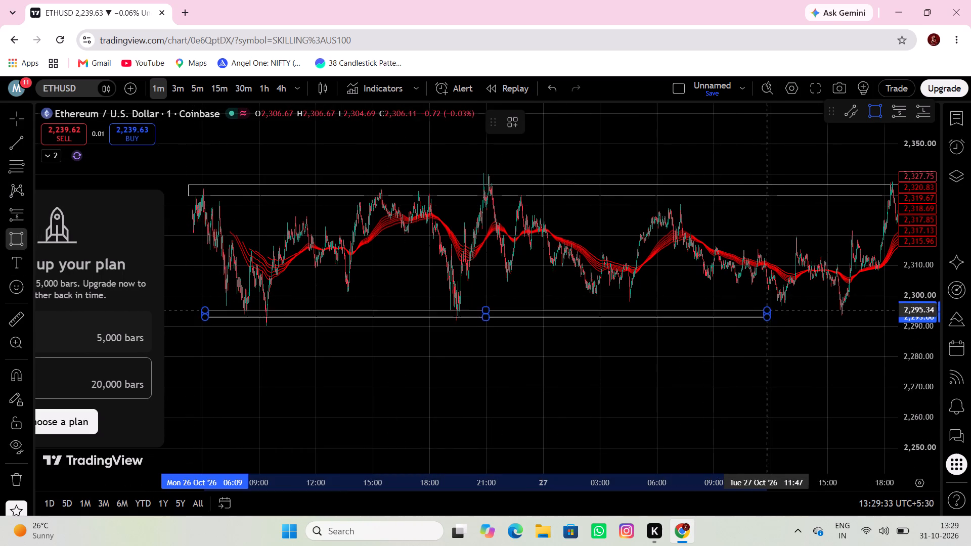
left_click(782, 306)
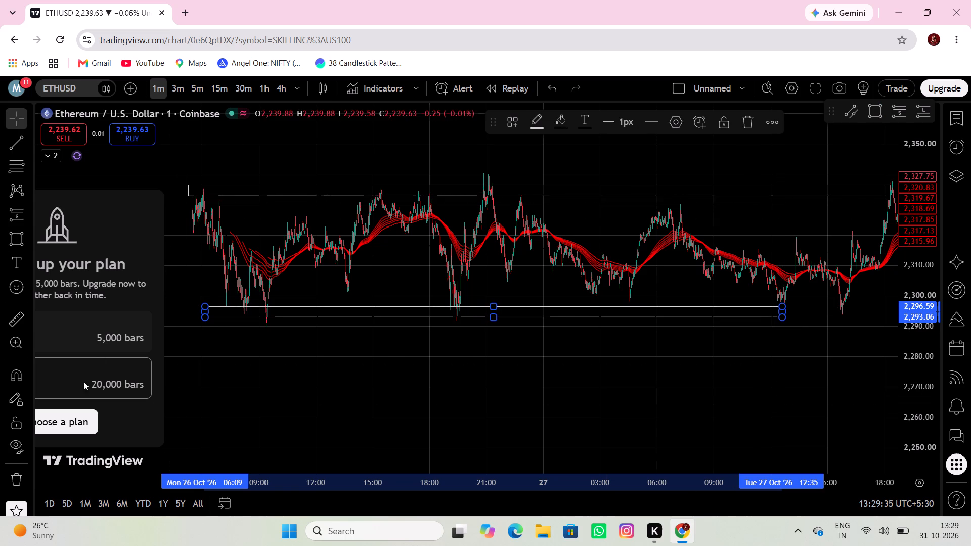
left_click(212, 442)
Extend the end of the existing early 30 October support rectangle near 2,239 to about 23:15 on 30 October.
left_click_drag(235, 395, 161, 414)
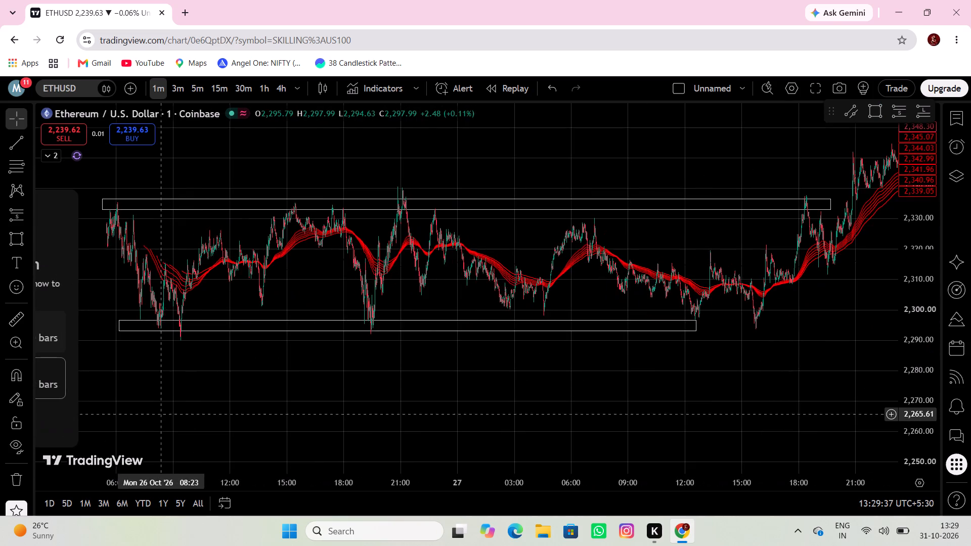
left_click_drag(407, 390, 131, 401)
left_click_drag(495, 374, 128, 437)
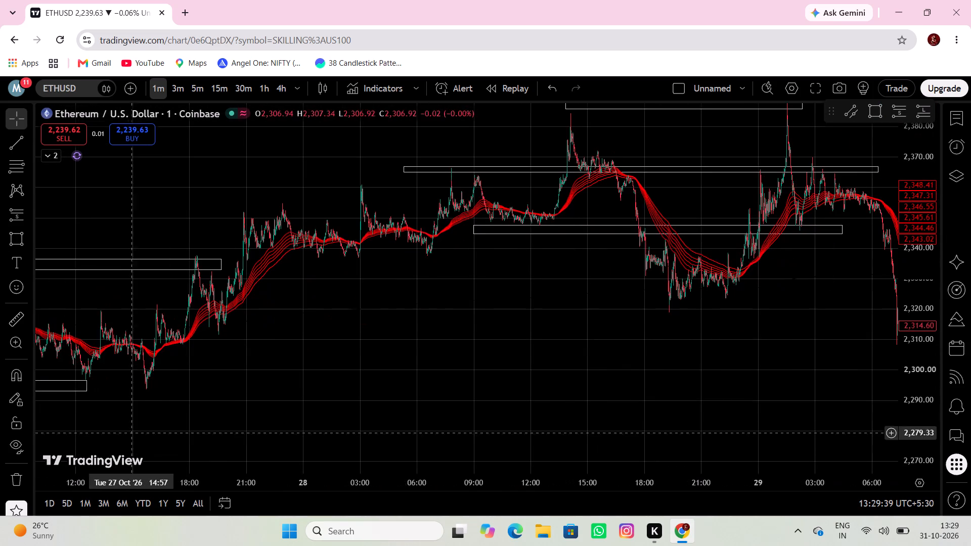
left_click_drag(521, 323, 328, 322)
left_click_drag(536, 333, 297, 328)
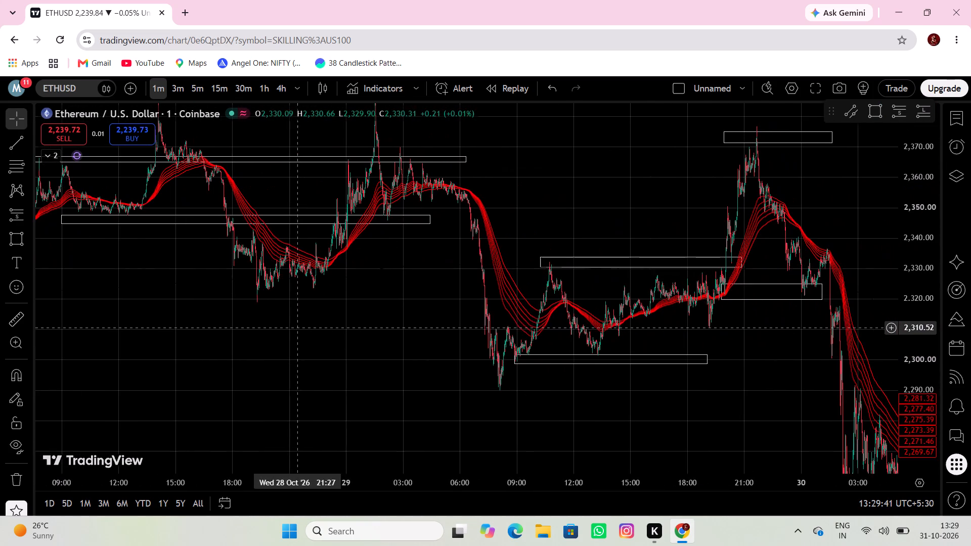
left_click_drag(469, 323, 180, 329)
left_click_drag(564, 369, 418, 225)
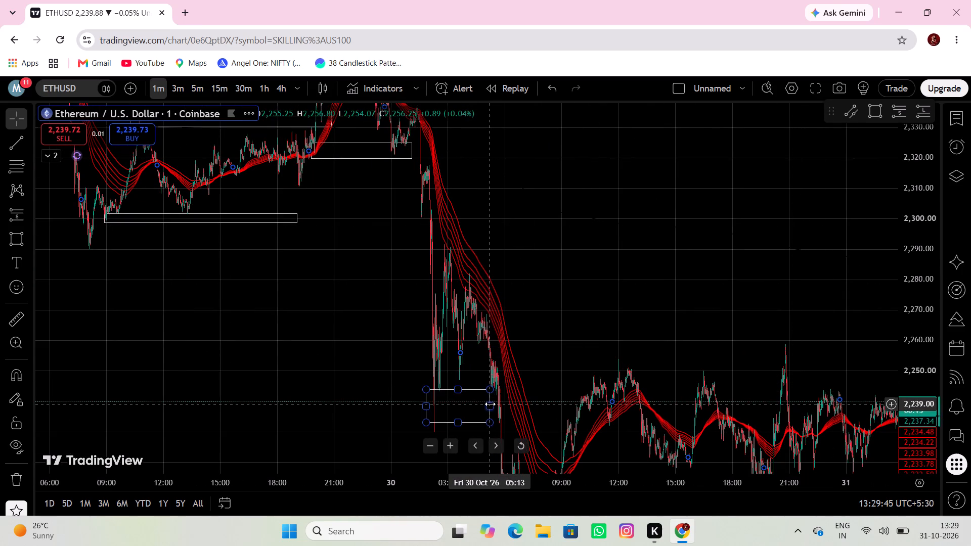
left_click_drag(490, 404, 832, 397)
Examine the ETHUSD price action of 30 and 31 October against the extended rectangle.
left_click_drag(628, 385, 626, 420)
left_click_drag(625, 417, 623, 432)
left_click_drag(638, 384, 645, 344)
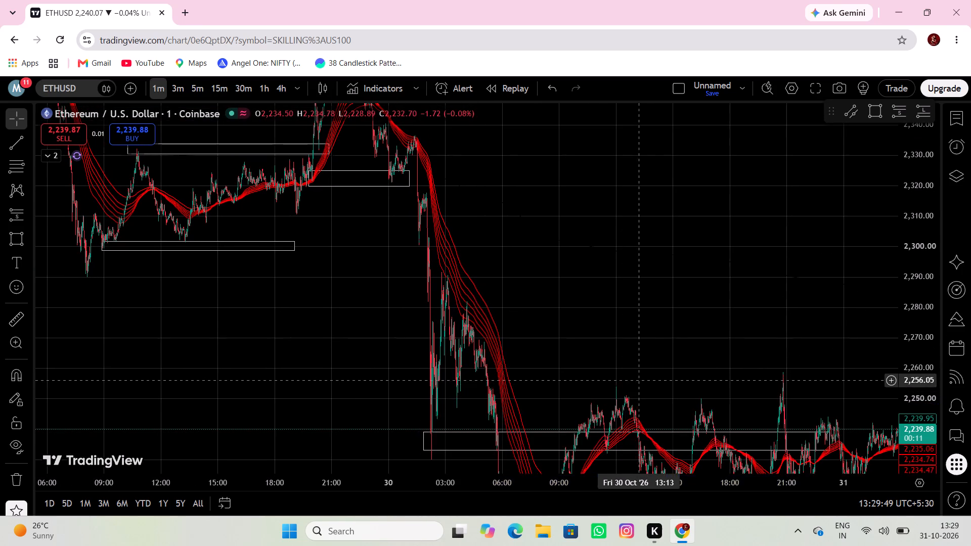
left_click_drag(645, 344, 646, 260)
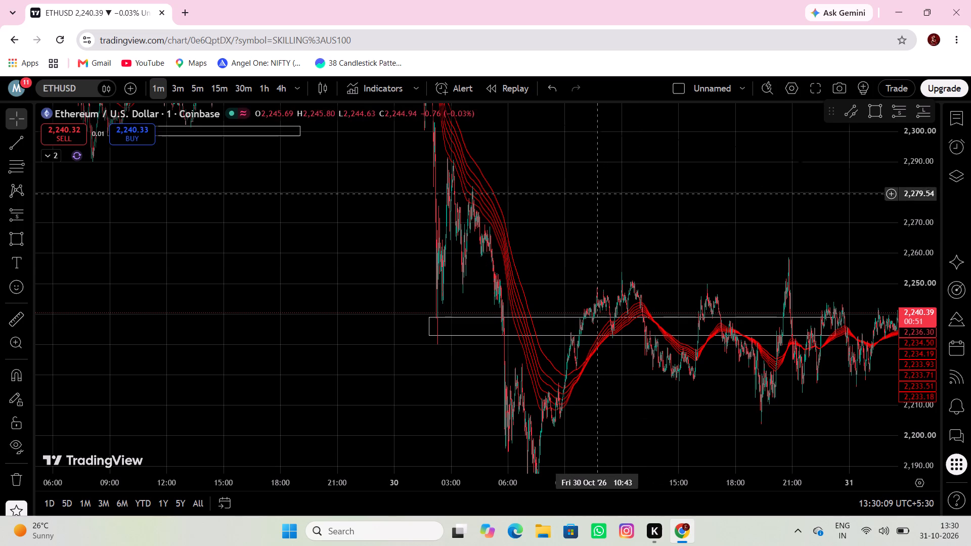
left_click_drag(539, 230, 357, 250)
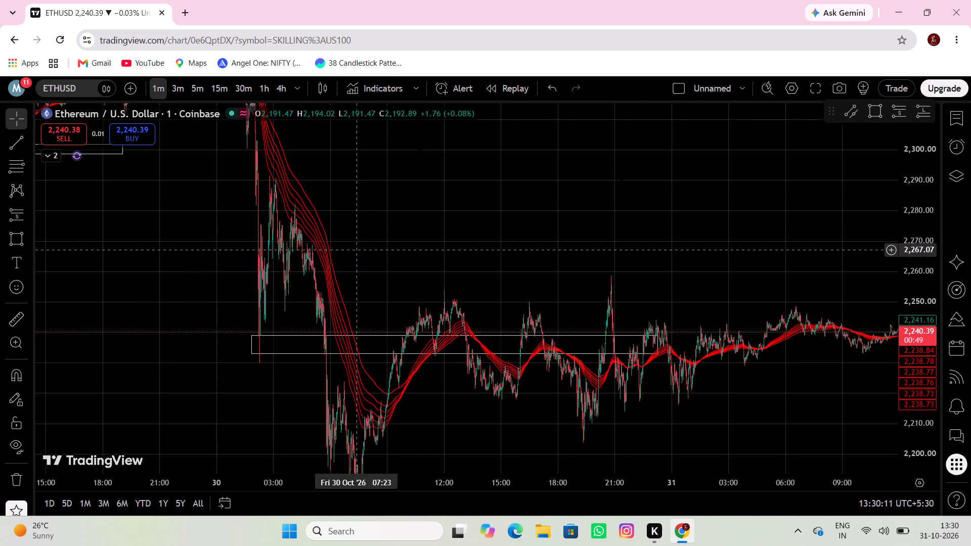
left_click_drag(357, 250, 357, 249)
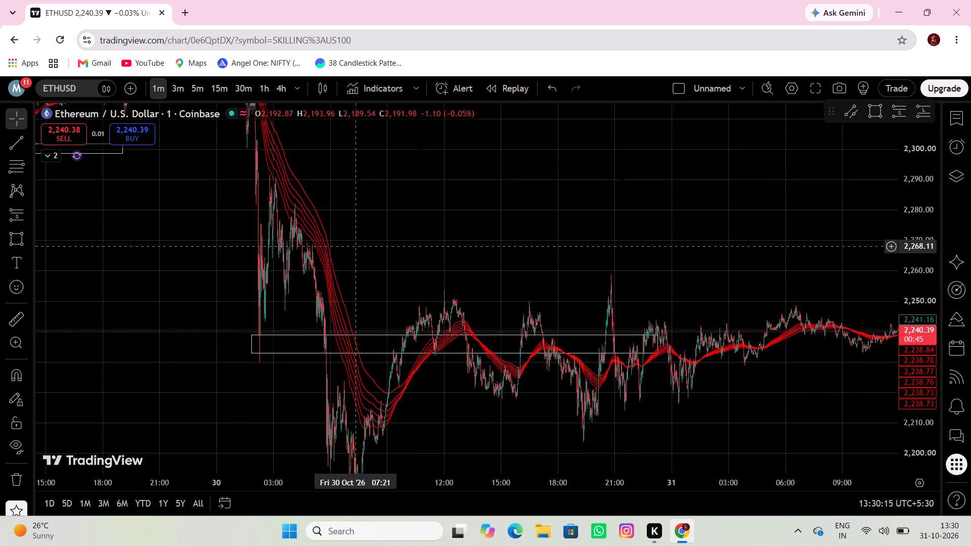
left_click_drag(476, 257, 389, 216)
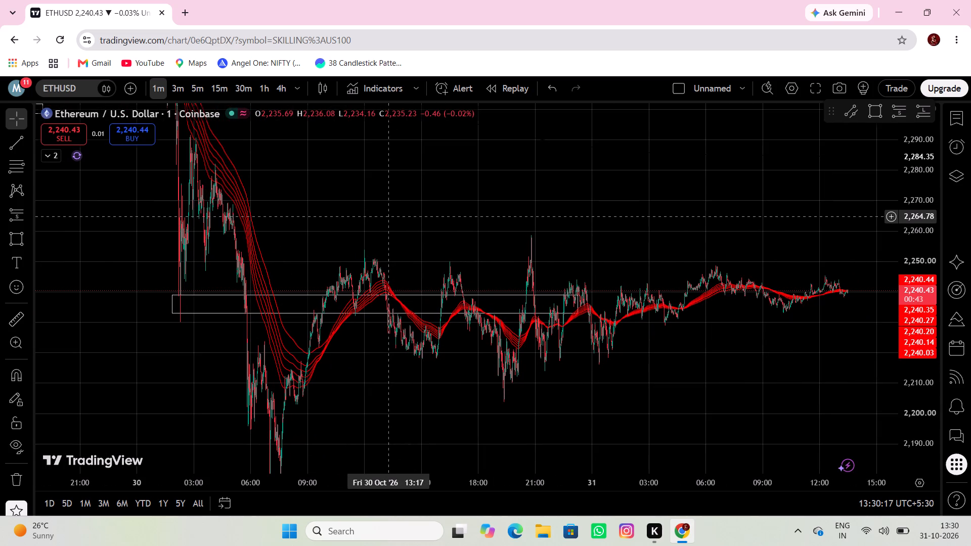
left_click_drag(448, 210, 338, 186)
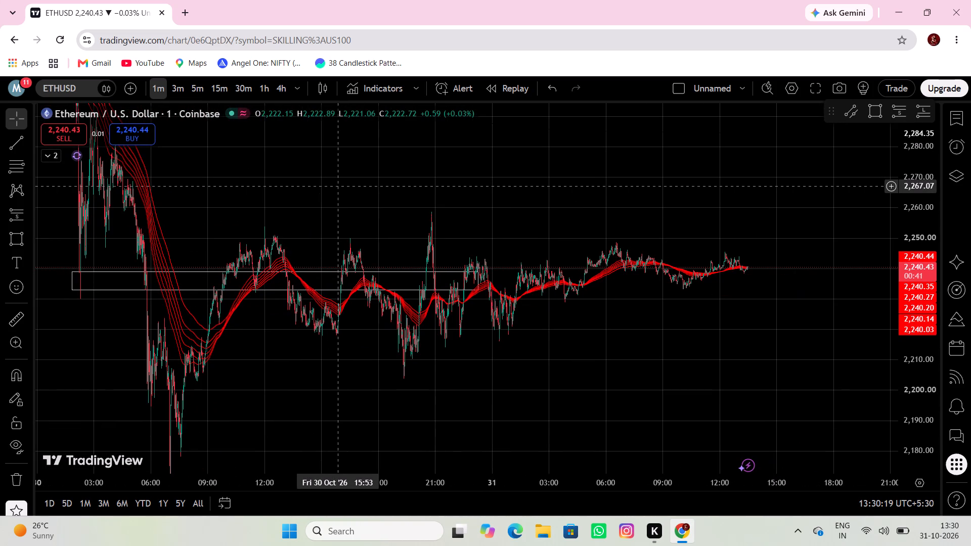
left_click_drag(491, 203, 268, 209)
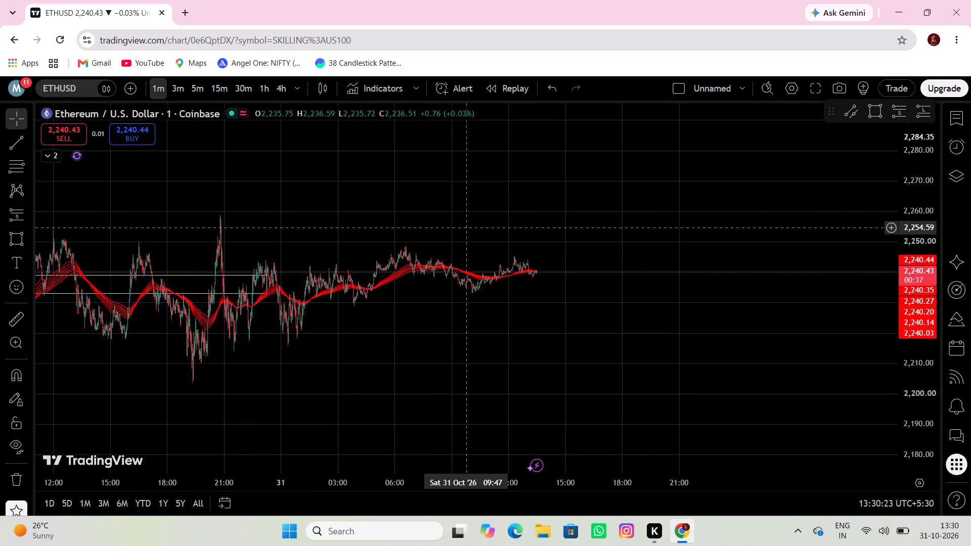
scroll(903, 342, "up", 2)
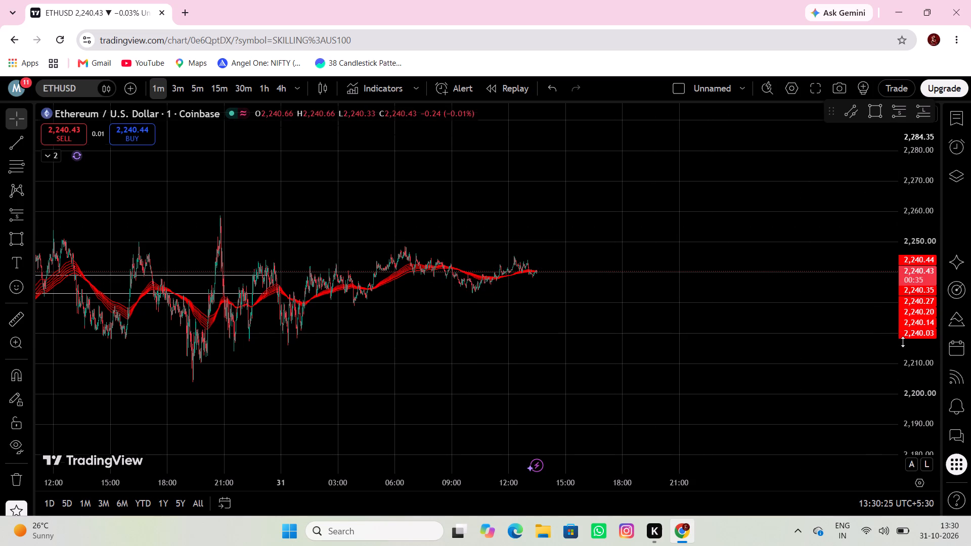
scroll(903, 342, "up", 2)
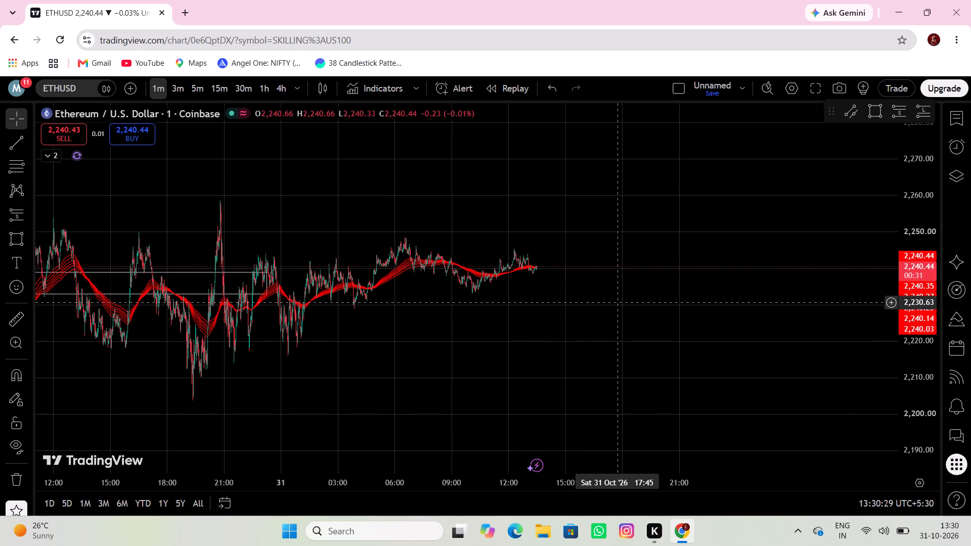
left_click_drag(641, 302, 828, 321)
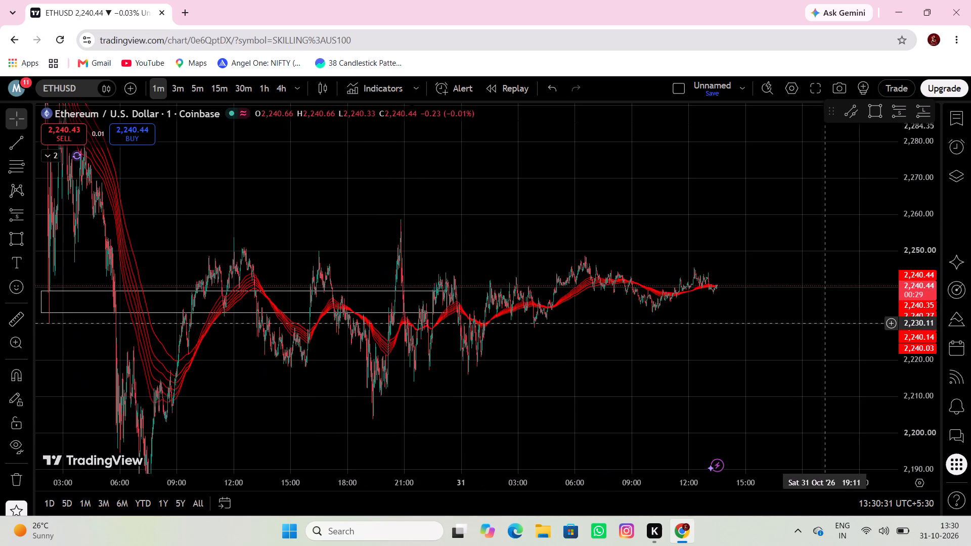
Switch the chart symbol to BTCUSDT, Bitcoin / TetherUS on Binance.
left_click(74, 79)
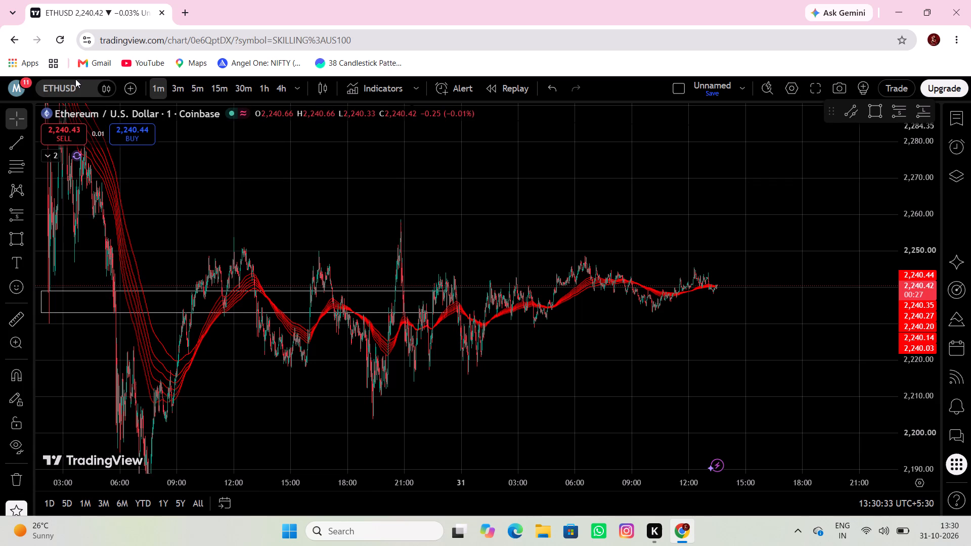
left_click(82, 88)
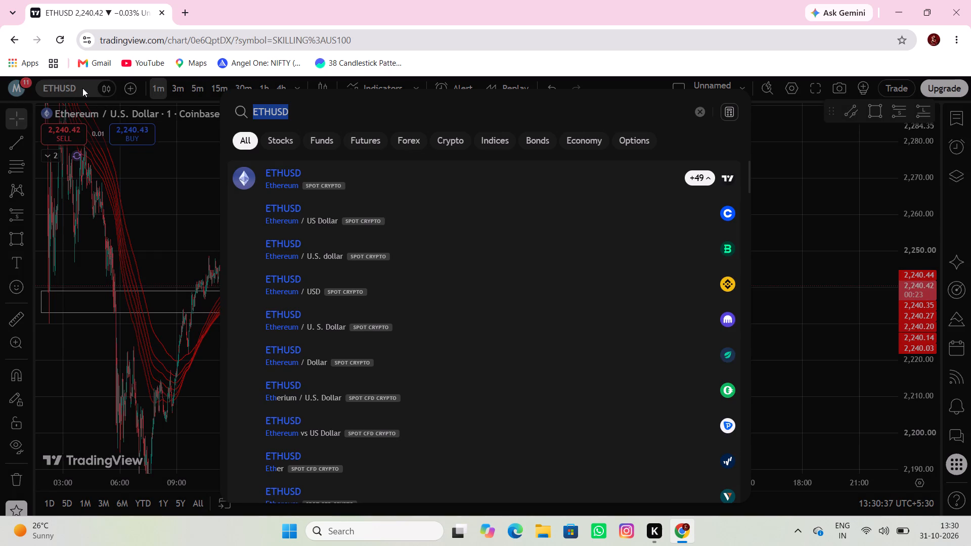
key("BackSpace")
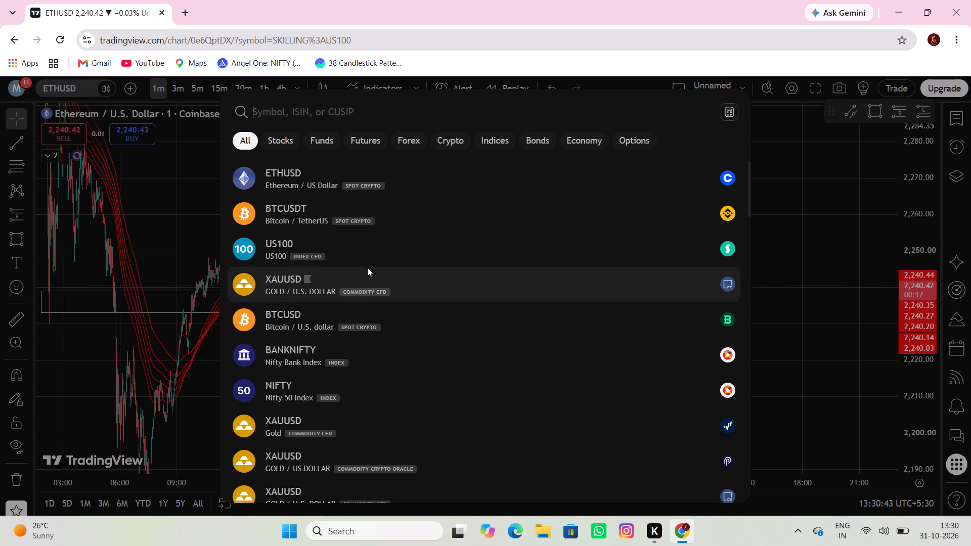
left_click(391, 214)
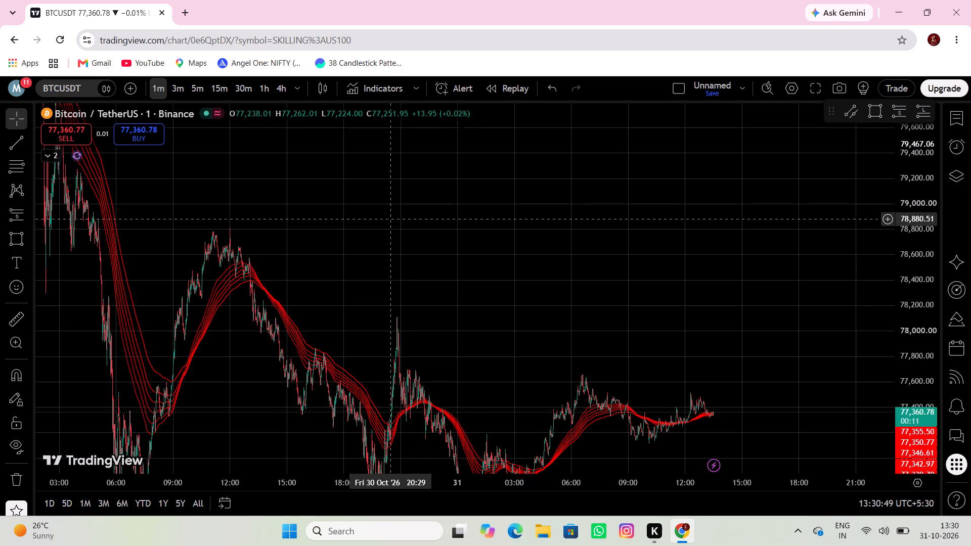
Draw a BTCUSDT resistance rectangle from 30 October 07:13 at 78,946.18 to 31 October about 05:20 at about 78,700.
scroll(392, 227, "down", 3)
scroll(410, 287, "up", 4)
scroll(411, 288, "down", 2)
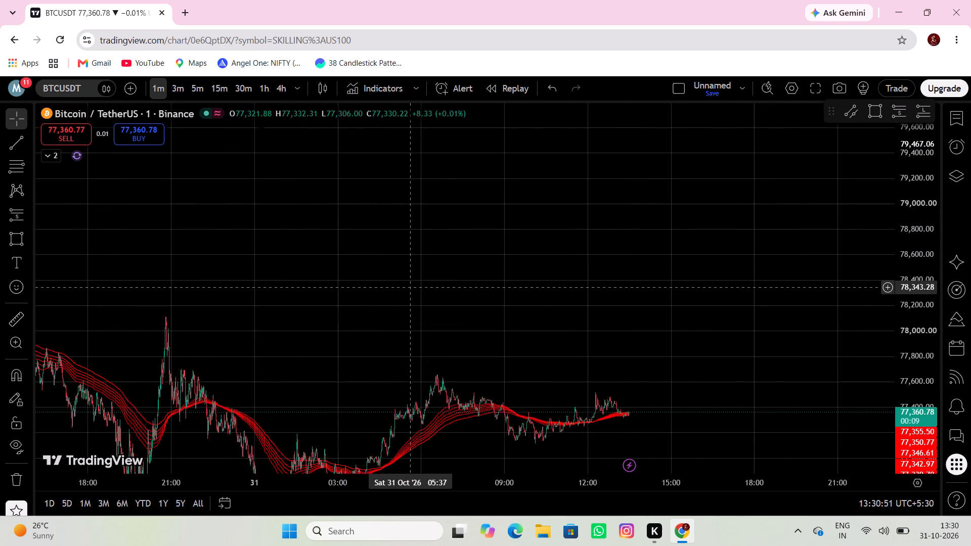
scroll(411, 289, "down", 8)
scroll(930, 342, "down", 5)
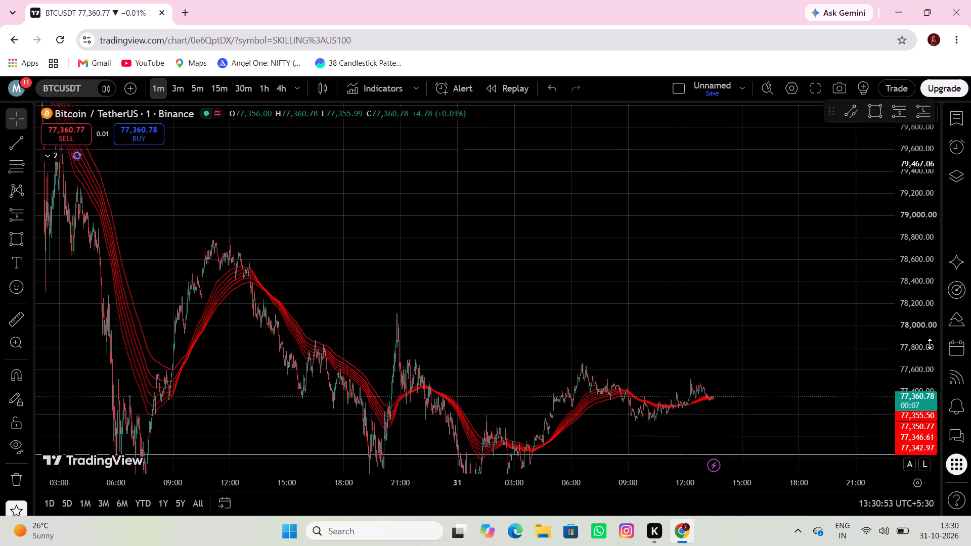
scroll(930, 343, "down", 5)
left_click_drag(622, 273, 792, 257)
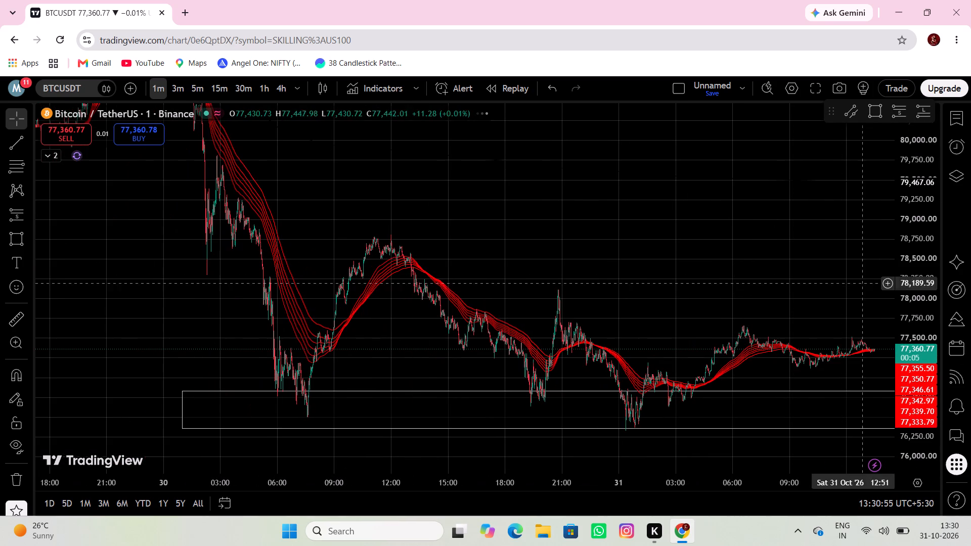
scroll(926, 320, "down", 9)
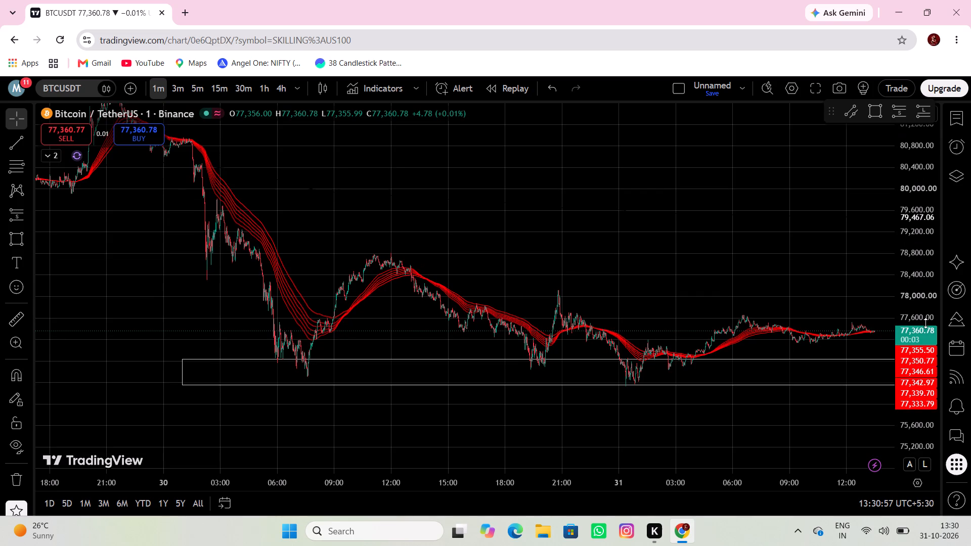
scroll(925, 325, "down", 6)
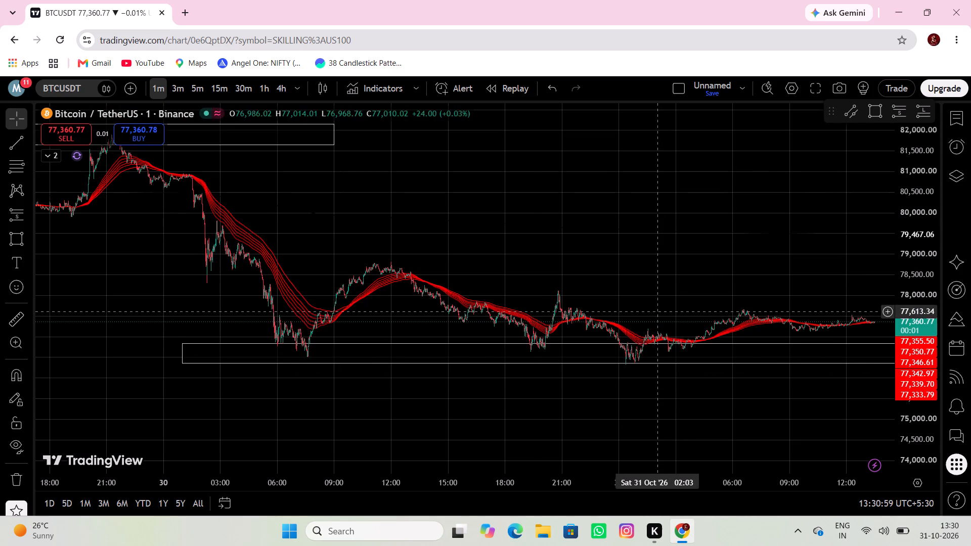
left_click_drag(506, 250, 533, 247)
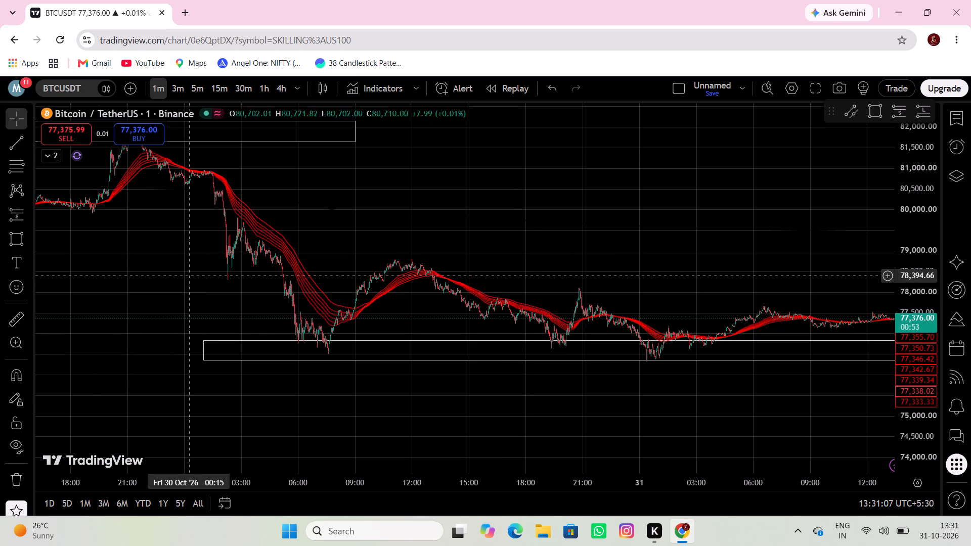
left_click(14, 241)
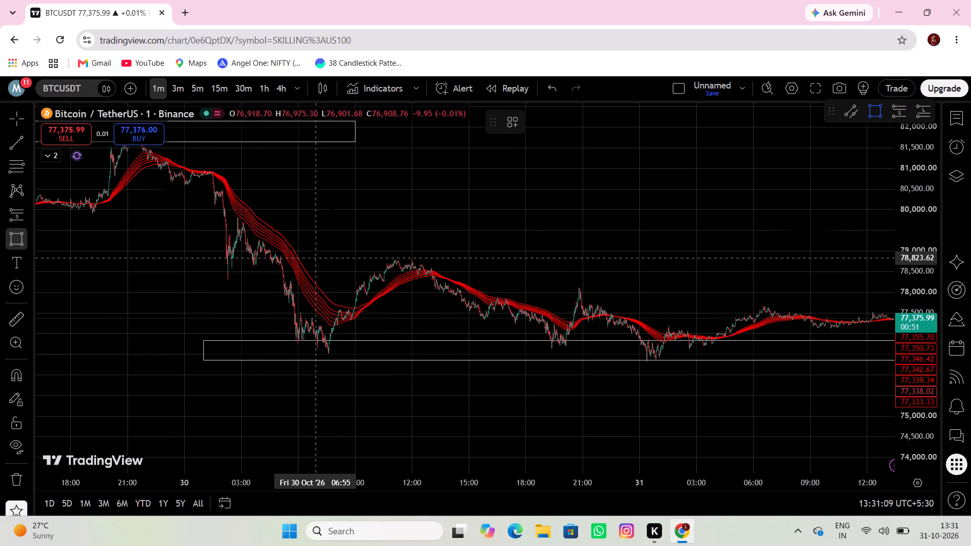
left_click(321, 253)
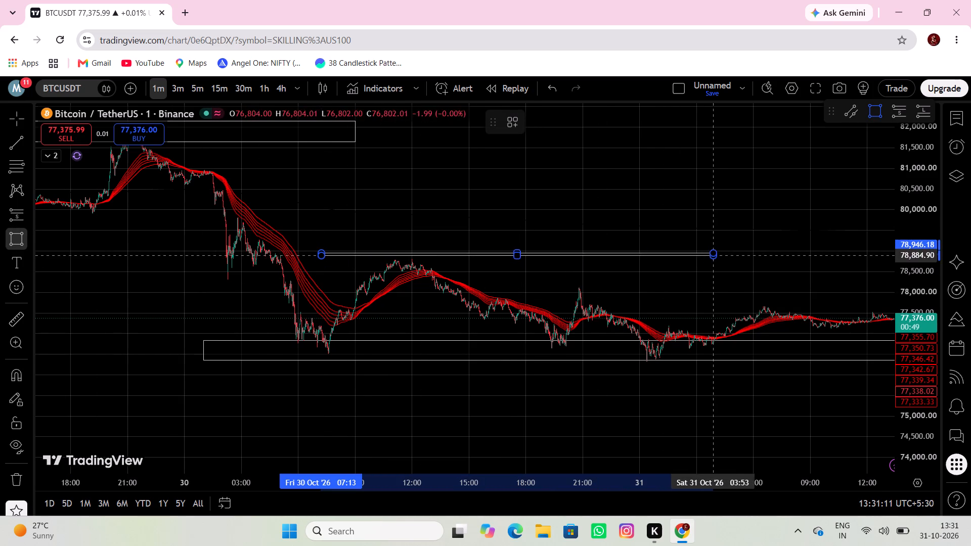
left_click(740, 262)
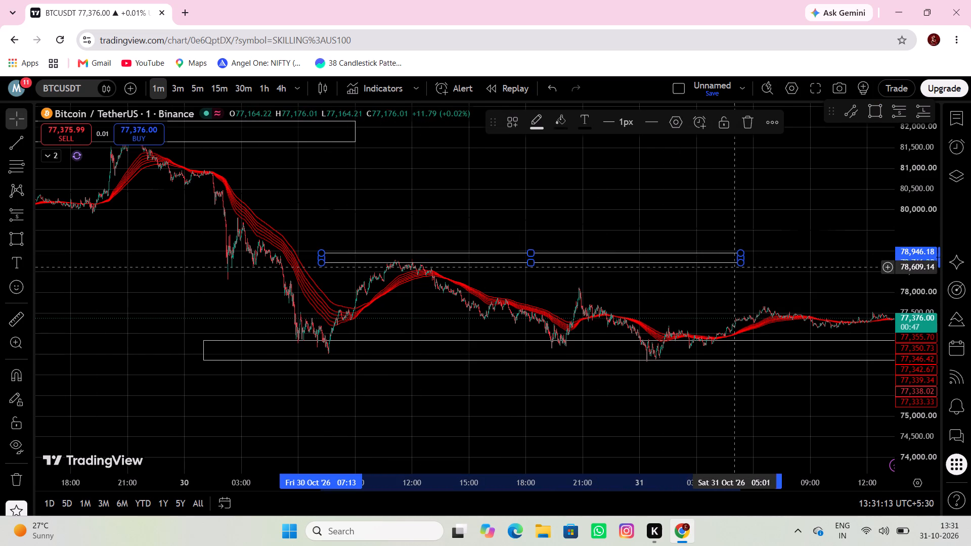
left_click(724, 275)
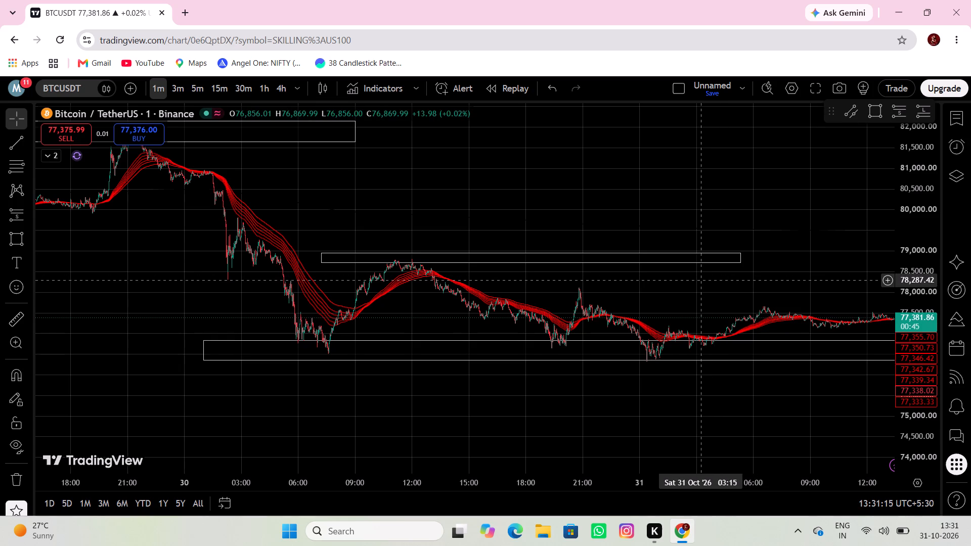
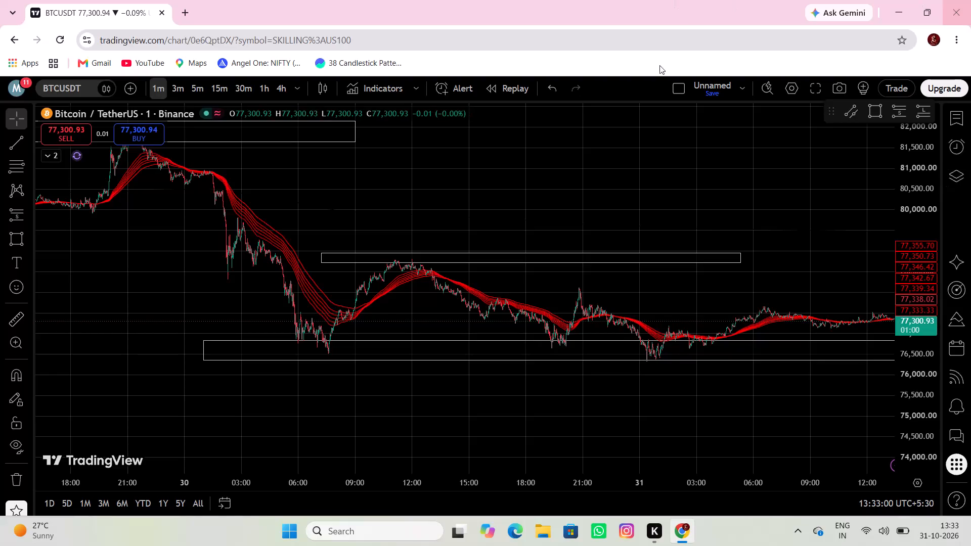
Extend the end of the BTCUSDT resistance rectangle near 78,800 to about 06:40 on 31 October.
left_click_drag(743, 258, 743, 258)
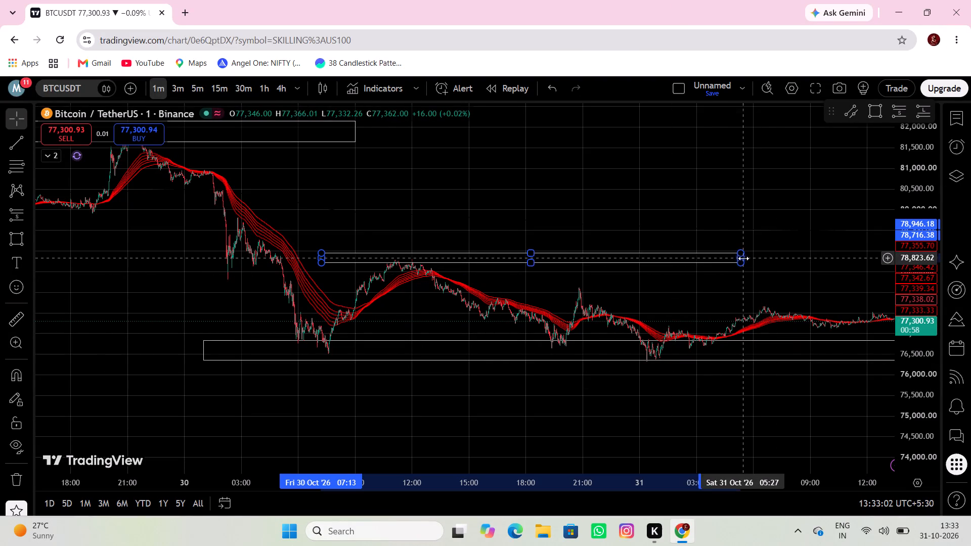
left_click_drag(743, 258, 767, 259)
Move the large 30–31 October support rectangle down so it spans 76,558.09 to 76,080.28, starting 30 October 00:48.
left_click_drag(736, 296, 608, 277)
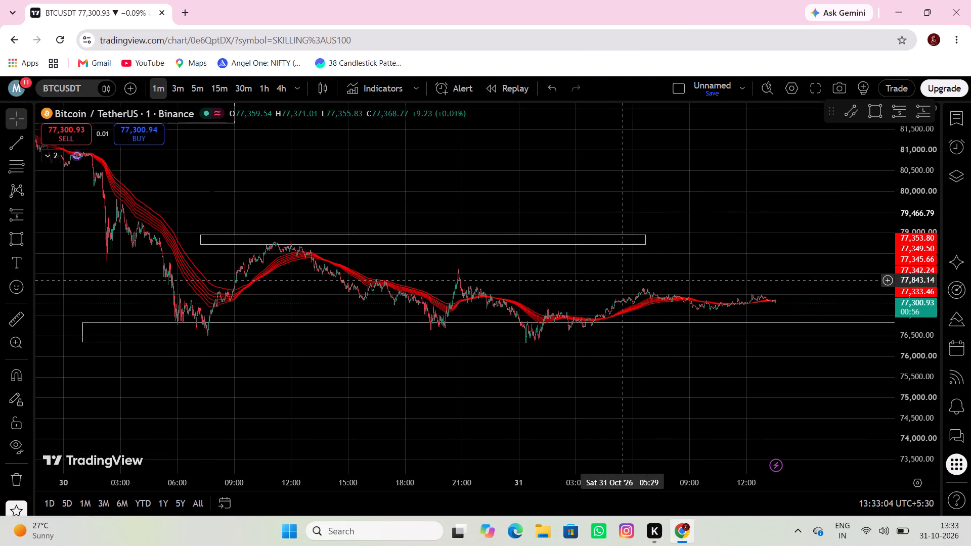
scroll(624, 281, "down", 4)
left_click_drag(716, 250, 532, 261)
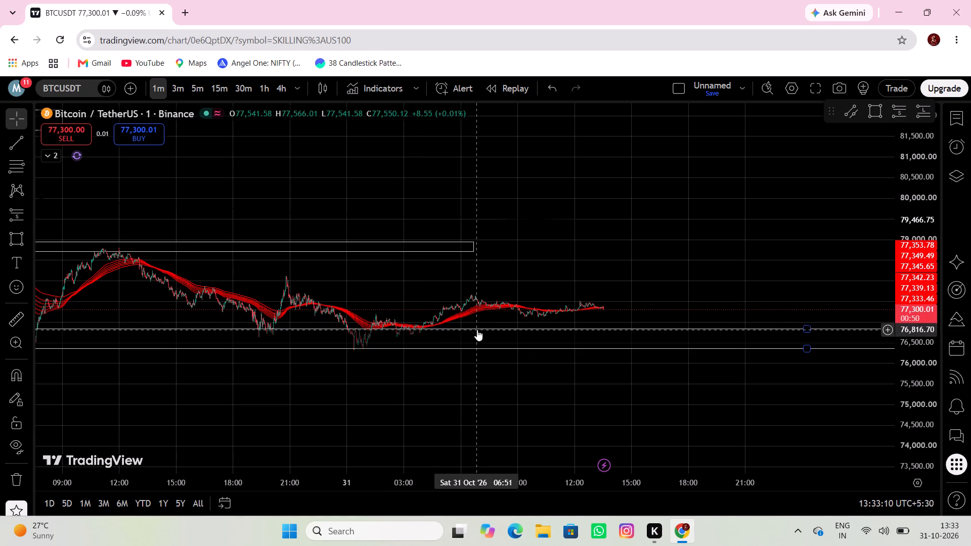
left_click_drag(477, 330, 473, 341)
Draw a rectangle over the 29 October lows from 06:36 at 79,729.23 to about 04:55 on 30 October at about 79,835.
scroll(415, 326, "down", 5)
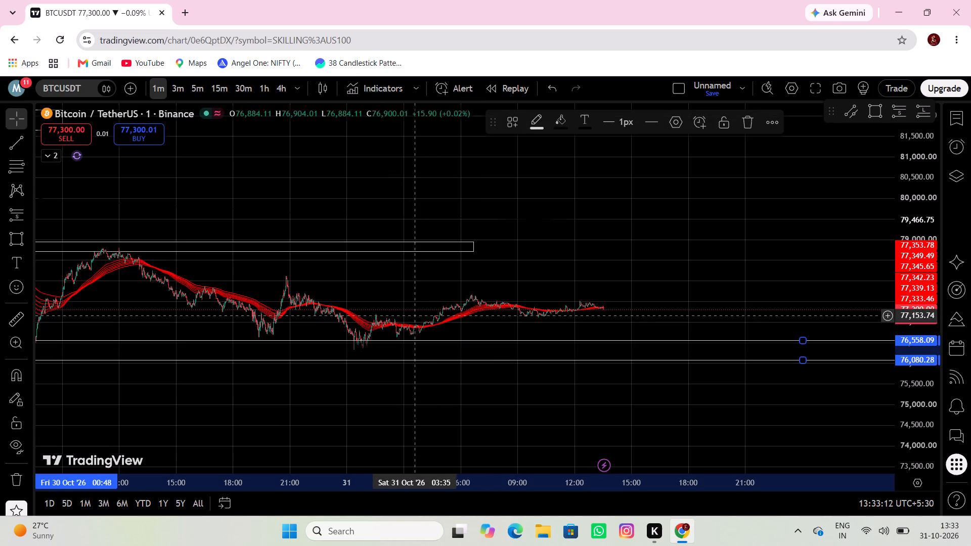
left_click_drag(391, 282, 727, 322)
left_click_drag(241, 320, 657, 355)
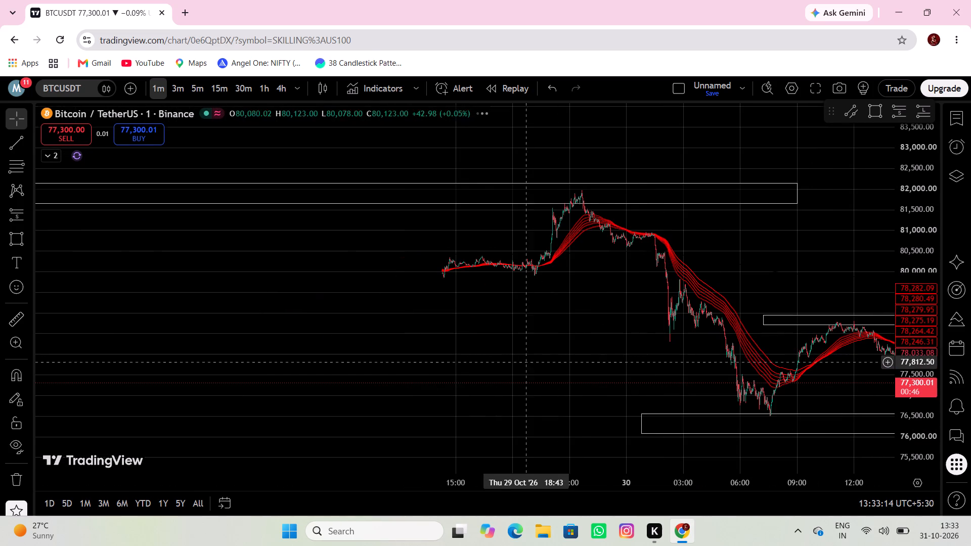
left_click_drag(462, 352, 578, 334)
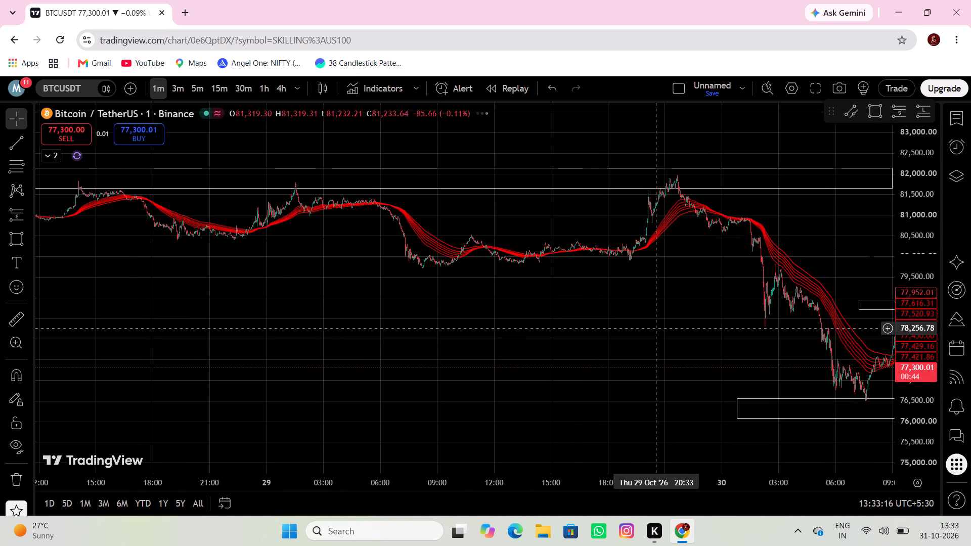
scroll(605, 339, "down", 4)
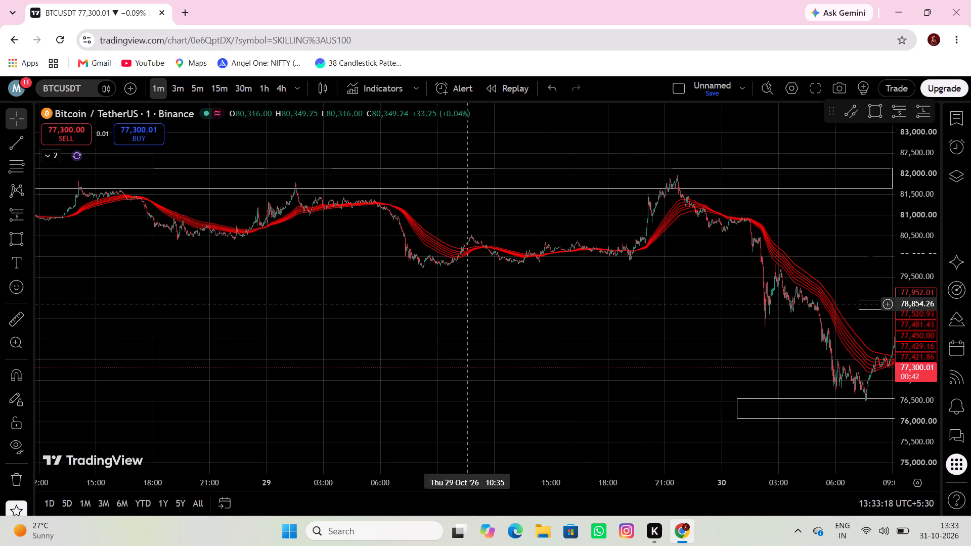
left_click_drag(412, 322, 368, 358)
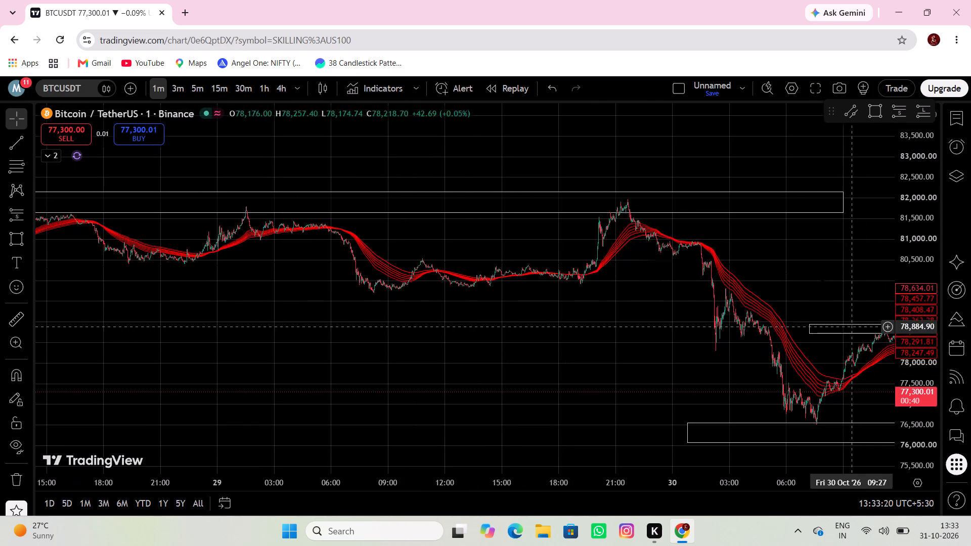
scroll(903, 335, "up", 16)
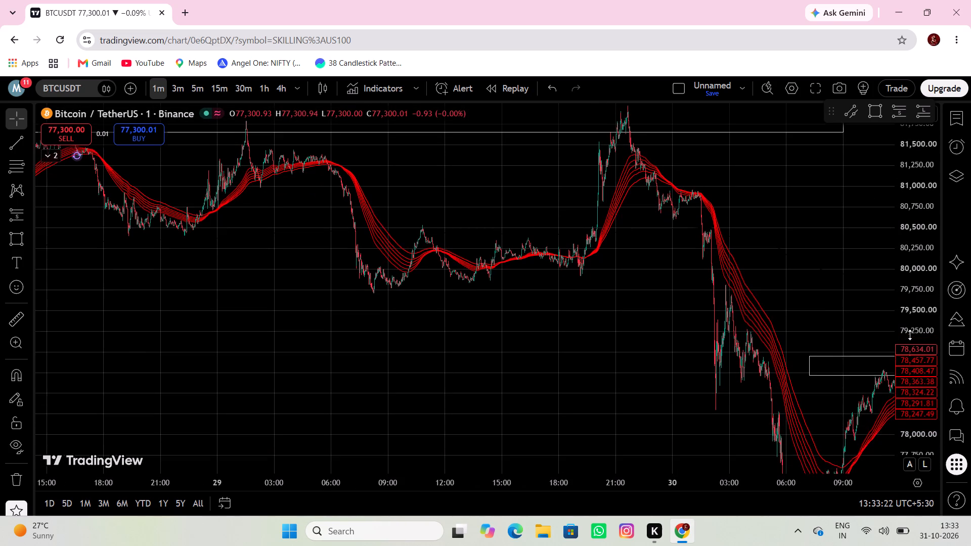
scroll(910, 335, "up", 8)
scroll(717, 350, "up", 3)
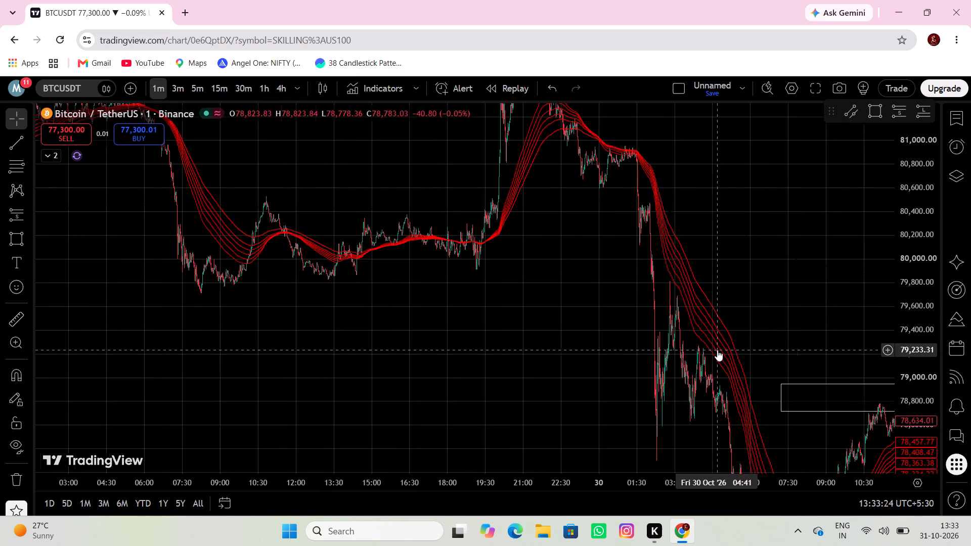
left_click_drag(368, 381, 376, 348)
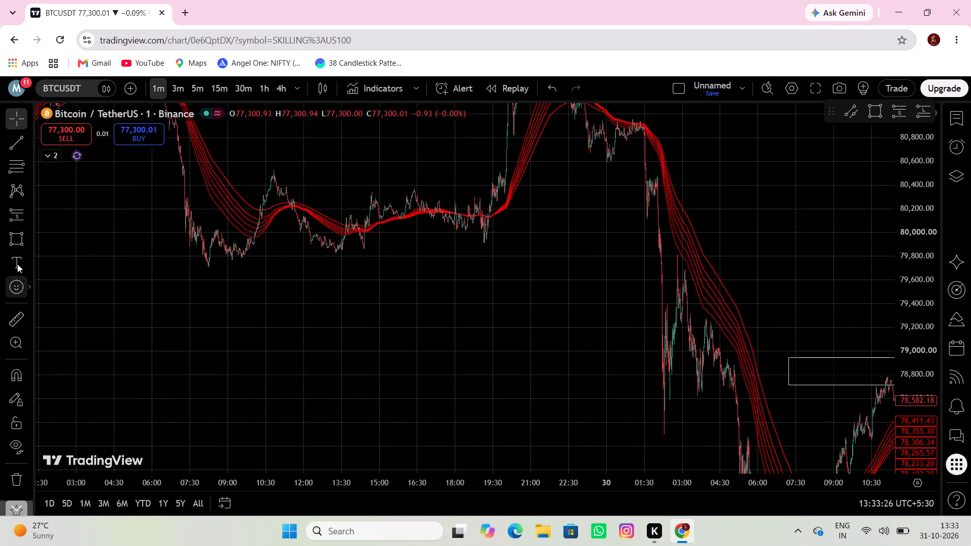
left_click(11, 236)
left_click(167, 264)
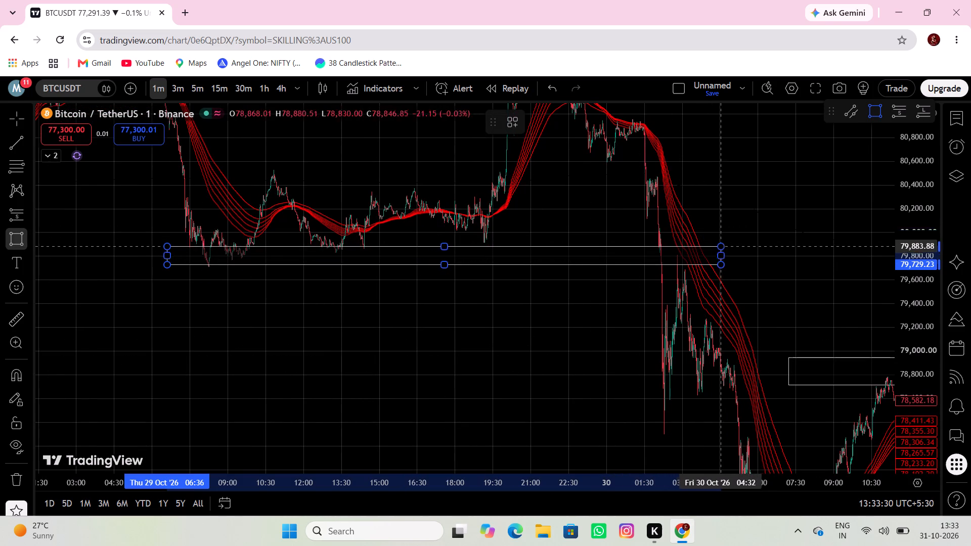
left_click(730, 252)
Draw a rectangle under the late 28 October lows from 80,614.44 on 28 October to 29 October 13:04 at 80,502.45.
left_click_drag(601, 227, 555, 350)
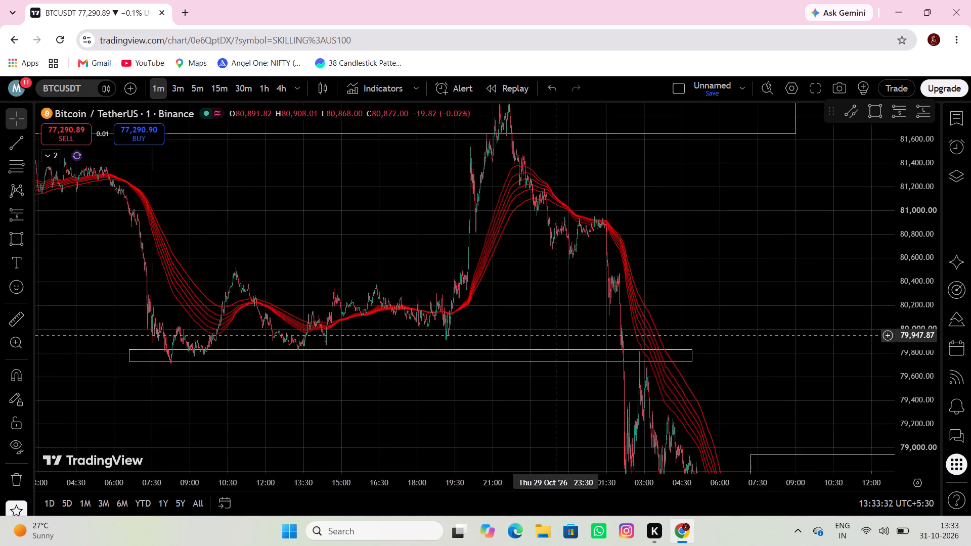
left_click_drag(555, 350, 583, 385)
scroll(591, 380, "down", 3)
left_click_drag(242, 319, 268, 316)
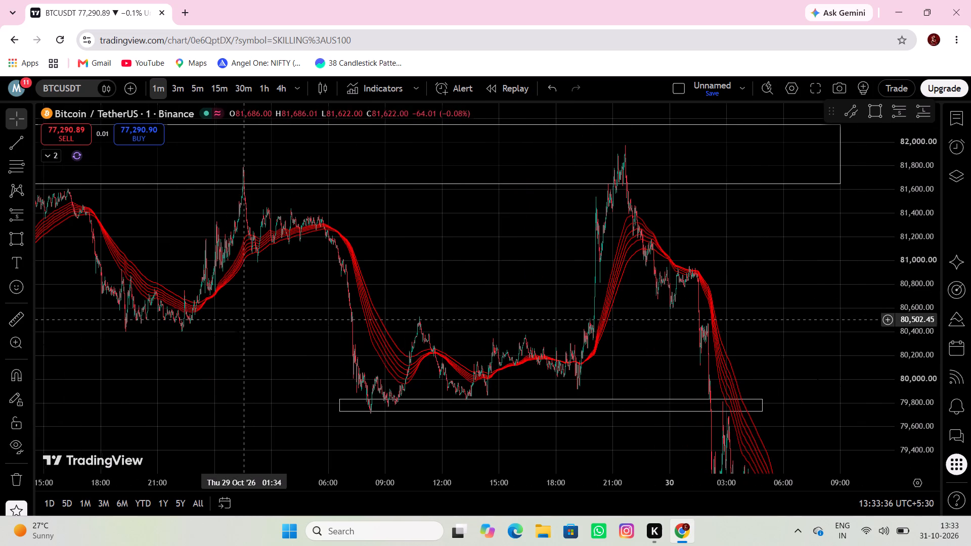
left_click_drag(268, 316, 400, 290)
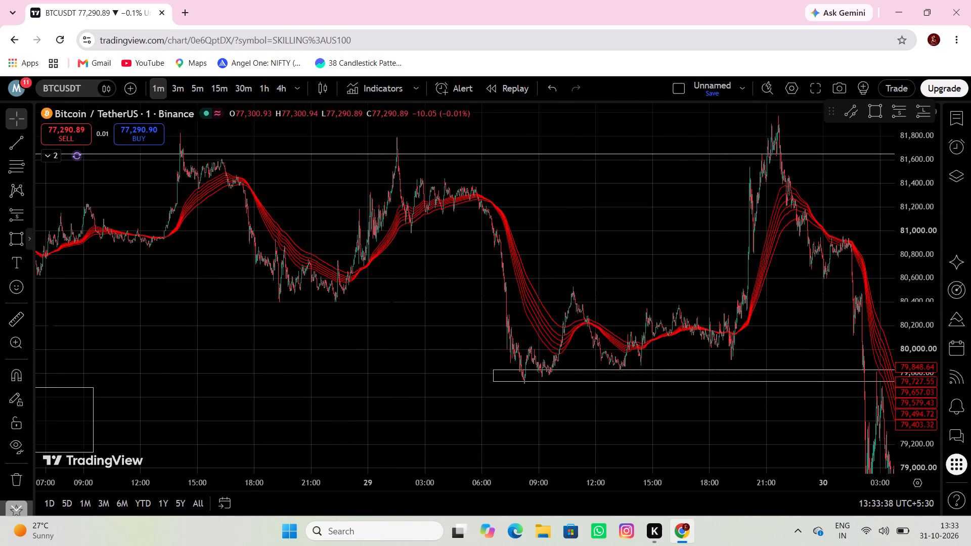
scroll(208, 291, "down", 3)
left_click_drag(229, 310, 401, 337)
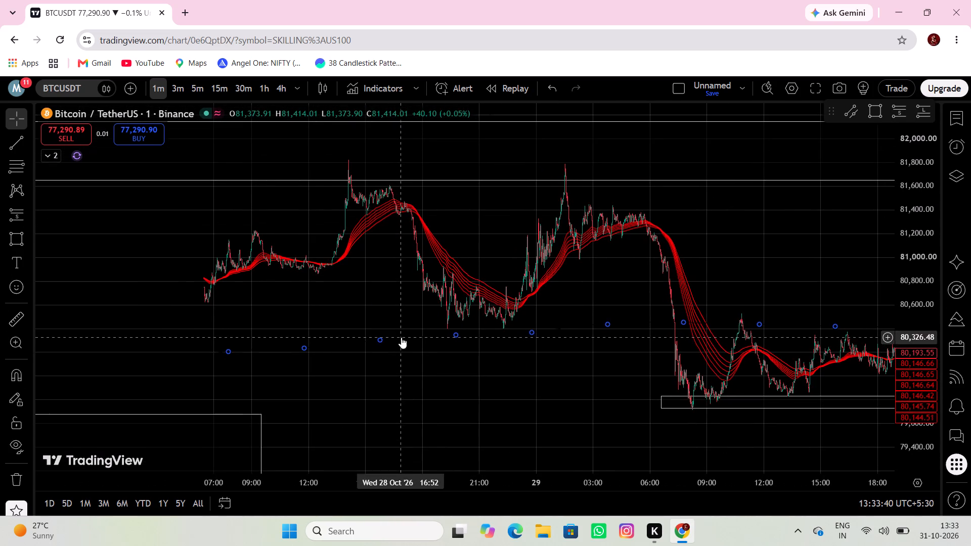
left_click(13, 240)
left_click(168, 303)
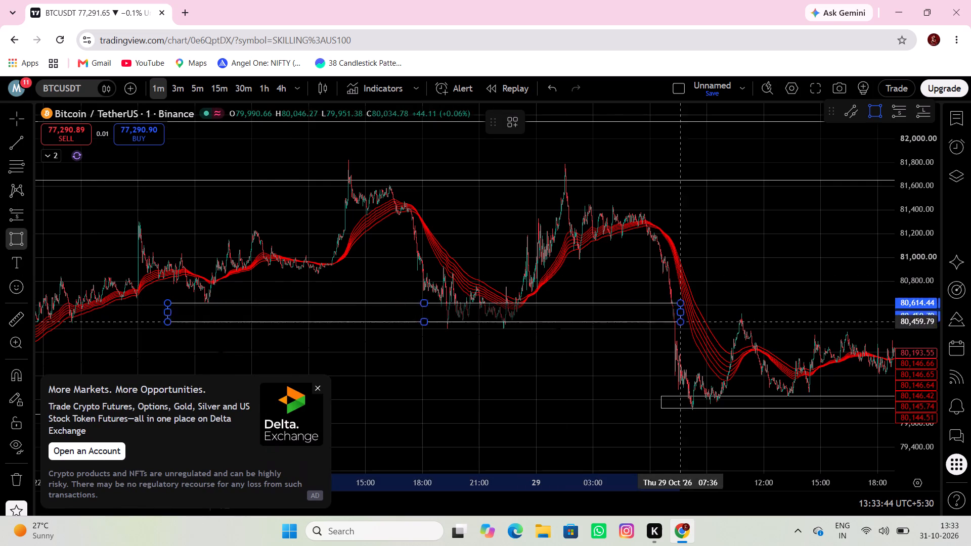
left_click(784, 316)
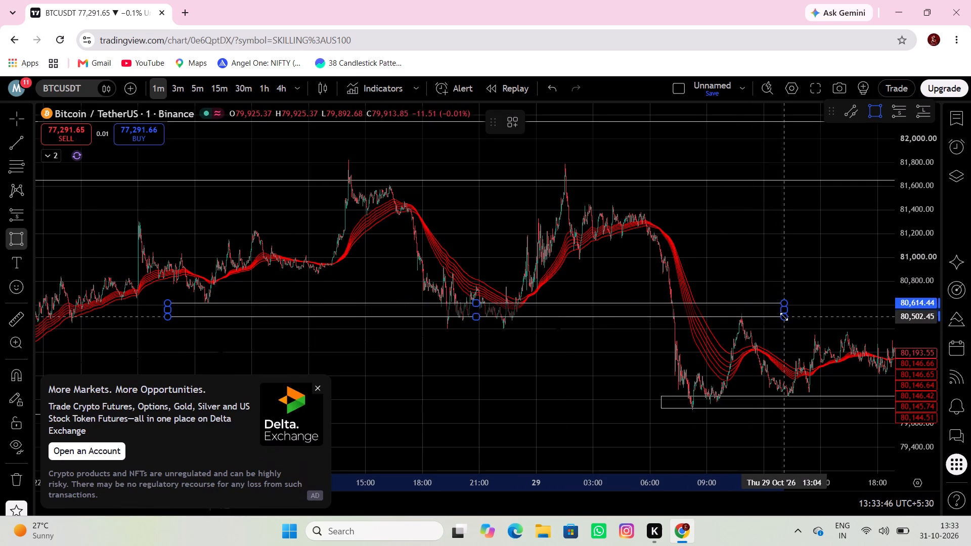
Move the new rectangle down to span 80,497.12 to 80,385.14, ending at 13:52 on 29 October.
left_click_drag(616, 304, 628, 320)
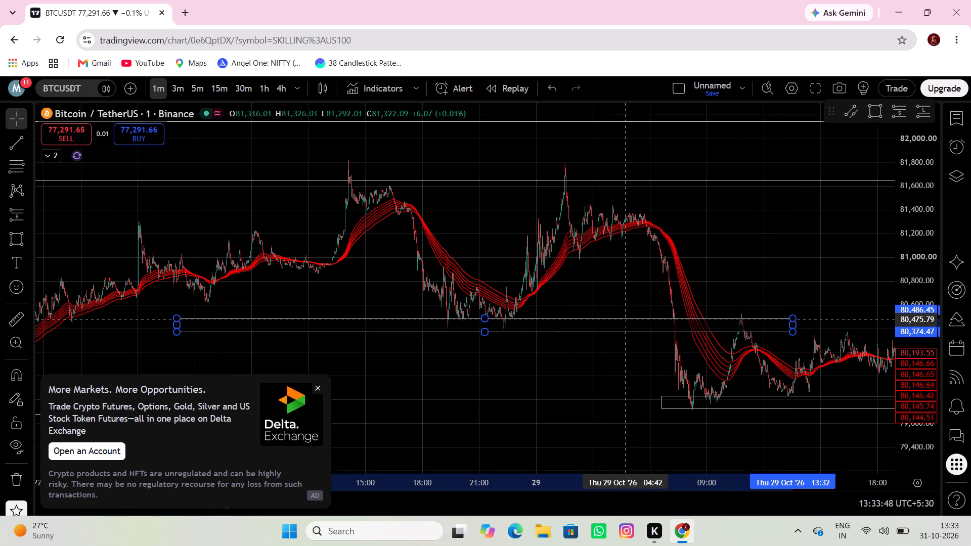
left_click_drag(628, 320, 632, 318)
Extend the start of the rectangle near 80,440 back to about 18:30 on 27 October.
left_click_drag(270, 299, 377, 287)
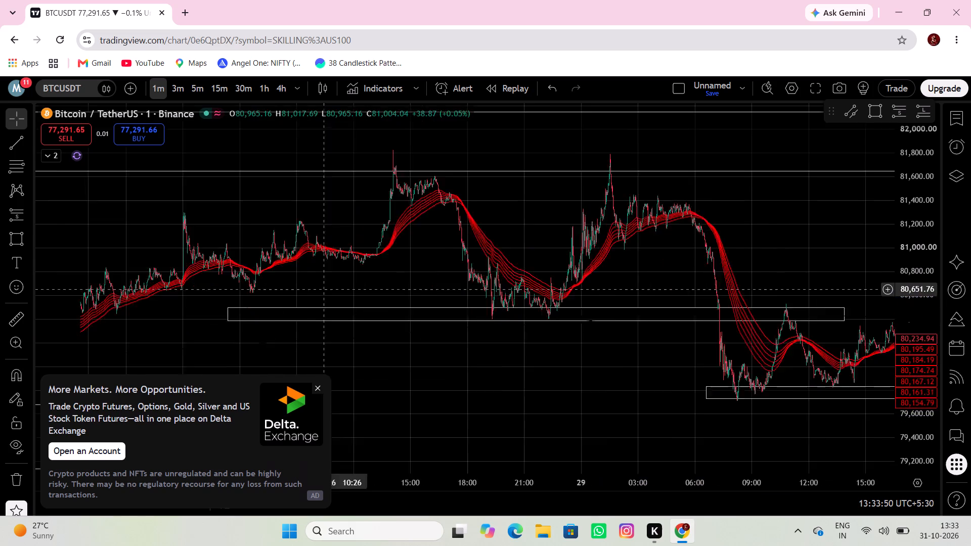
left_click_drag(377, 287, 379, 287)
left_click_drag(283, 310, 21, 303)
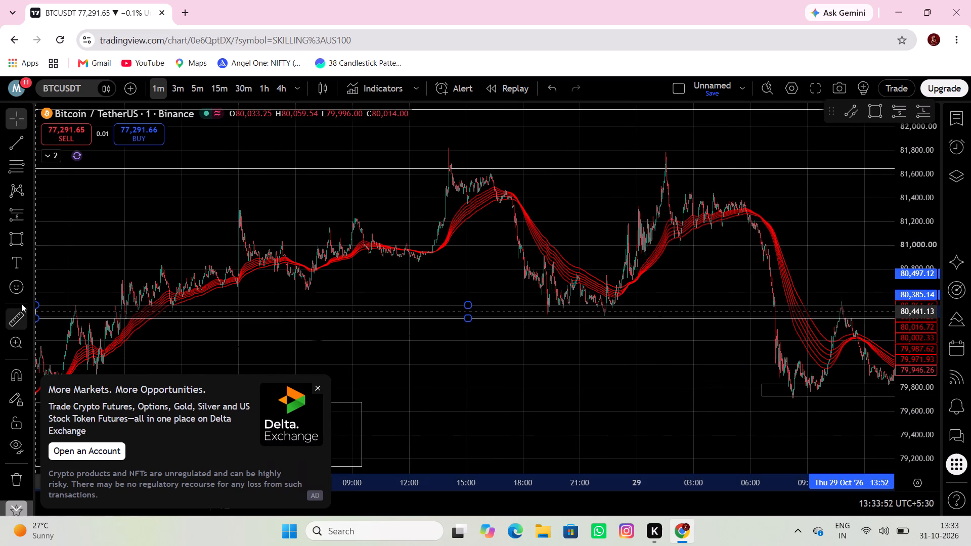
left_click_drag(21, 303, 79, 298)
Close the advertisement and examine the BTCUSDT price action of 27 to 29 October around the extended rectangle.
left_click_drag(109, 272, 306, 301)
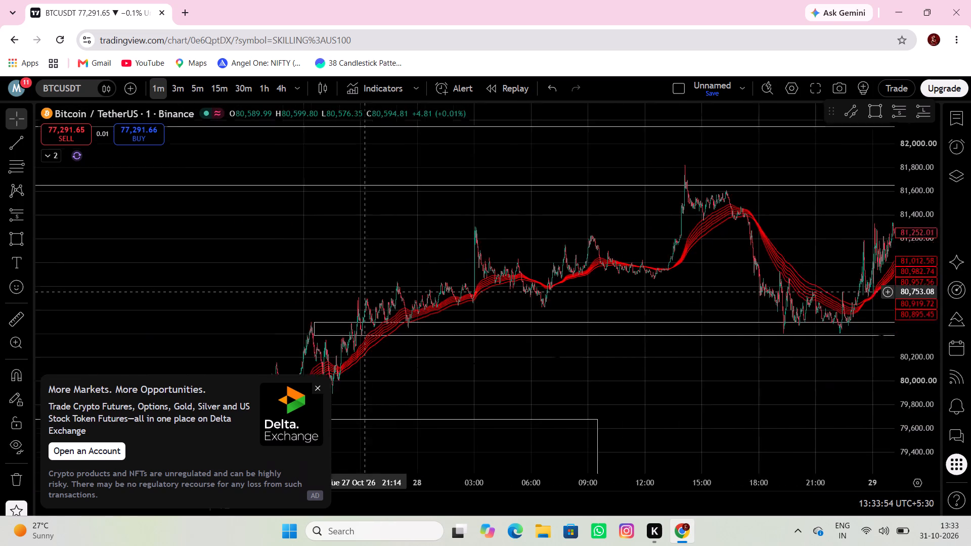
left_click_drag(306, 301, 243, 303)
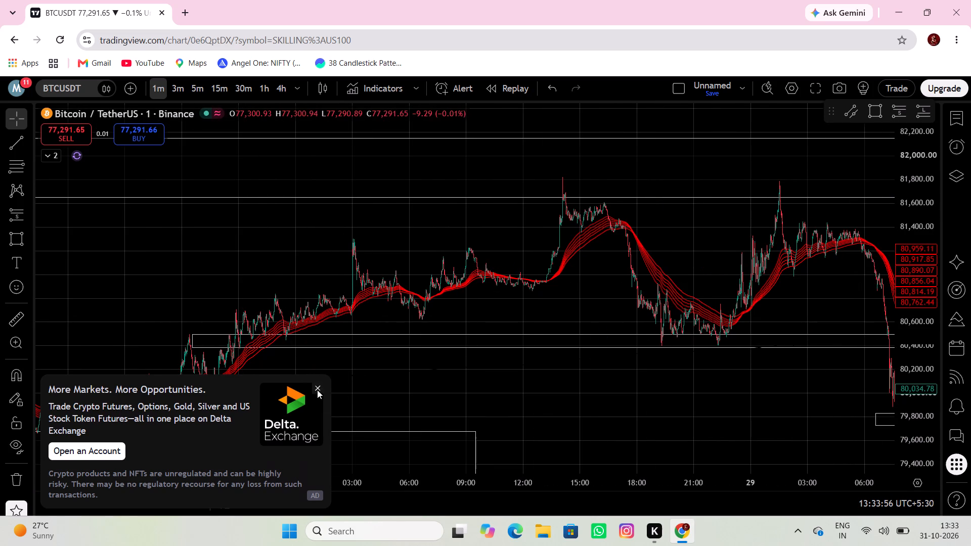
left_click(317, 388)
left_click(449, 402)
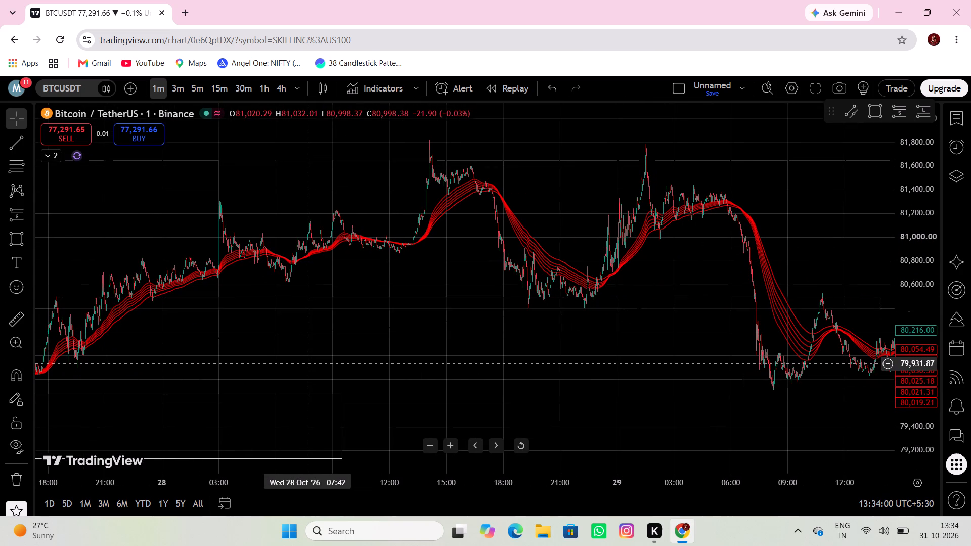
scroll(465, 365, "down", 4)
left_click_drag(482, 396, 793, 377)
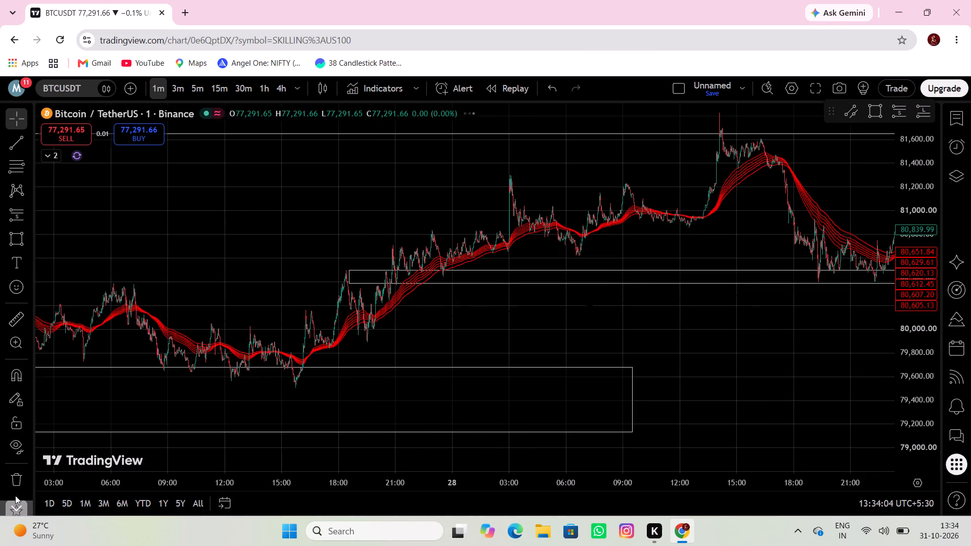
left_click(16, 475)
left_click(143, 321)
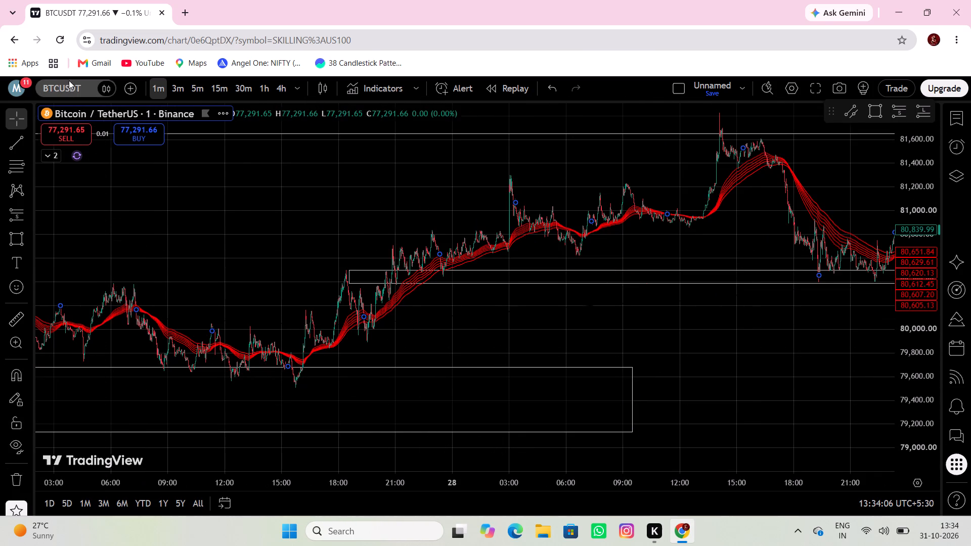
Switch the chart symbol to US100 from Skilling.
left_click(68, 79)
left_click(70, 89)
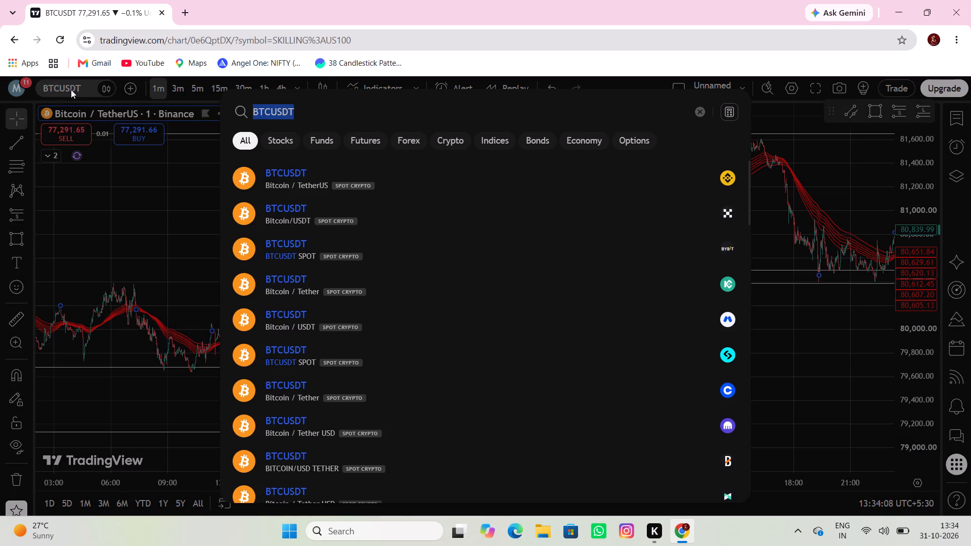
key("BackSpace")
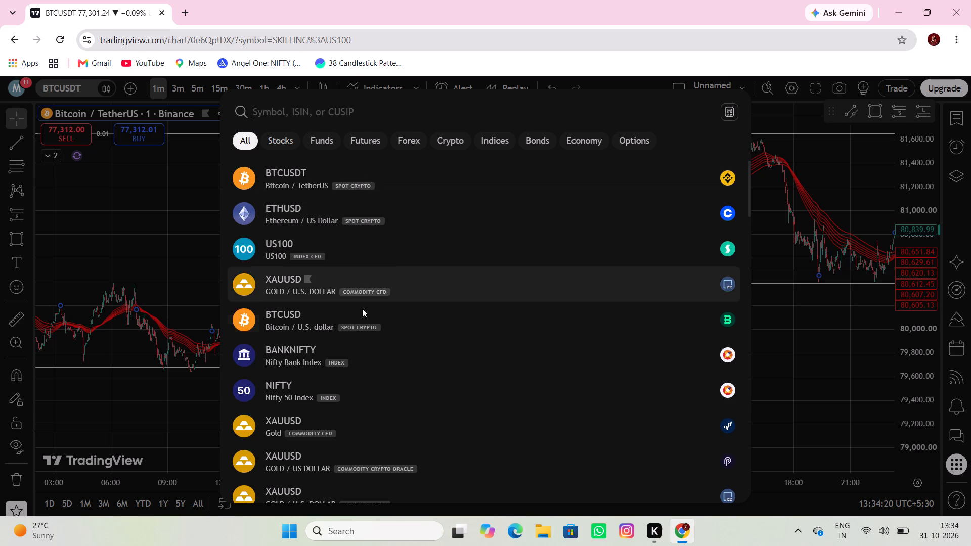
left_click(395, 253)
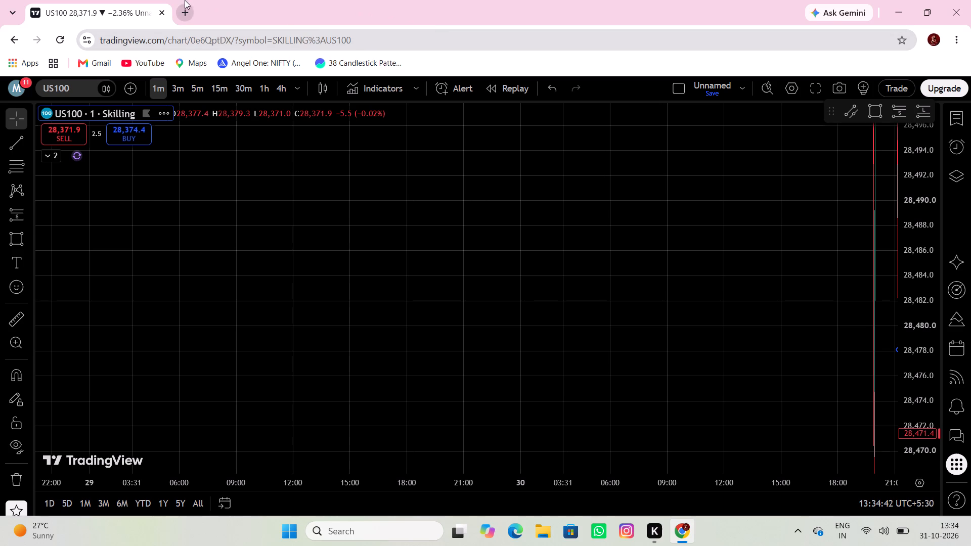
Switch the chart symbol to BANKNIFTY, the Nifty Bank Index on NSE.
left_click(64, 87)
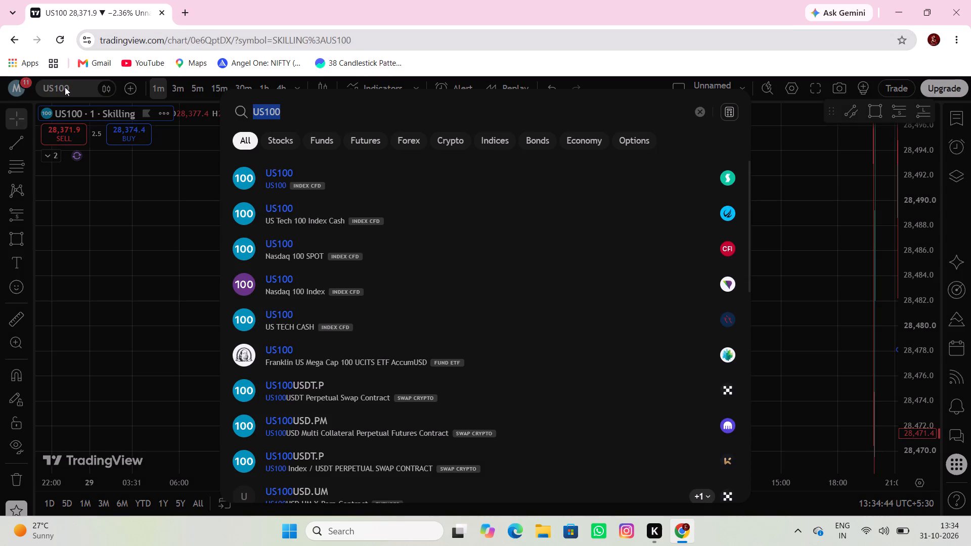
key("BackSpace")
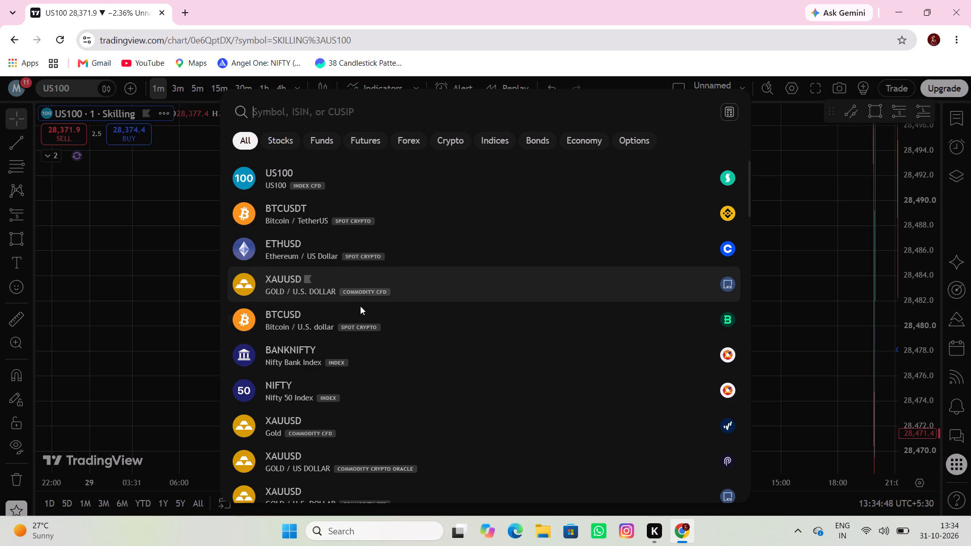
left_click(340, 368)
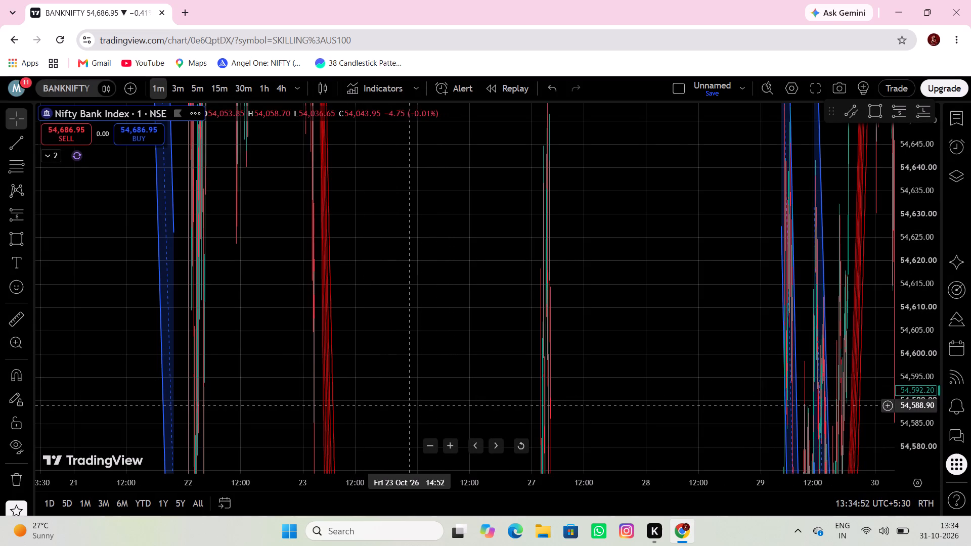
Draw a rectangle over the 29 October highs, from about 14:12 to 10:26 on 30 October, between about 54,950 and 54,990.
scroll(485, 396, "up", 20)
scroll(485, 396, "up", 7)
scroll(604, 414, "up", 4)
scroll(920, 368, "down", 15)
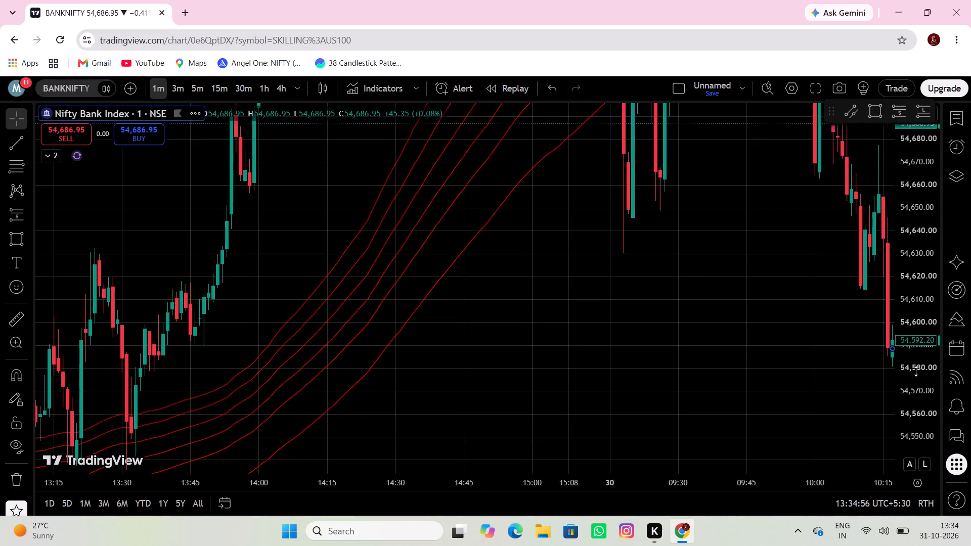
scroll(916, 371, "down", 11)
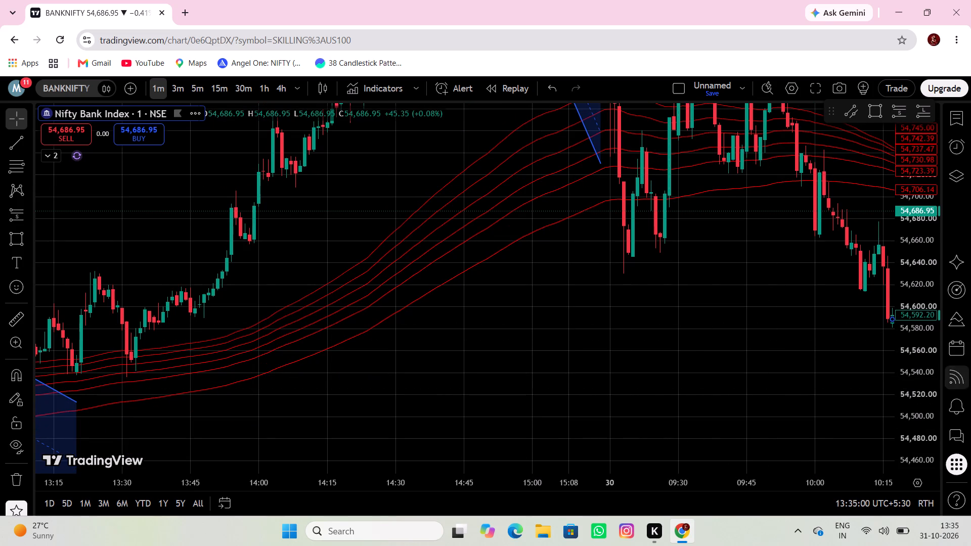
scroll(915, 381, "down", 17)
left_click_drag(676, 382, 707, 392)
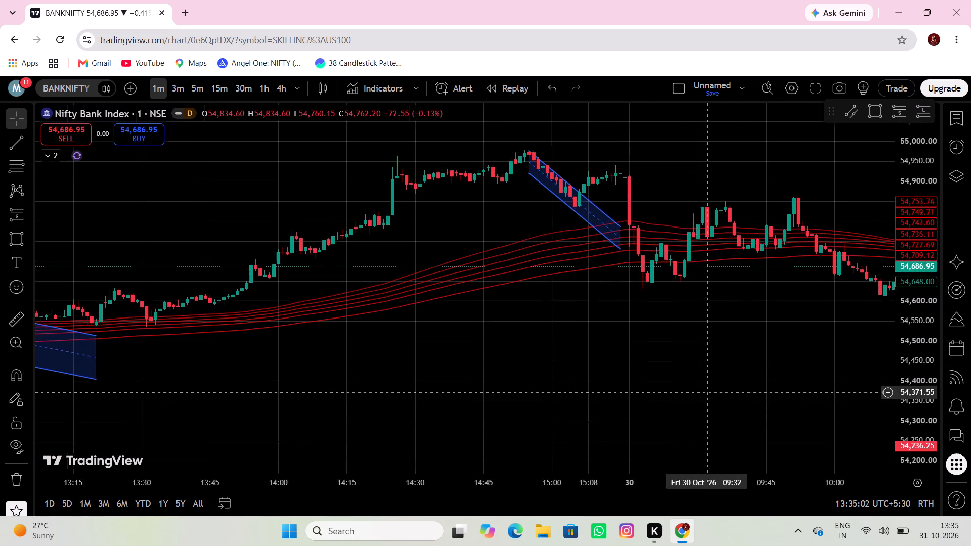
left_click_drag(707, 392, 498, 450)
left_click(15, 241)
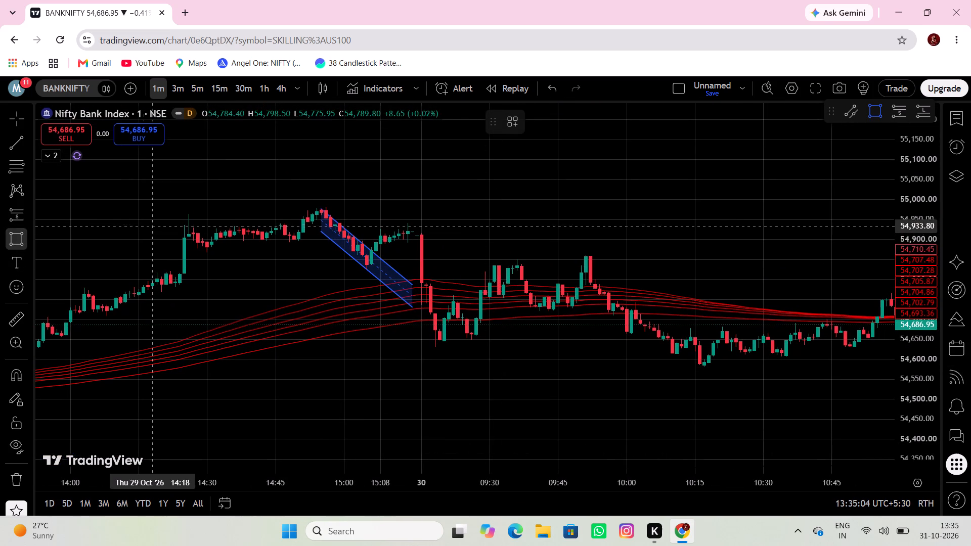
left_click(126, 218)
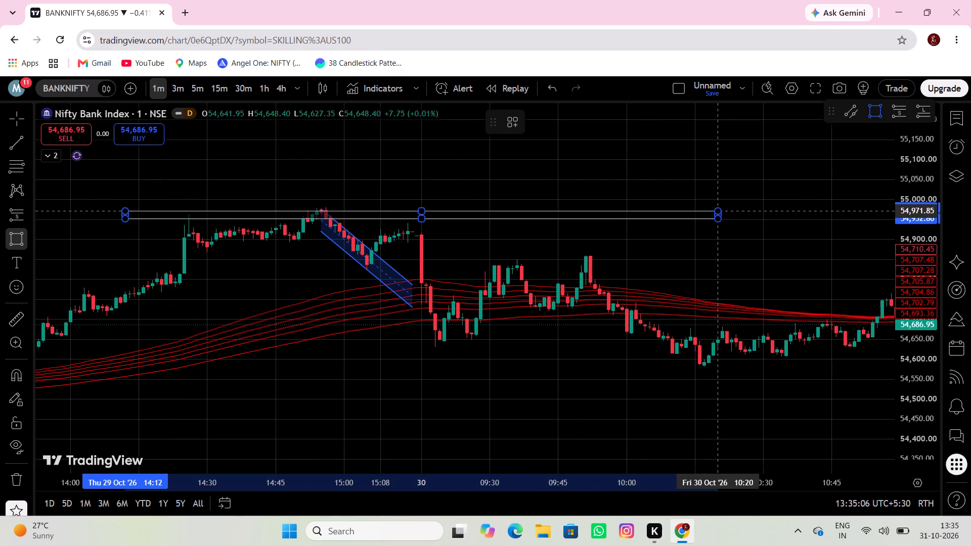
left_click(745, 202)
Draw a rectangle under the 30 October afternoon lows, from 13:16 to about 10:14 on 2 November, between about 54,600 and 54,555.
left_click_drag(700, 264, 345, 265)
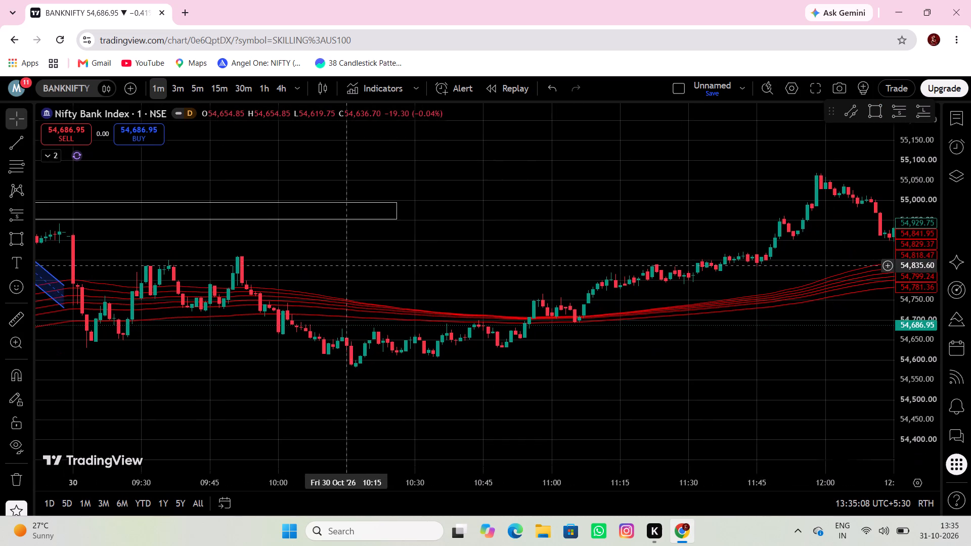
left_click_drag(542, 248, 359, 301)
scroll(374, 295, "down", 5)
left_click_drag(489, 283, 83, 322)
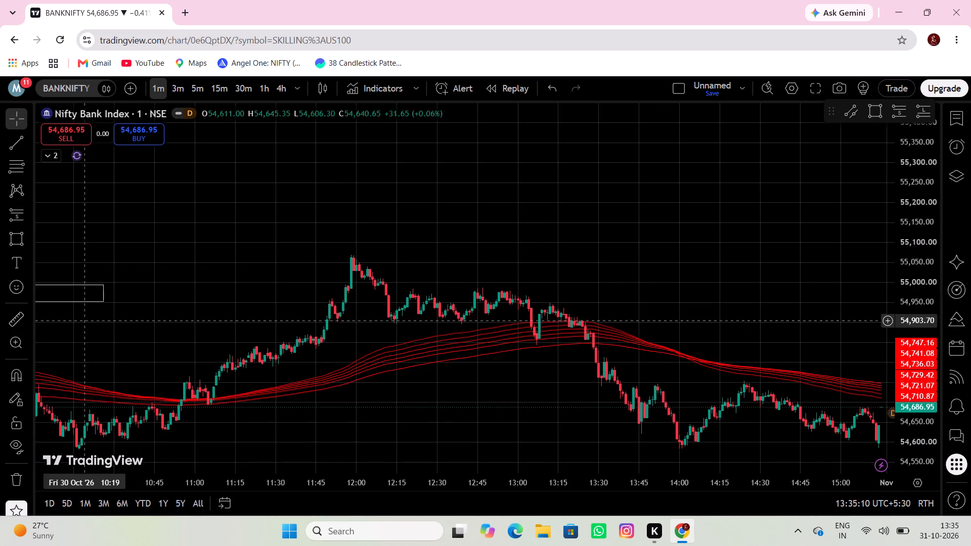
left_click_drag(461, 281, 173, 202)
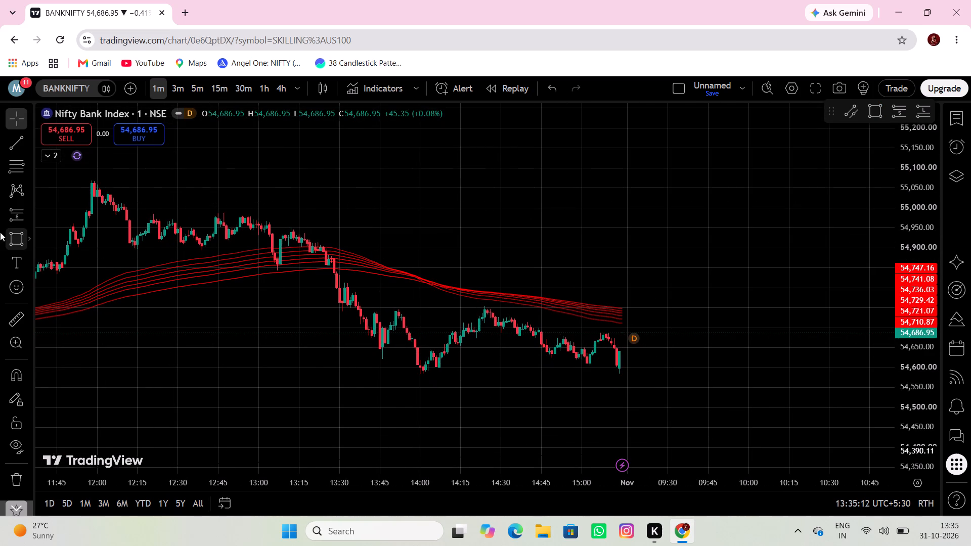
left_click(8, 237)
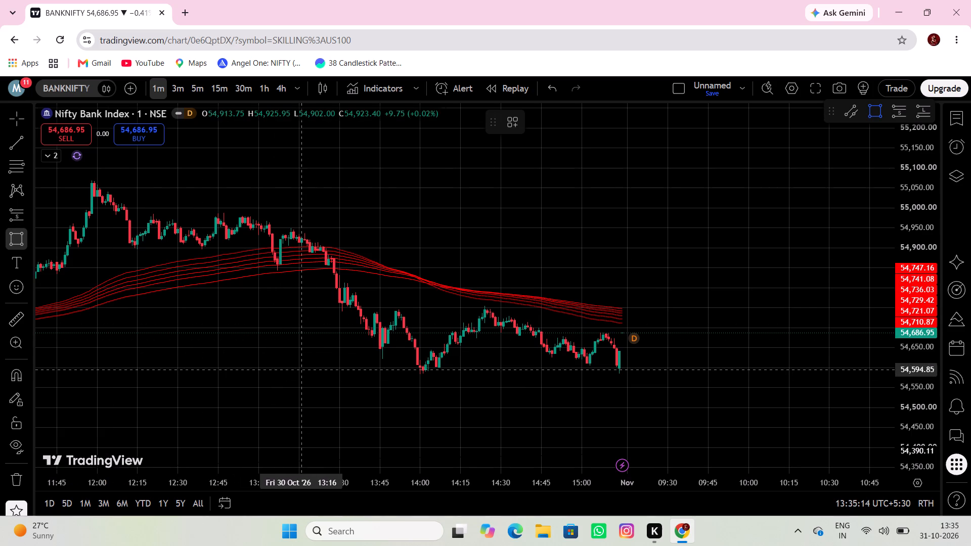
left_click(301, 368)
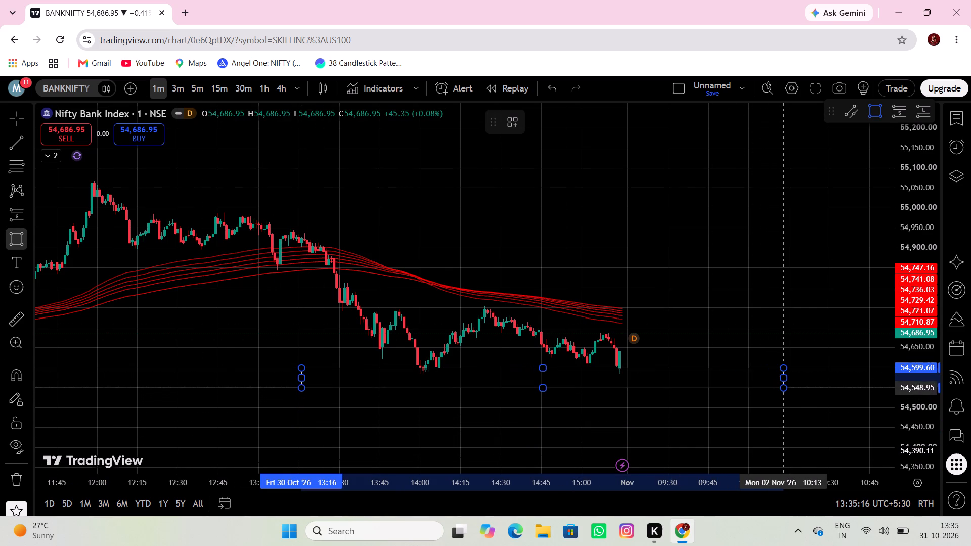
left_click(787, 385)
Draw a thin rectangle at the 30 October morning lows, from 14:44 on 29 October to 12:19 on 30 October, between about 54,617 and 54,596.
left_click_drag(764, 418, 727, 426)
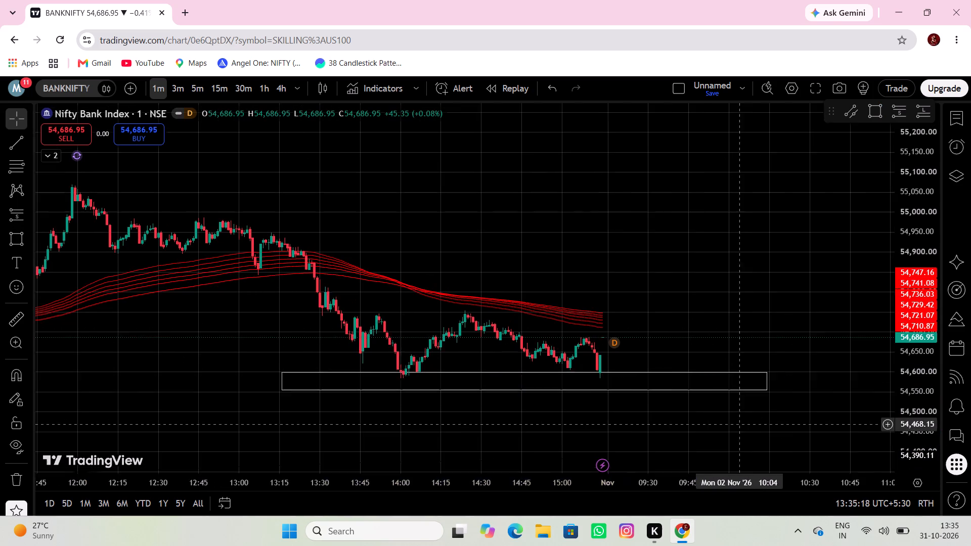
left_click_drag(727, 426, 700, 428)
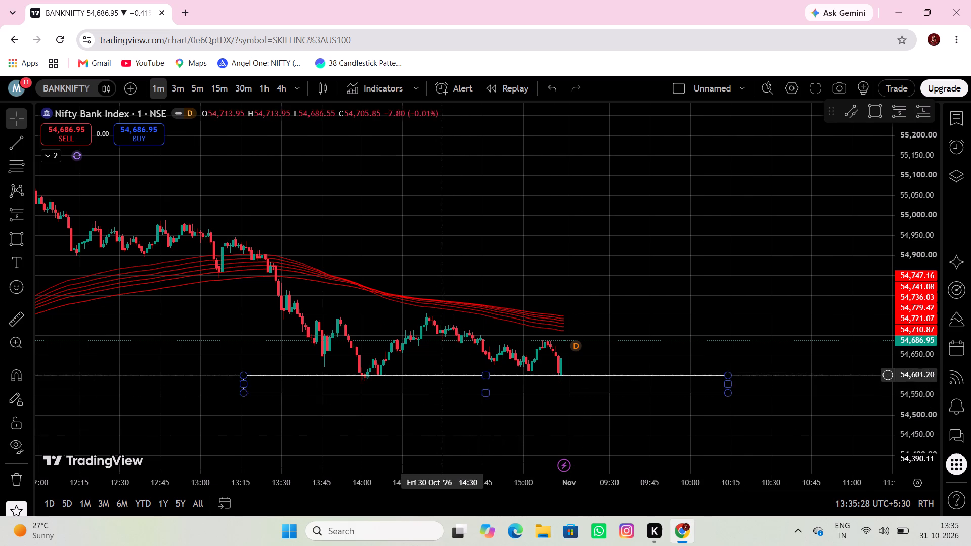
left_click_drag(152, 391, 517, 319)
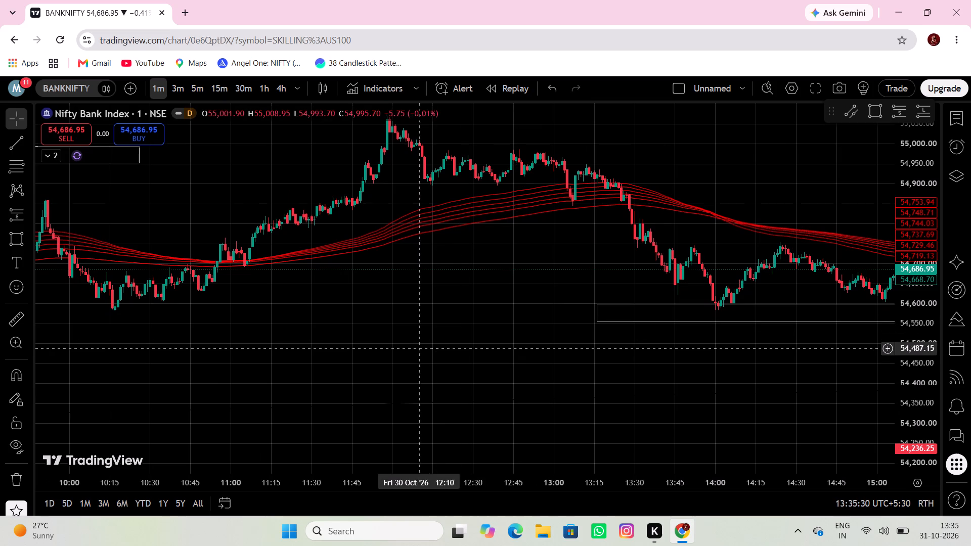
left_click_drag(419, 346, 594, 341)
left_click_drag(297, 333, 532, 295)
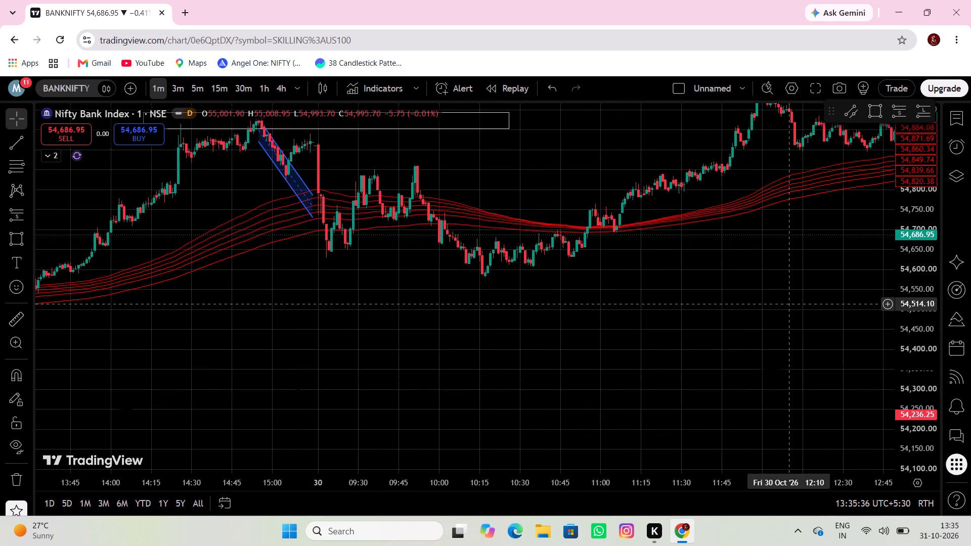
scroll(520, 345, "down", 3)
left_click_drag(525, 341, 478, 384)
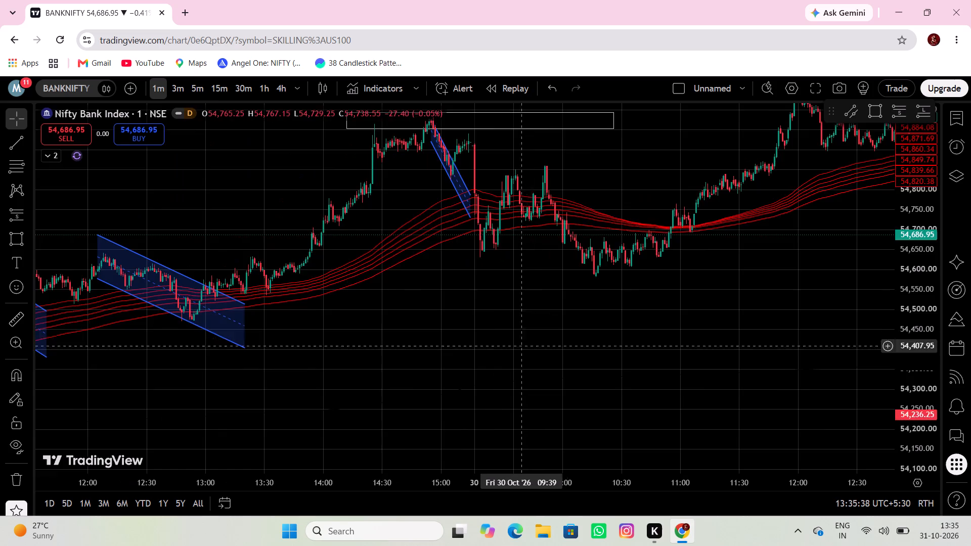
left_click_drag(478, 384, 423, 412)
left_click(17, 239)
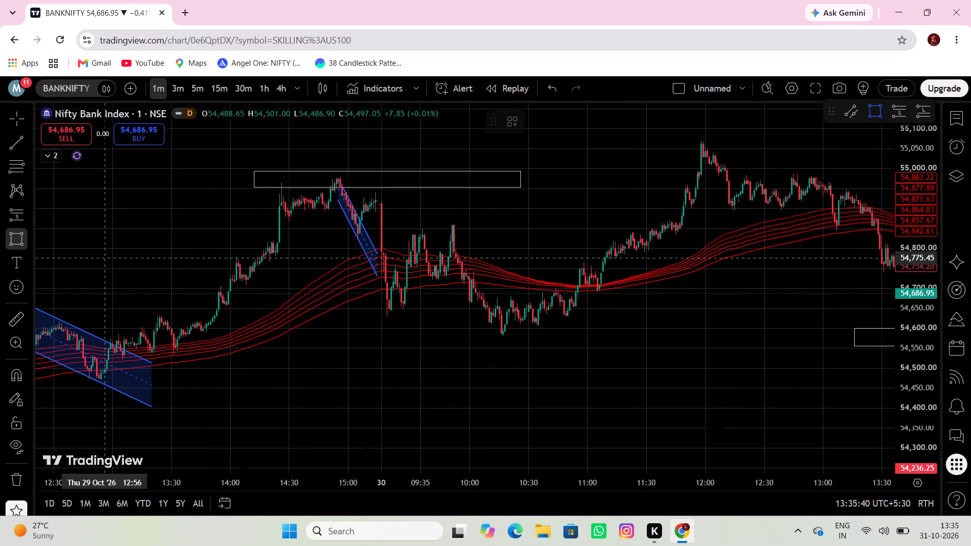
left_click(317, 321)
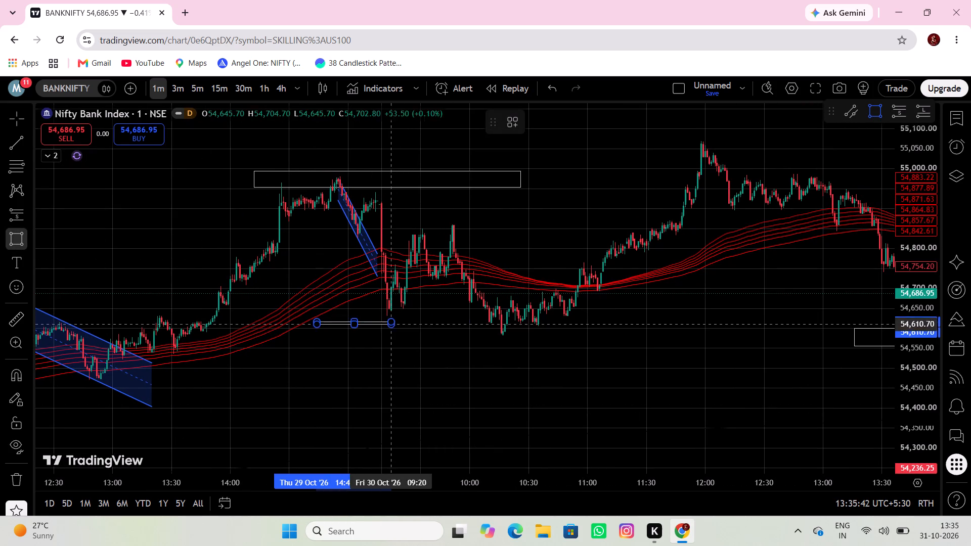
left_click(743, 330)
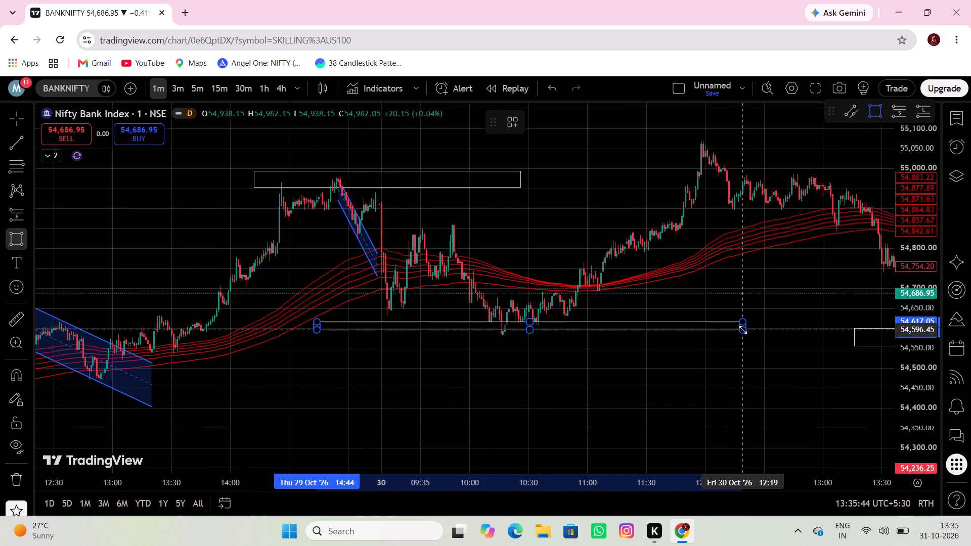
Move the thin morning-low rectangle up to about 54,617–54,640 and forward in time so it ends near 12:44 on 30 October.
left_click_drag(717, 359, 440, 351)
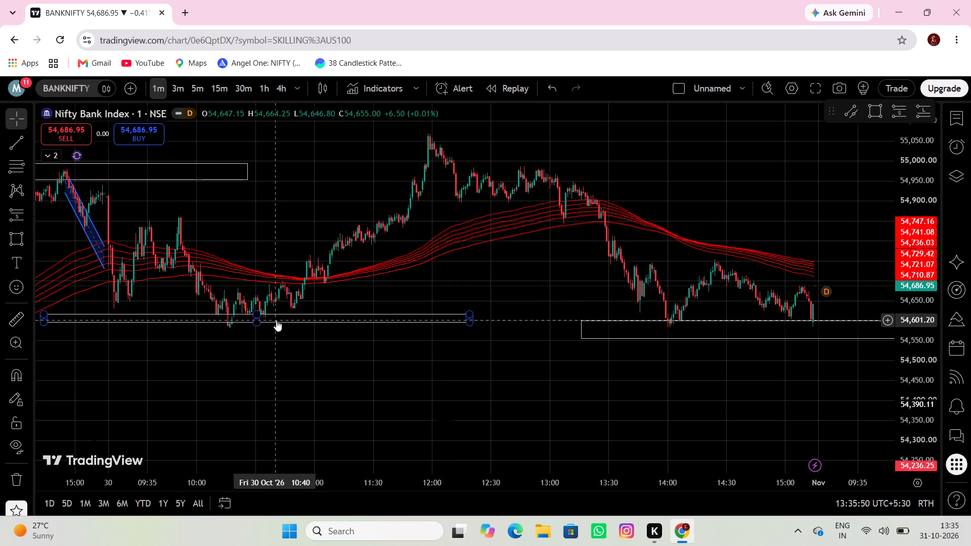
left_click_drag(276, 320, 317, 316)
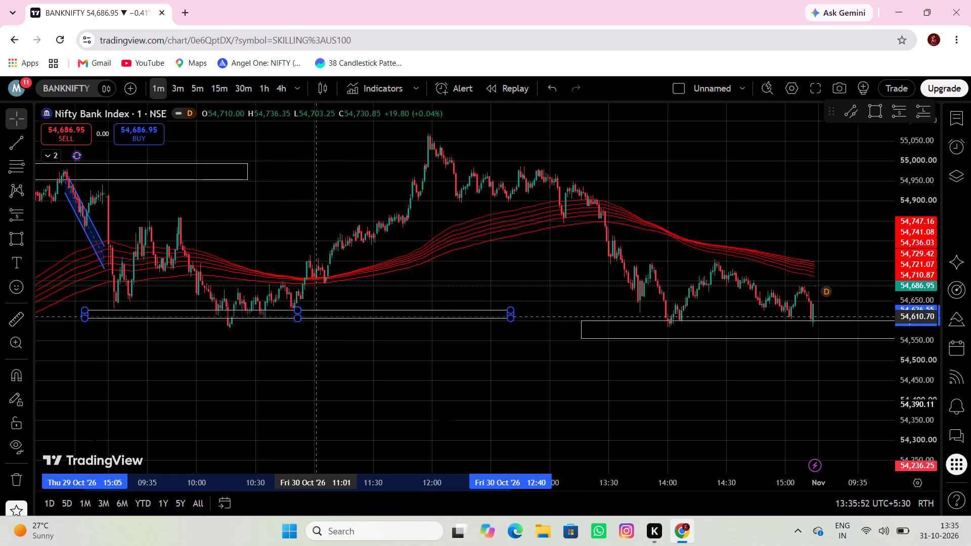
left_click_drag(317, 316, 323, 311)
Draw a rectangle over the 30 October midday peak, from 11:51 to about 14:49, between about 55,065 and 55,015.
left_click_drag(287, 355, 404, 406)
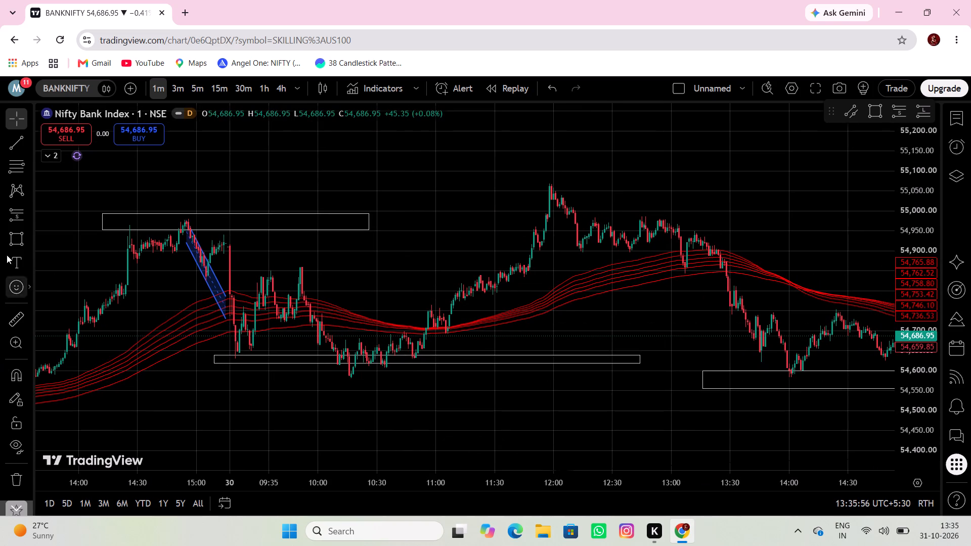
left_click(16, 239)
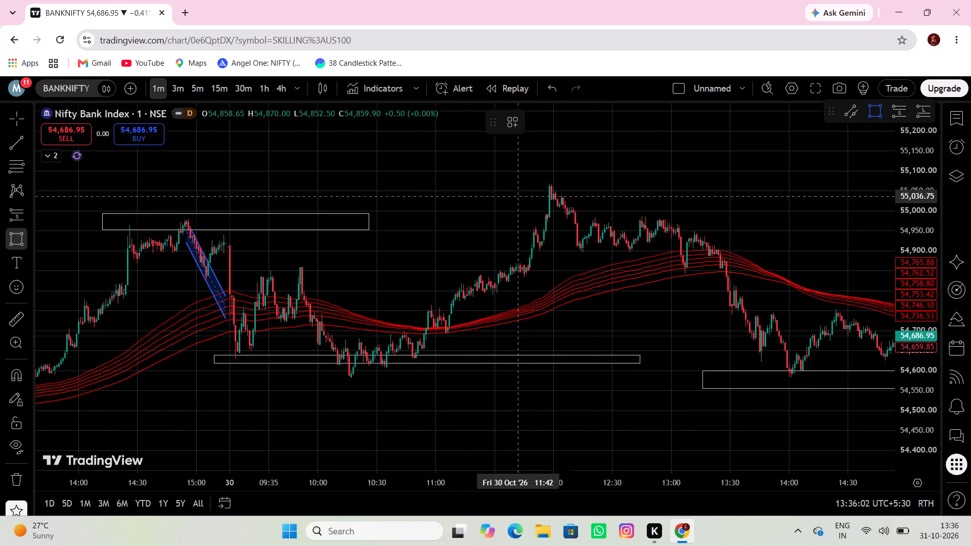
left_click(536, 185)
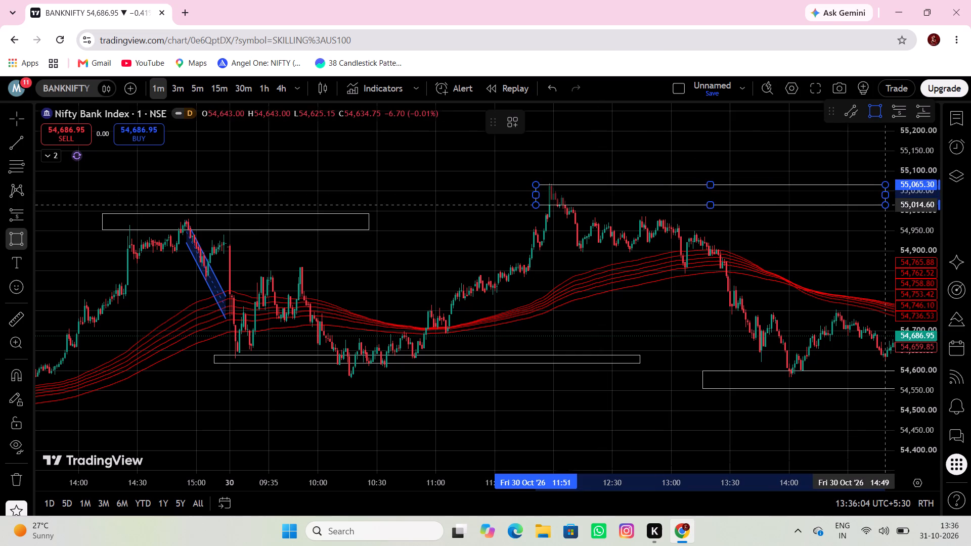
left_click(886, 205)
Extend the midday-peak rectangle's end to 10:16 on 2 November and raise its lower edge to about 55,037.
left_click_drag(838, 252, 366, 302)
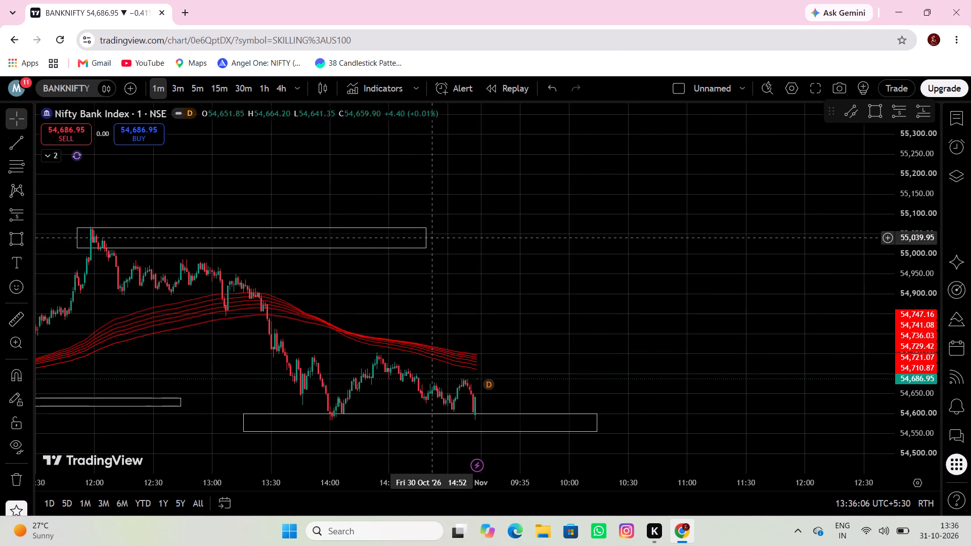
left_click_drag(424, 237, 597, 218)
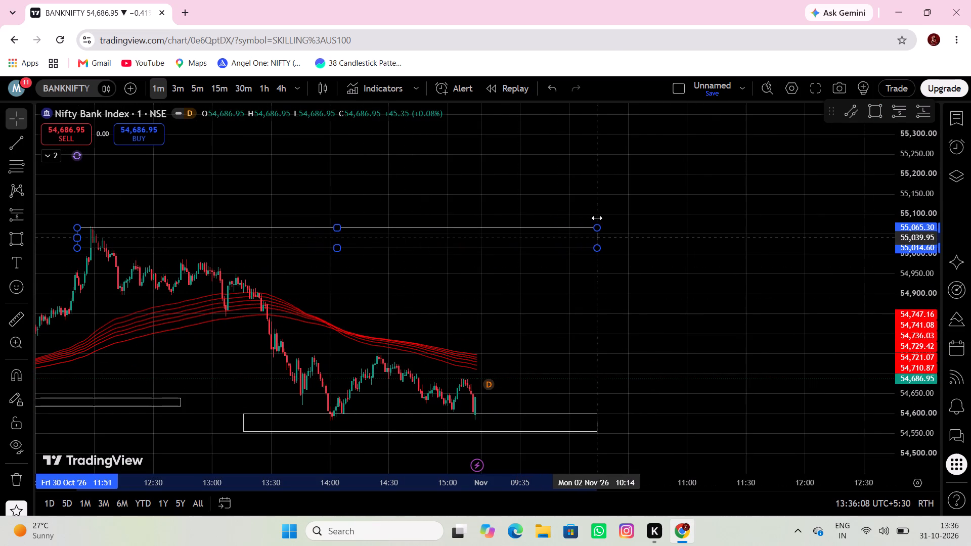
left_click_drag(597, 218, 601, 218)
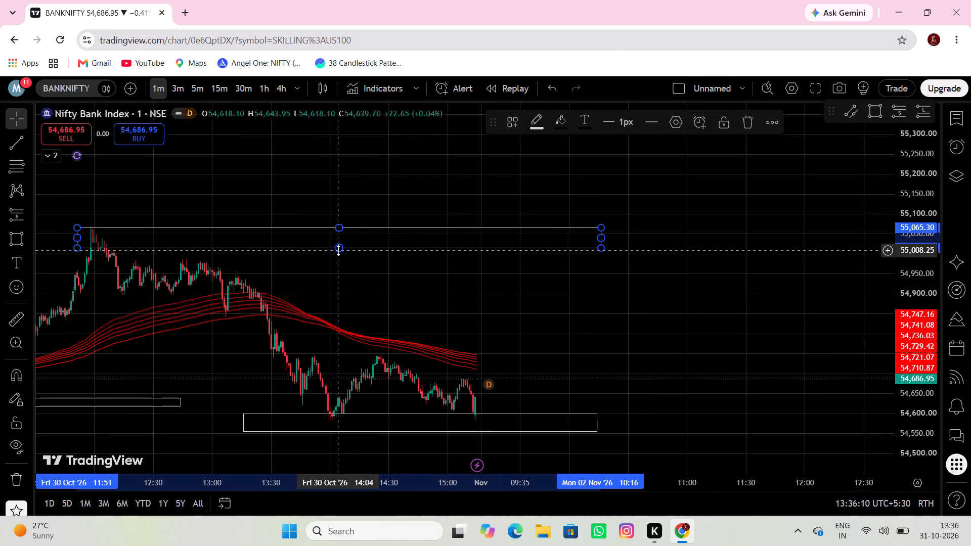
left_click_drag(338, 250, 344, 239)
Draw a rising parallel channel from about 14:55 on 28 October to 09:27 on 29 October, its upper line reaching about 54,419.
left_click_drag(366, 281, 496, 241)
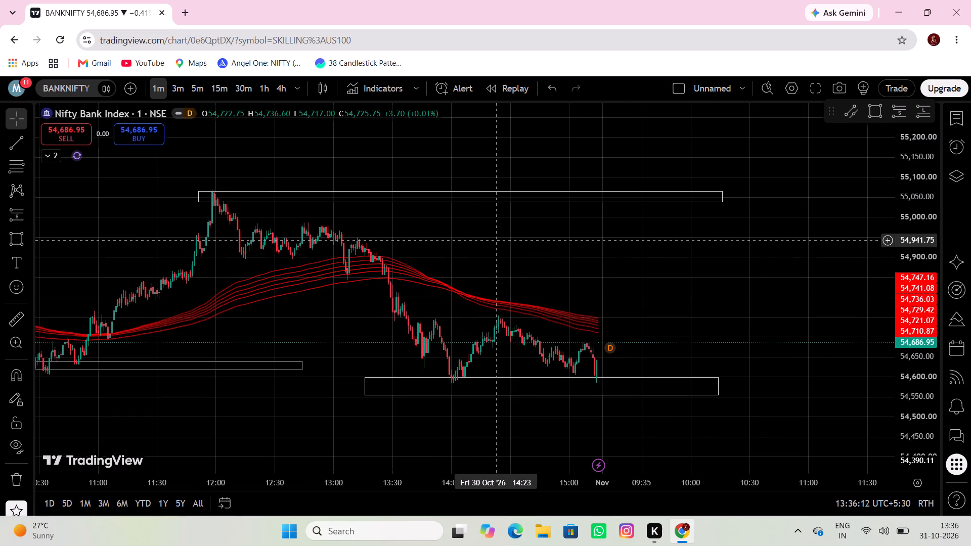
left_click_drag(372, 351, 560, 260)
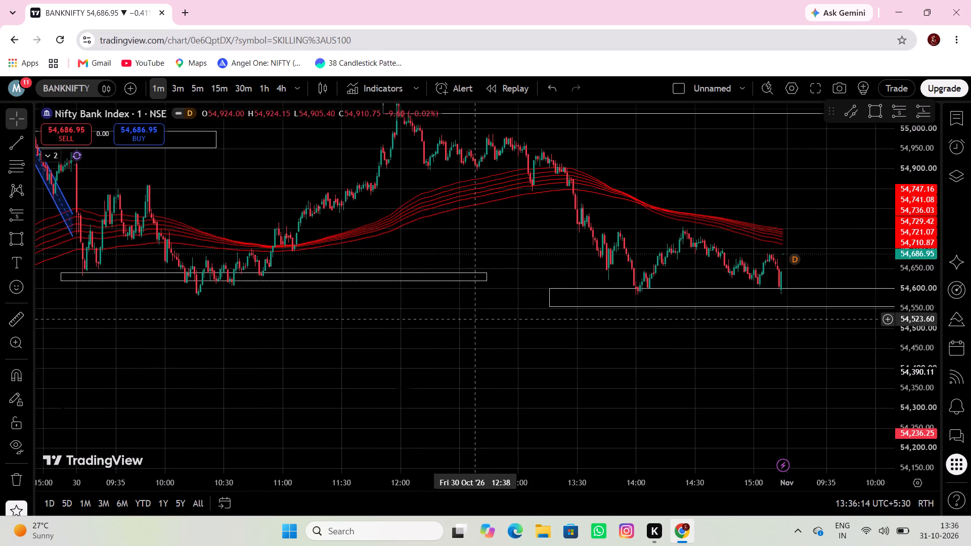
left_click_drag(391, 337, 626, 419)
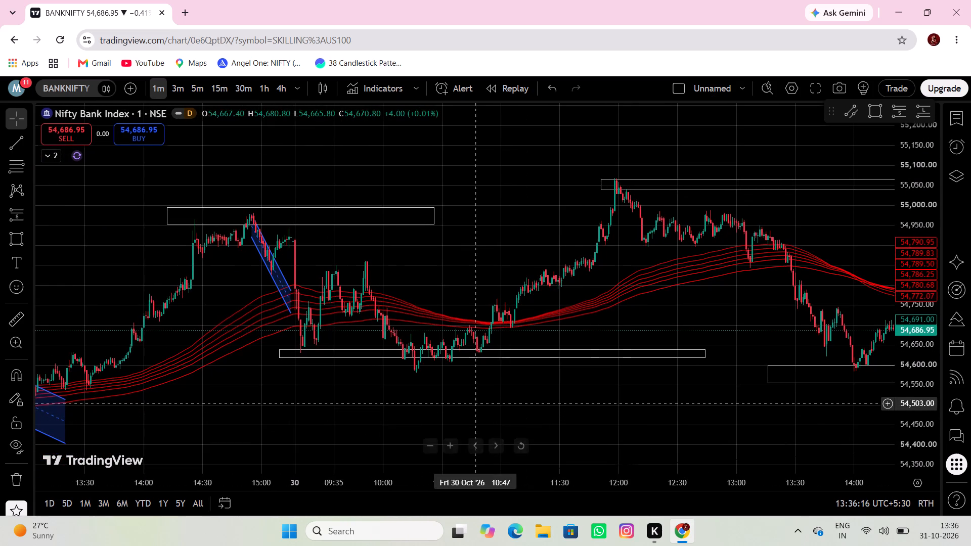
left_click_drag(475, 400, 643, 322)
left_click_drag(399, 350, 573, 351)
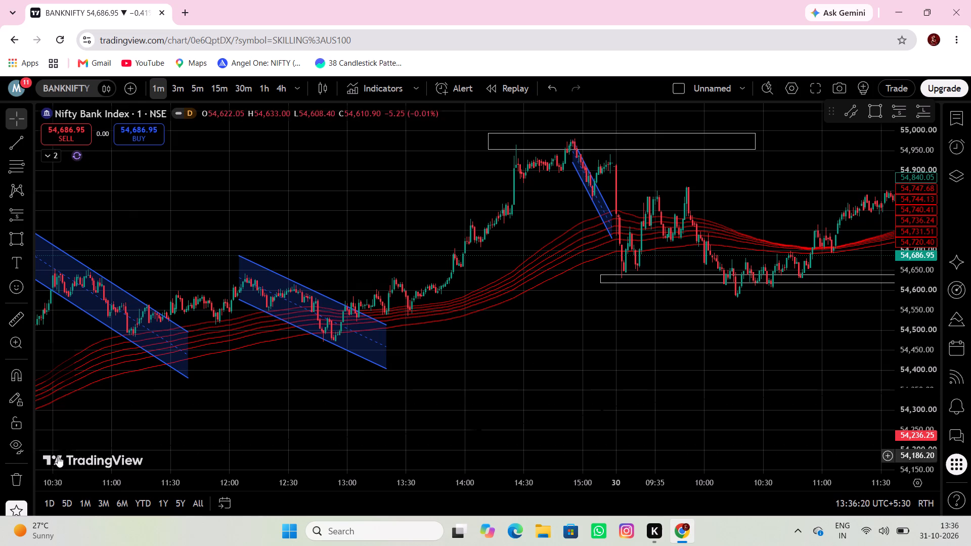
left_click_drag(115, 397, 330, 399)
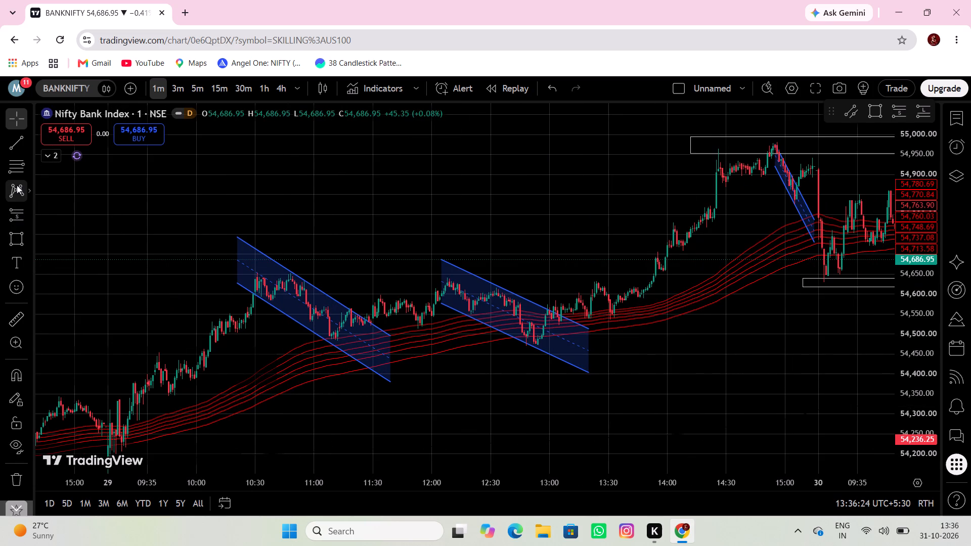
left_click(27, 149)
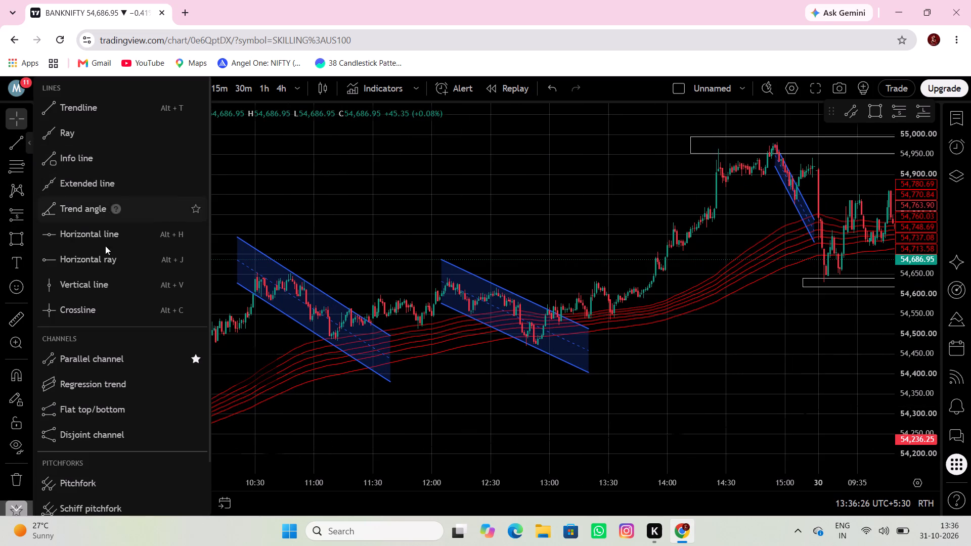
left_click(104, 368)
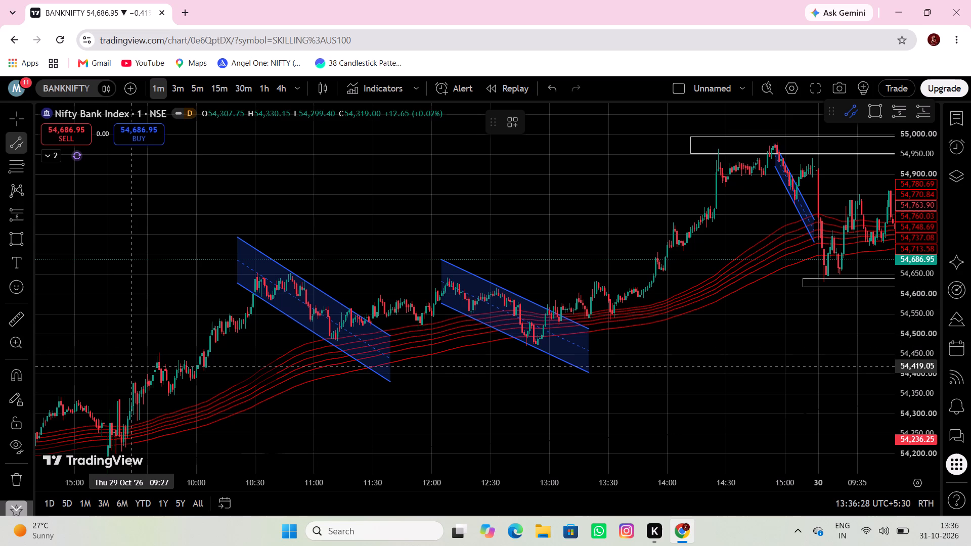
left_click(131, 366)
left_click(64, 431)
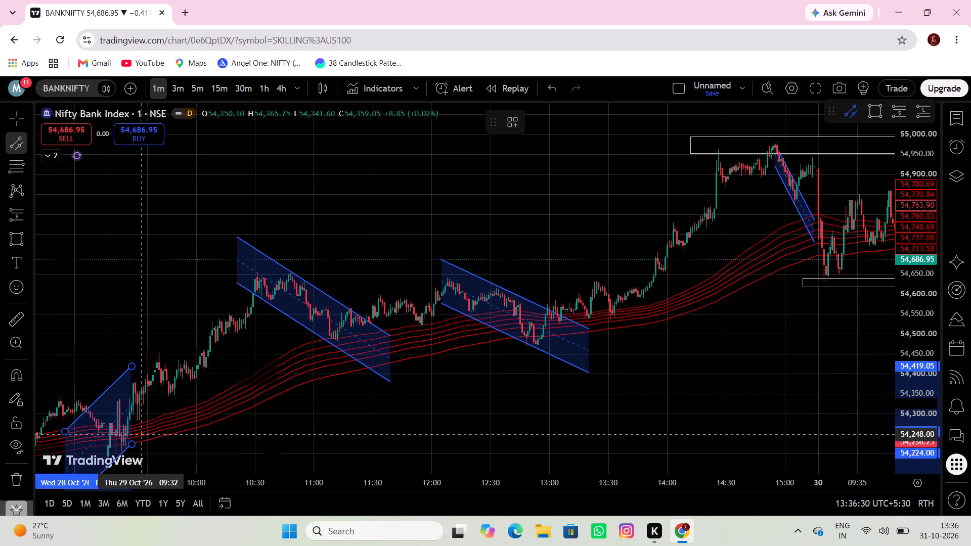
left_click(136, 390)
left_click_drag(154, 309, 305, 257)
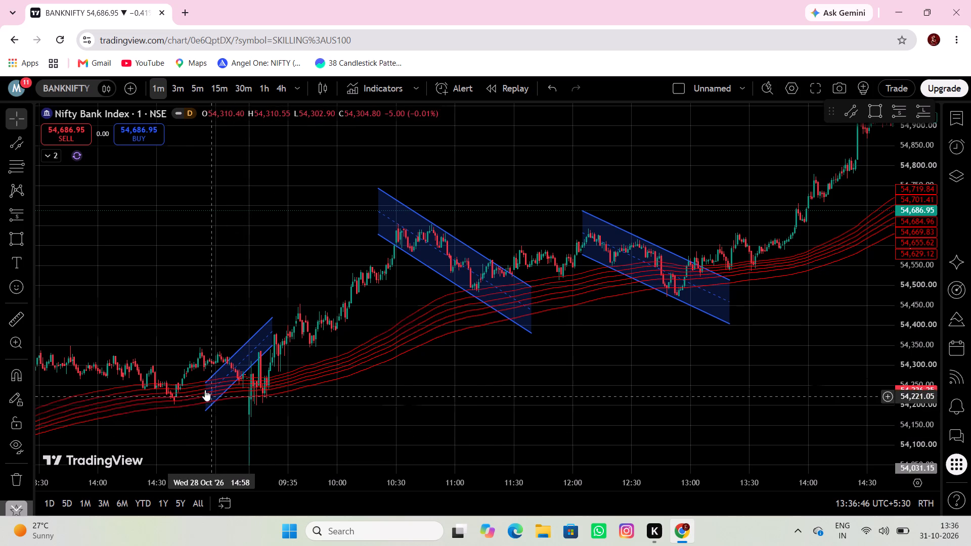
Draw a falling parallel channel on 28 October from the 12:58 peak at about 54,443 to about 13:44, around the decline.
left_click_drag(177, 367, 541, 340)
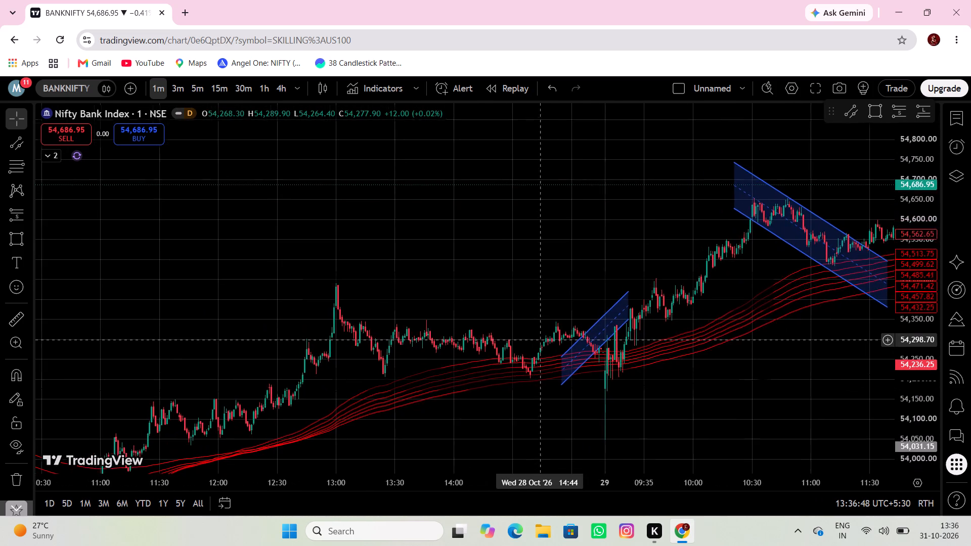
left_click_drag(541, 340, 541, 339)
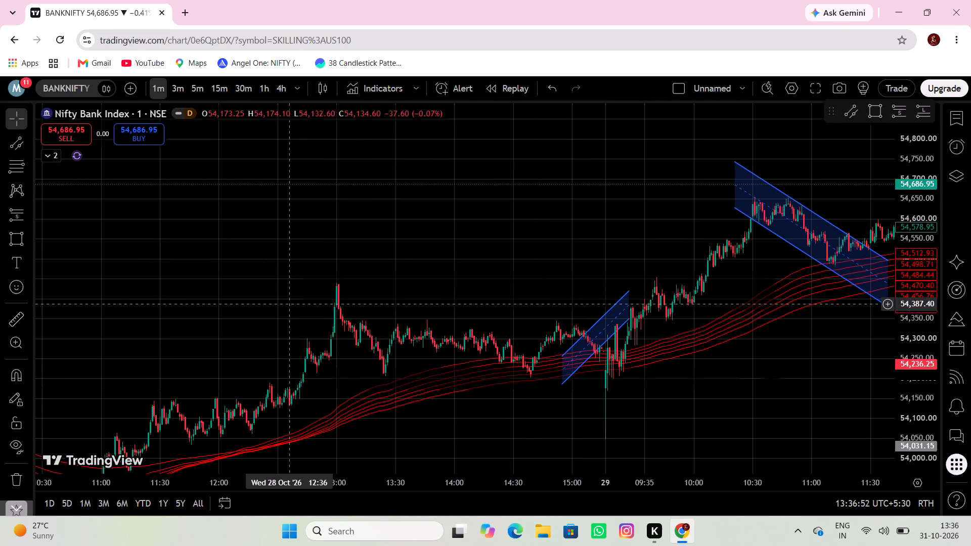
left_click_drag(285, 304, 313, 281)
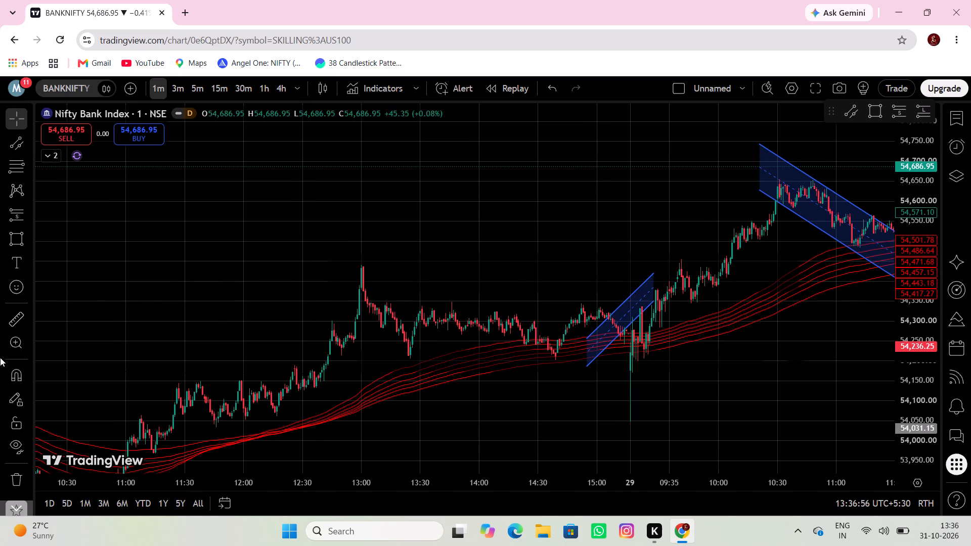
left_click(16, 145)
left_click(358, 264)
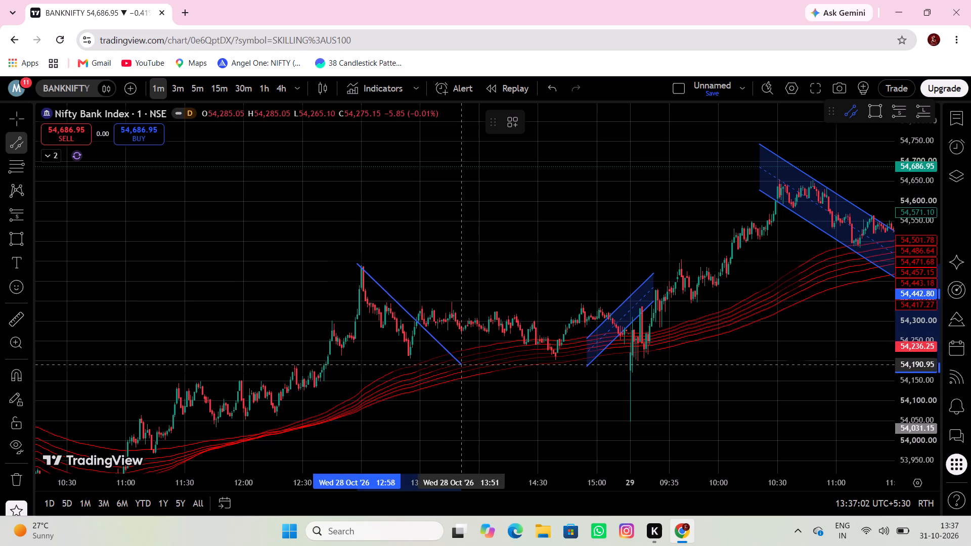
left_click(447, 369)
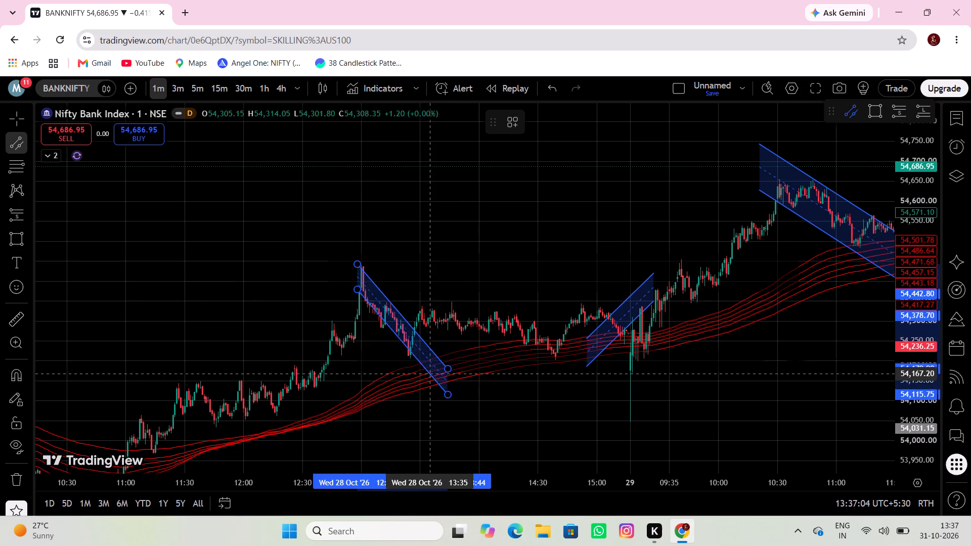
left_click(413, 363)
Move the rectangle near 53,900 to span 14:51 on 27 October to 13:30 on 28 October, and narrow it to about 54,001–53,965.
left_click_drag(372, 352, 299, 346)
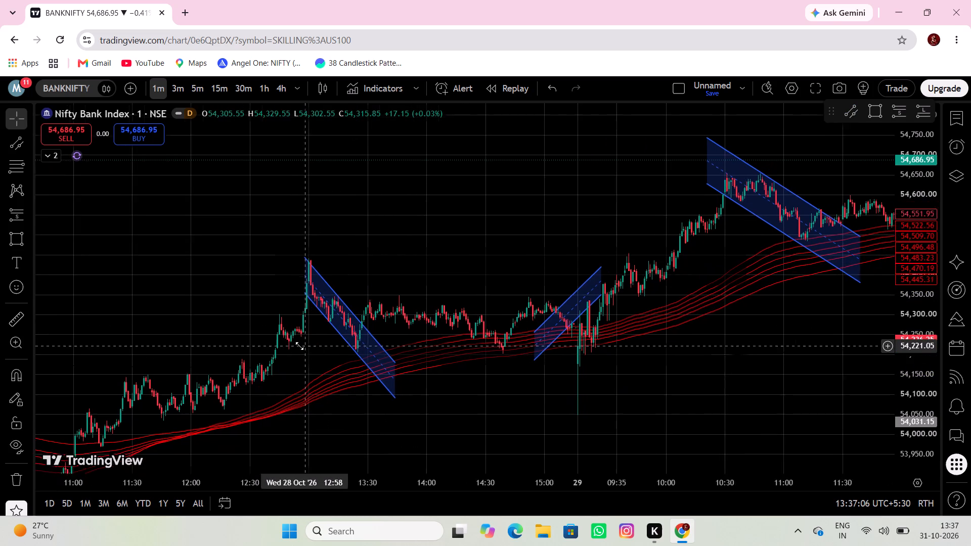
left_click_drag(299, 346, 357, 313)
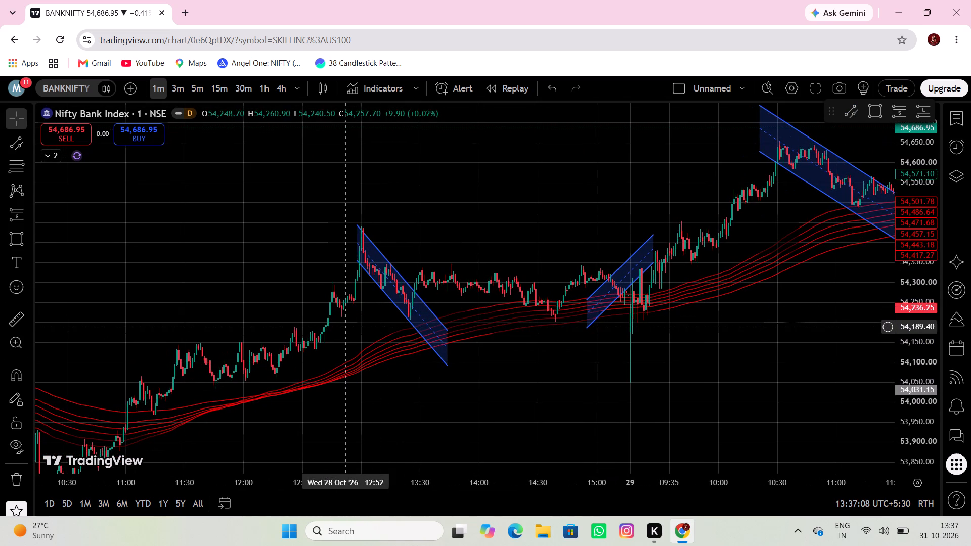
left_click_drag(335, 329, 445, 311)
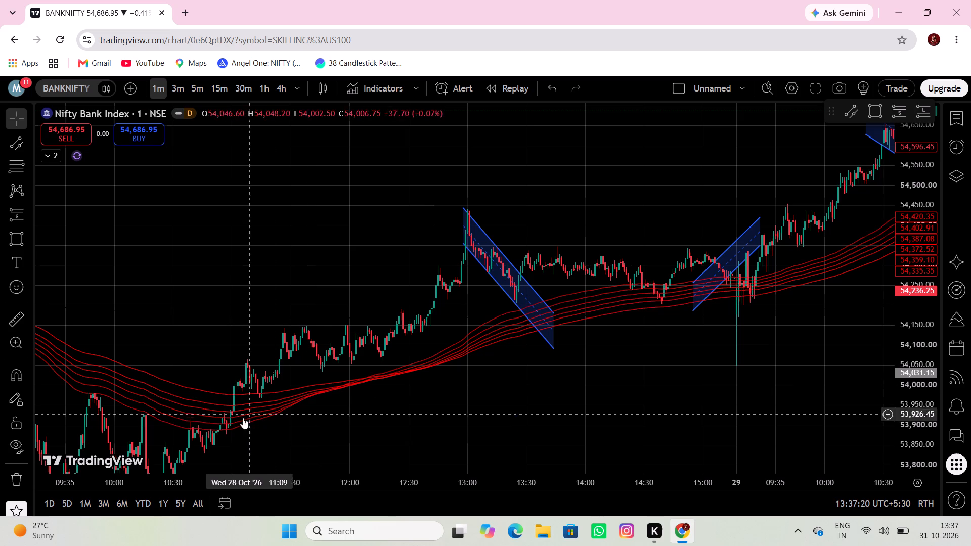
left_click_drag(245, 418, 351, 356)
left_click_drag(351, 356, 301, 412)
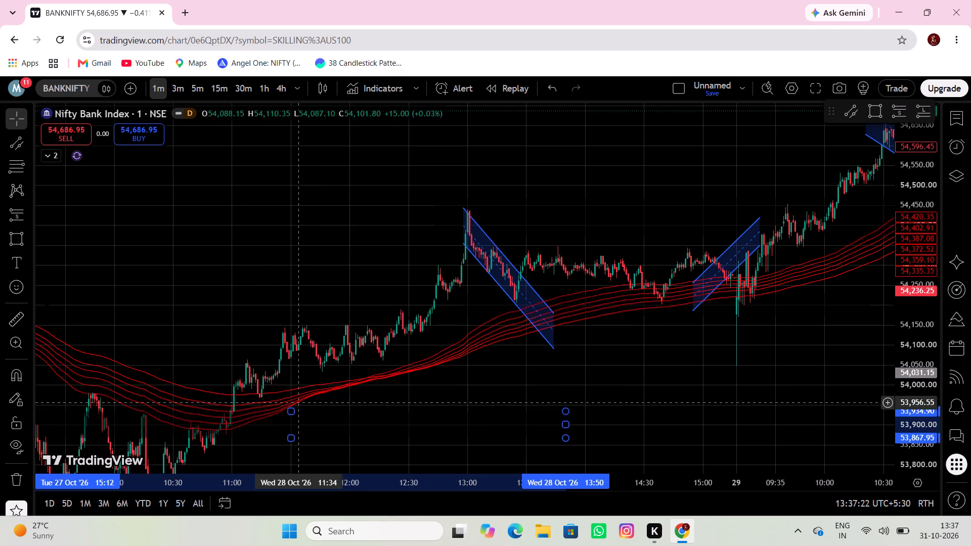
left_click_drag(286, 295, 565, 196)
left_click(560, 342)
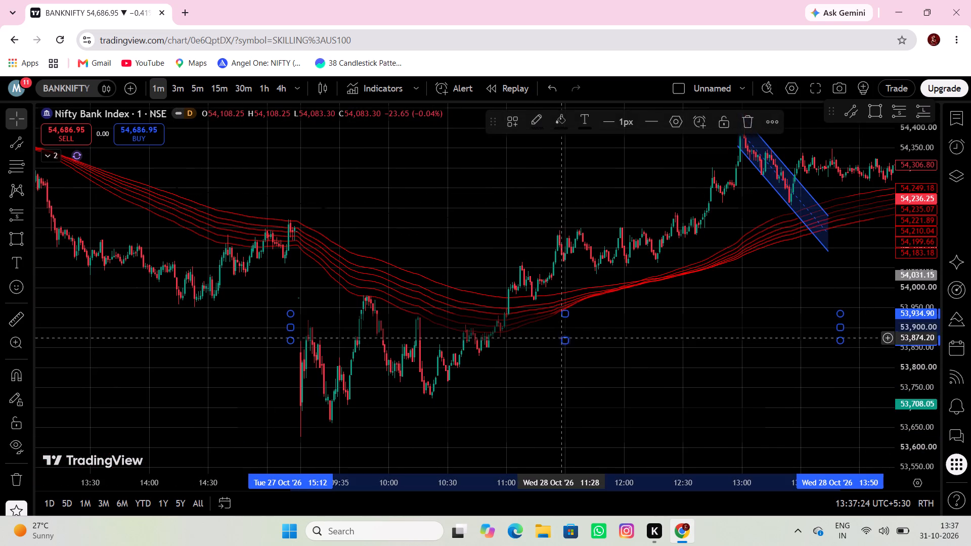
left_click_drag(563, 328, 489, 281)
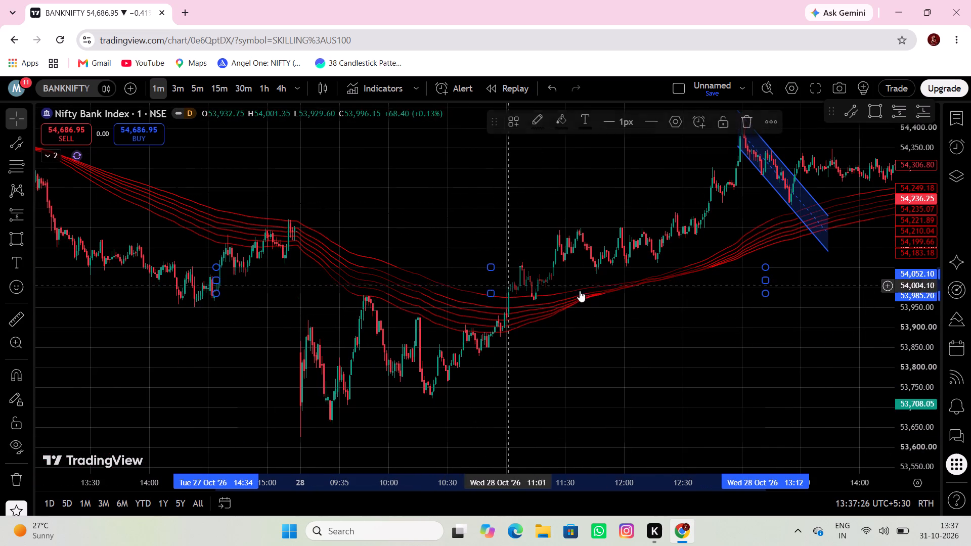
left_click_drag(765, 295, 767, 282)
left_click_drag(642, 269, 657, 276)
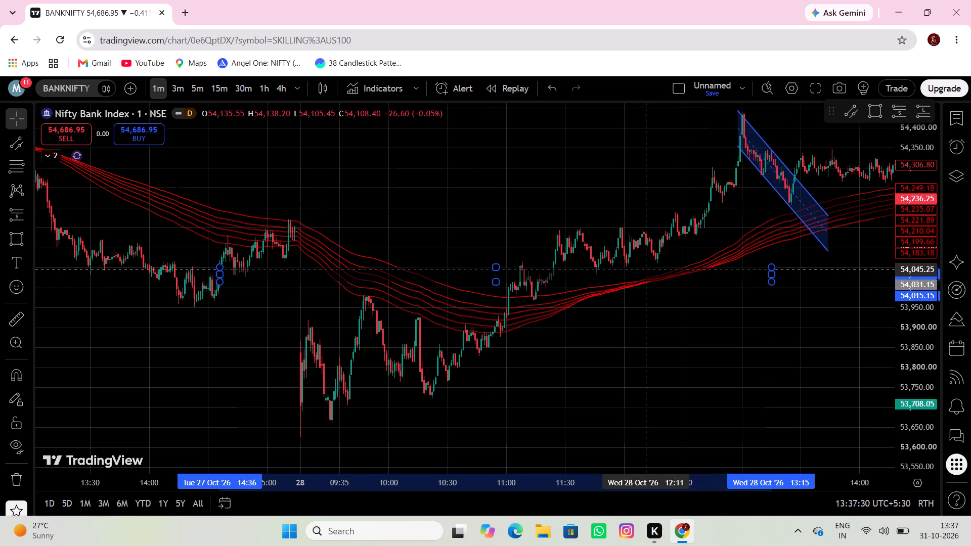
left_click_drag(657, 276, 676, 290)
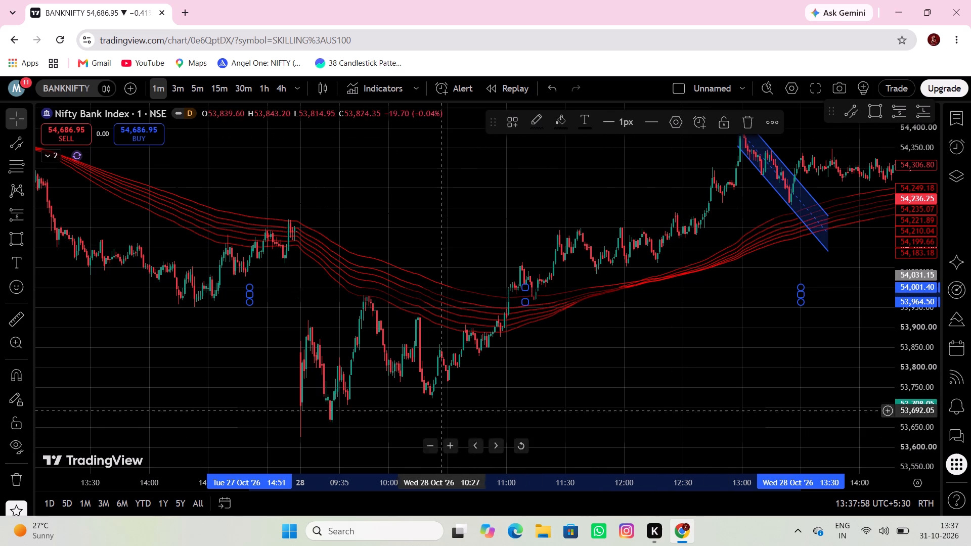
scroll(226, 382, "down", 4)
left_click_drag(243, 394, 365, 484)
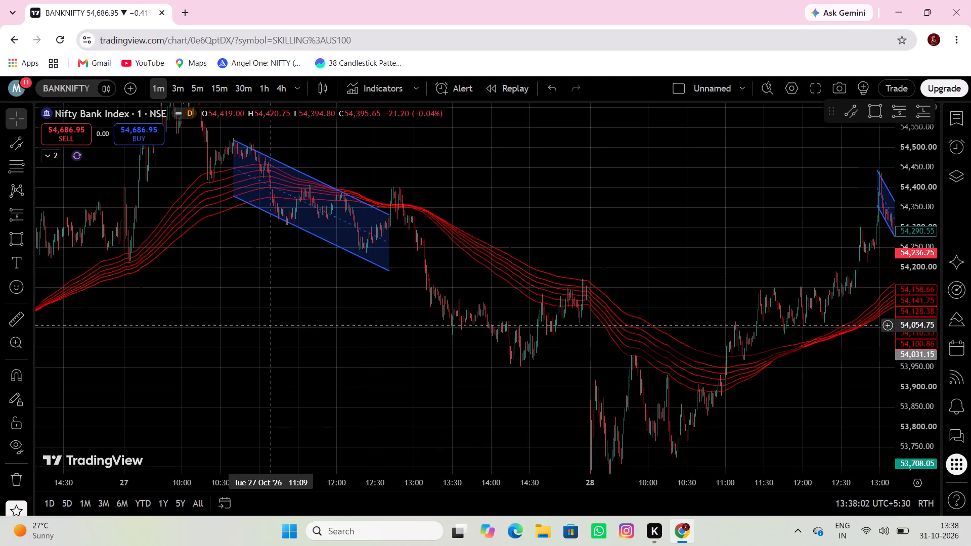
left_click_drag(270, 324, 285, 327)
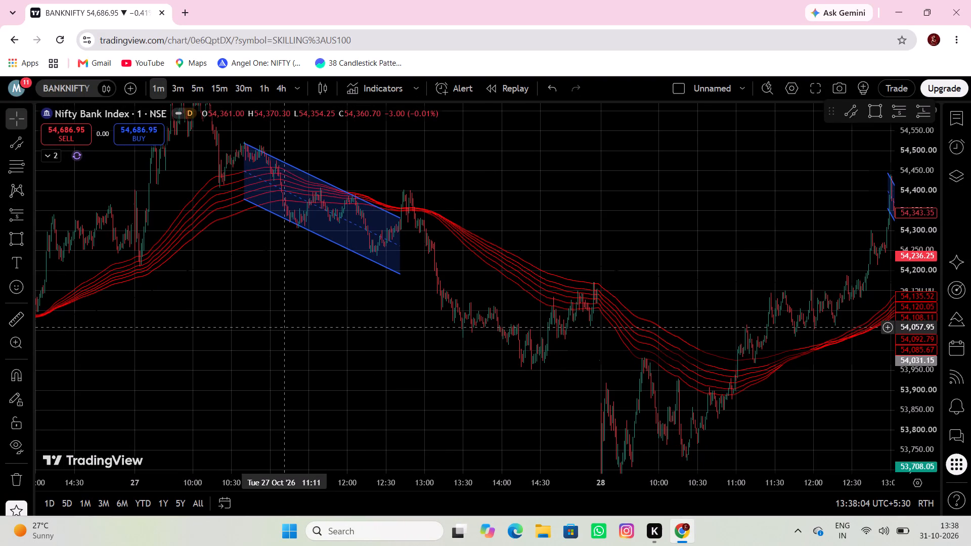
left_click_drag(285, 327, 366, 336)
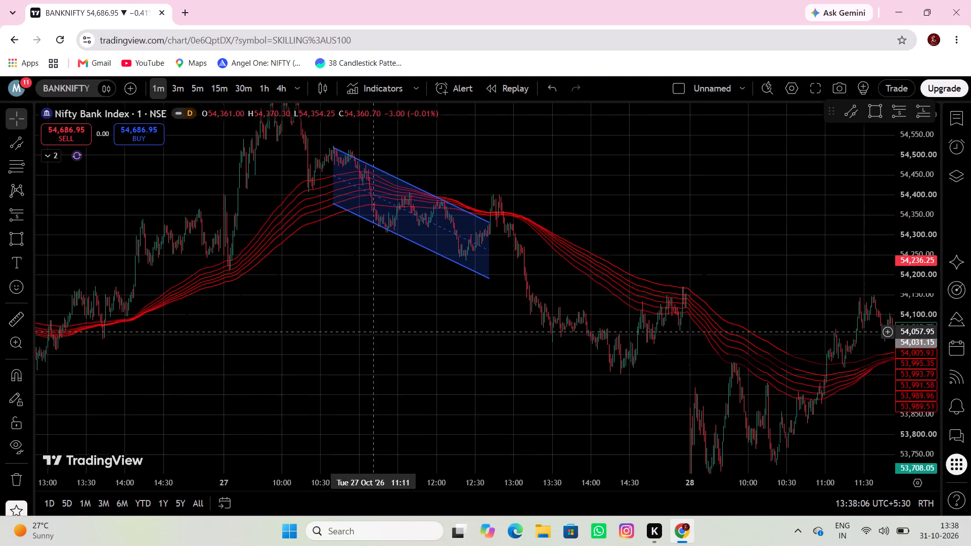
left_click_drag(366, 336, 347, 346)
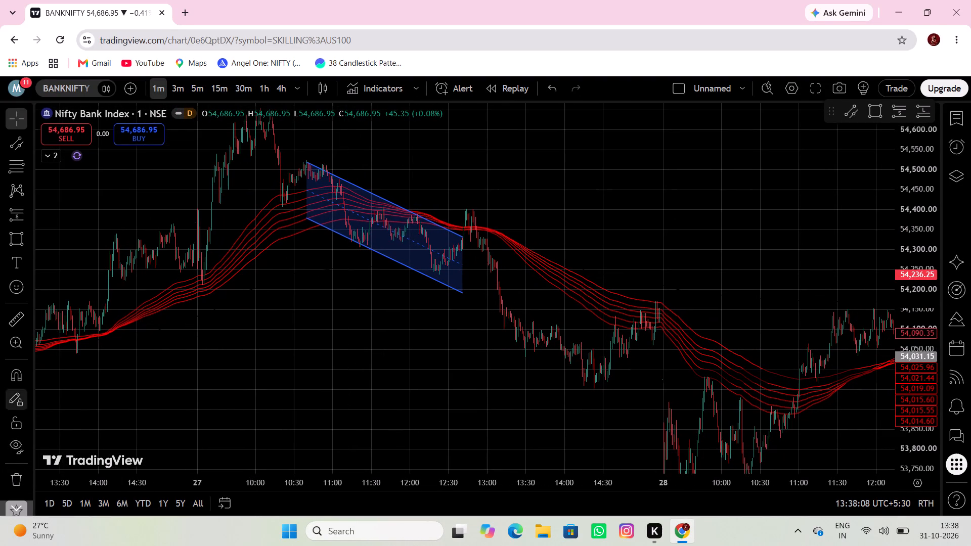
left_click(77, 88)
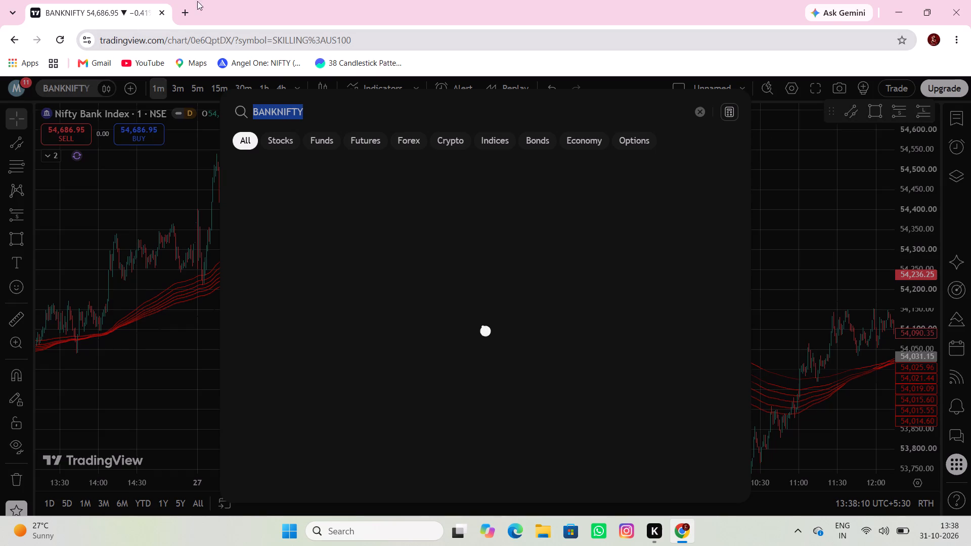
Switch to the Angel One trading site in a new browser tab.
left_click(180, 16)
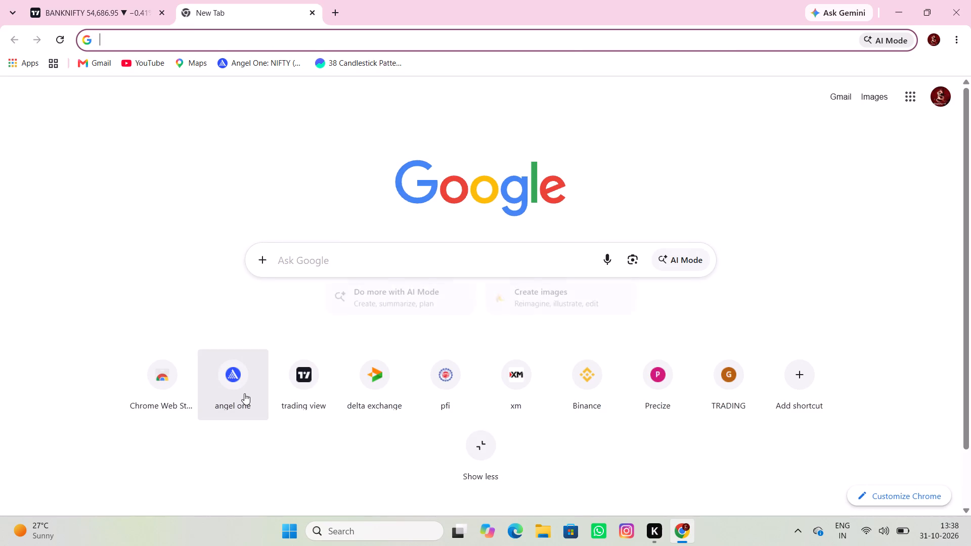
double_click(244, 393)
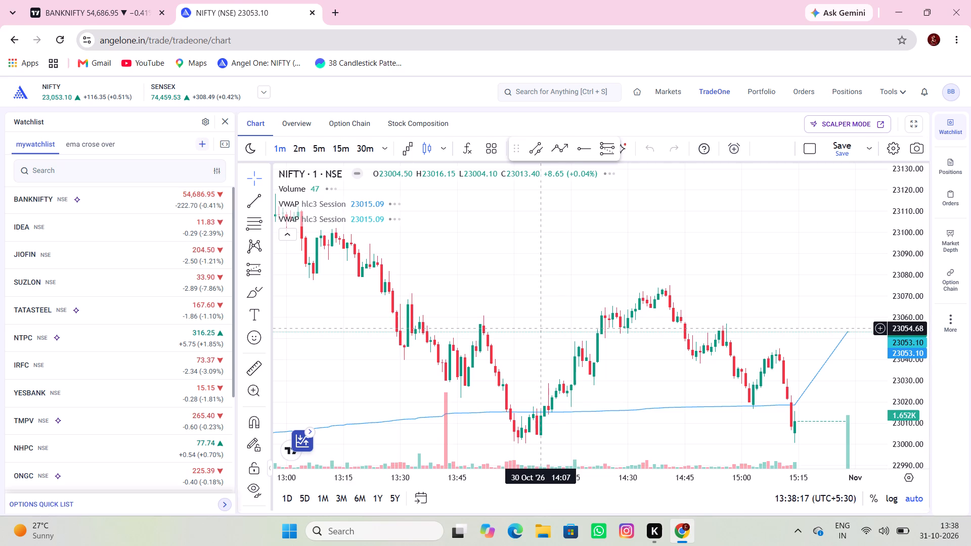
Measure the NIFTY price range between about 14:36 and 13:58 on 30 October, from the afternoon high to the low.
scroll(542, 329, "down", 4)
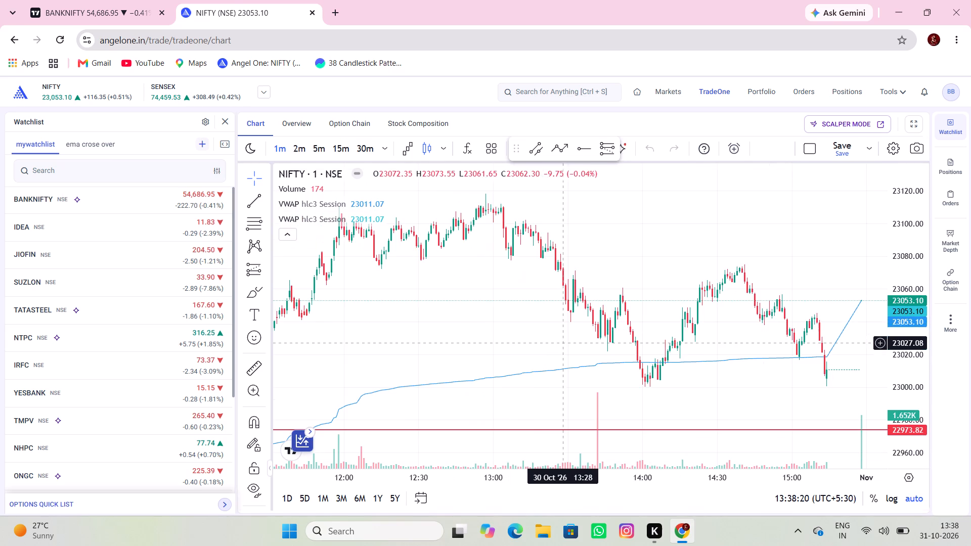
scroll(565, 343, "up", 3)
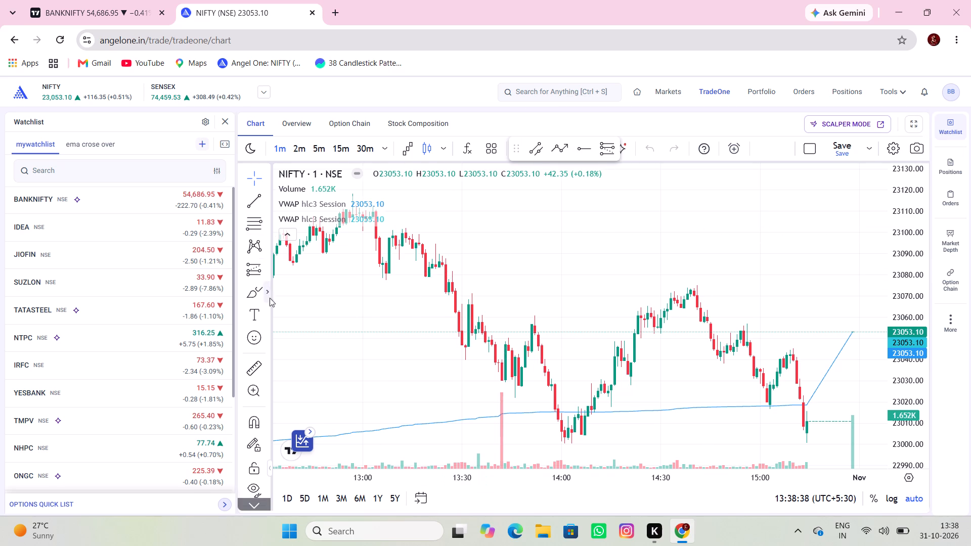
left_click(262, 369)
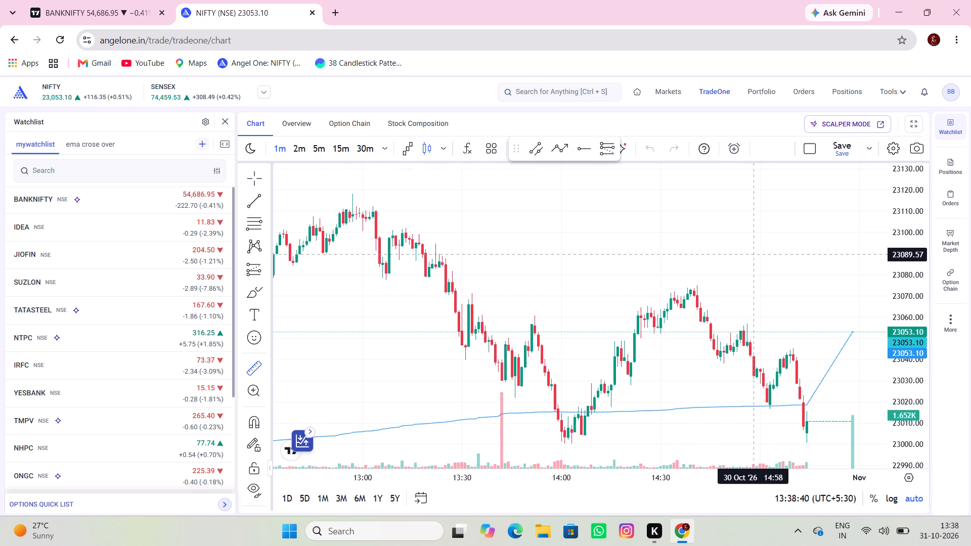
left_click(680, 285)
left_click(556, 436)
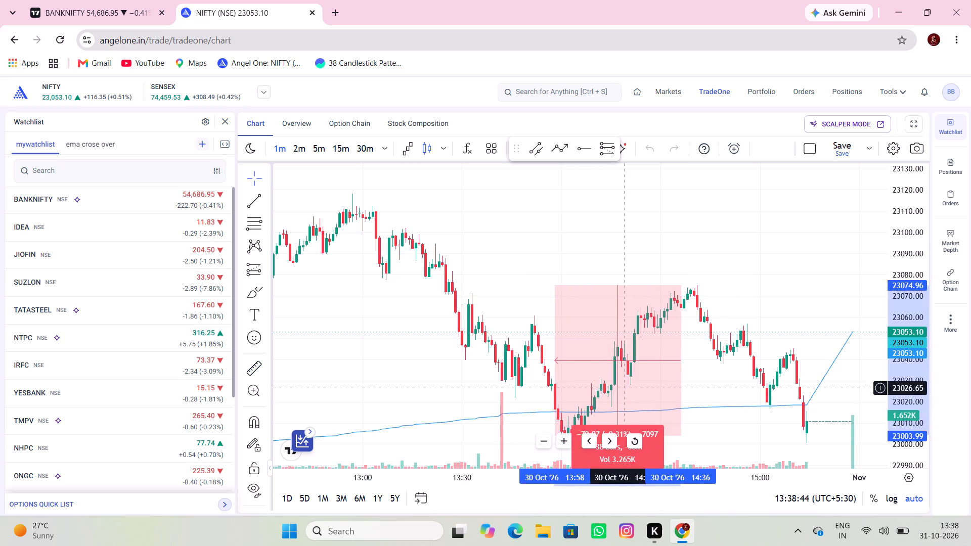
left_click_drag(629, 378, 597, 267)
Draw a Regression Trend over the NIFTY decline from 13:15 to 14:22 on 30 October.
scroll(605, 265, "down", 4)
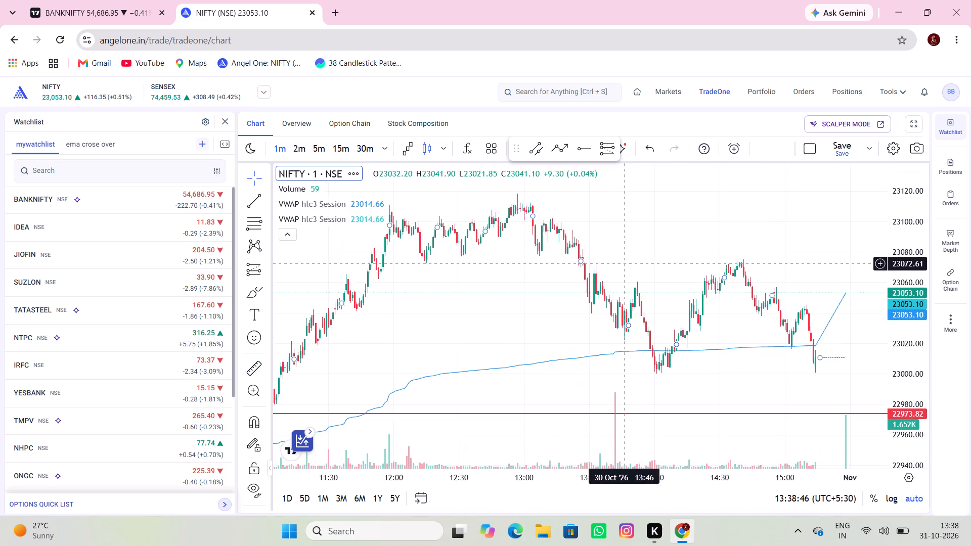
scroll(649, 258, "down", 2)
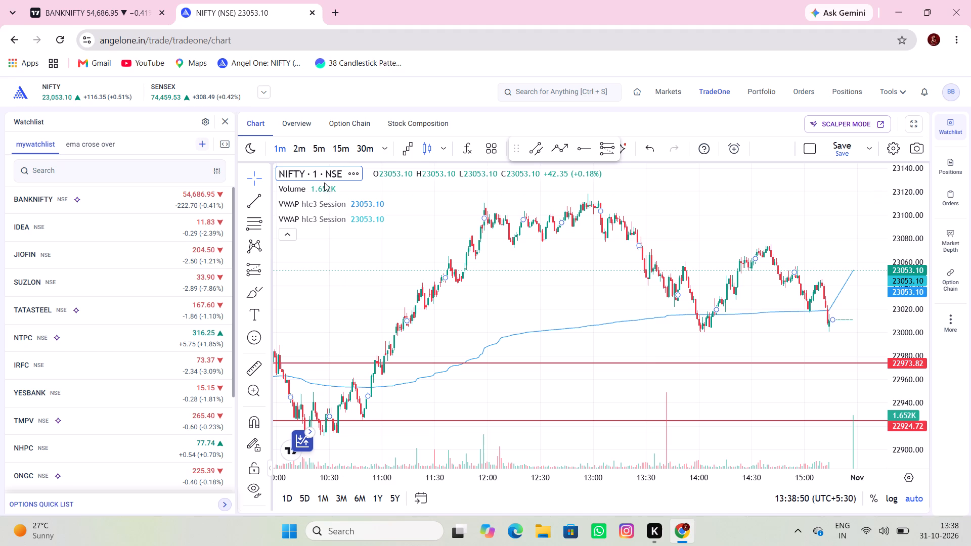
left_click(267, 205)
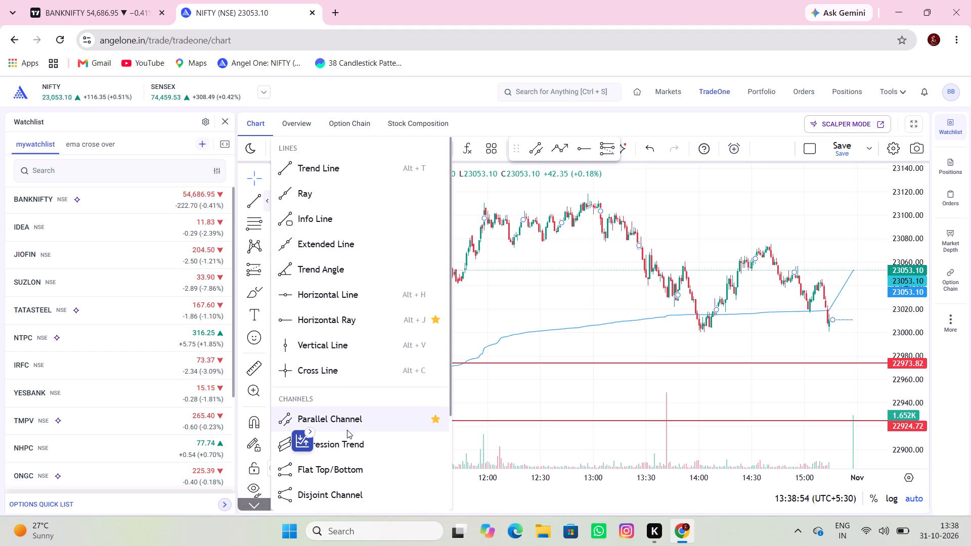
left_click(356, 451)
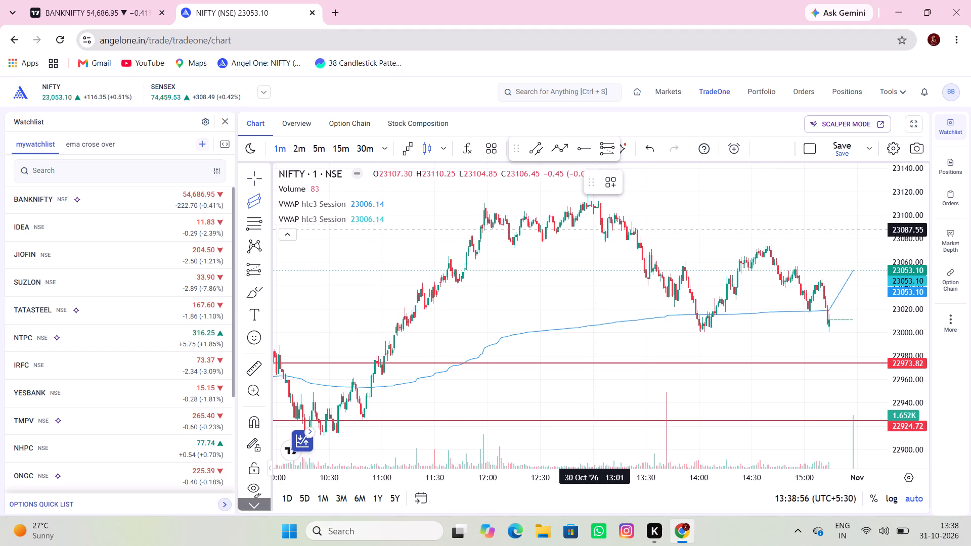
left_click(621, 223)
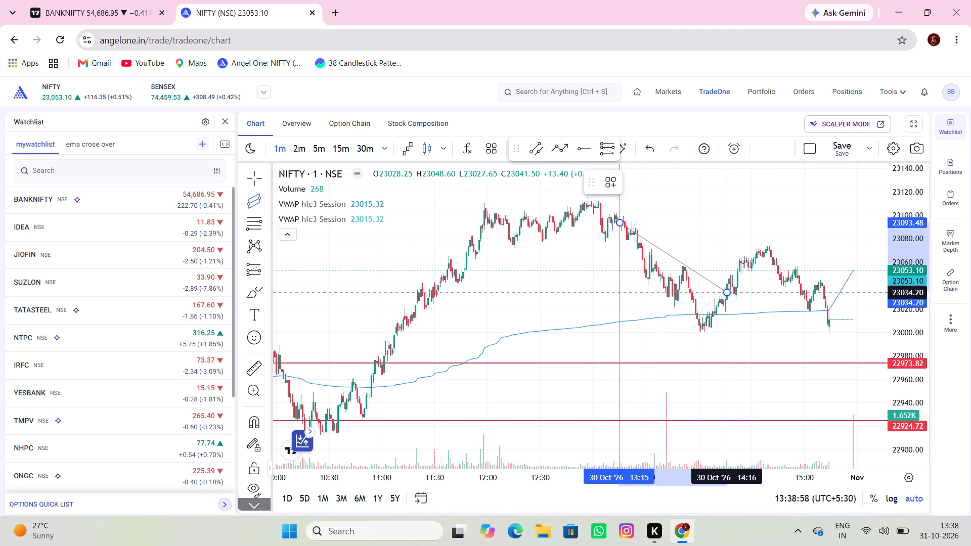
left_click(738, 299)
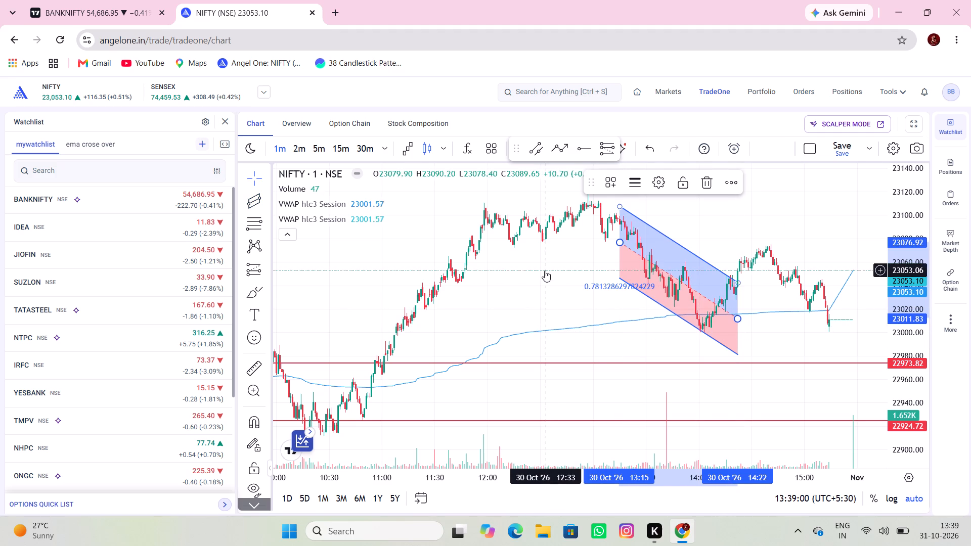
left_click(545, 269)
Draw a second Regression Trend over the NIFTY morning decline from 09:52 to 10:41 on 30 October.
left_click_drag(544, 268, 658, 277)
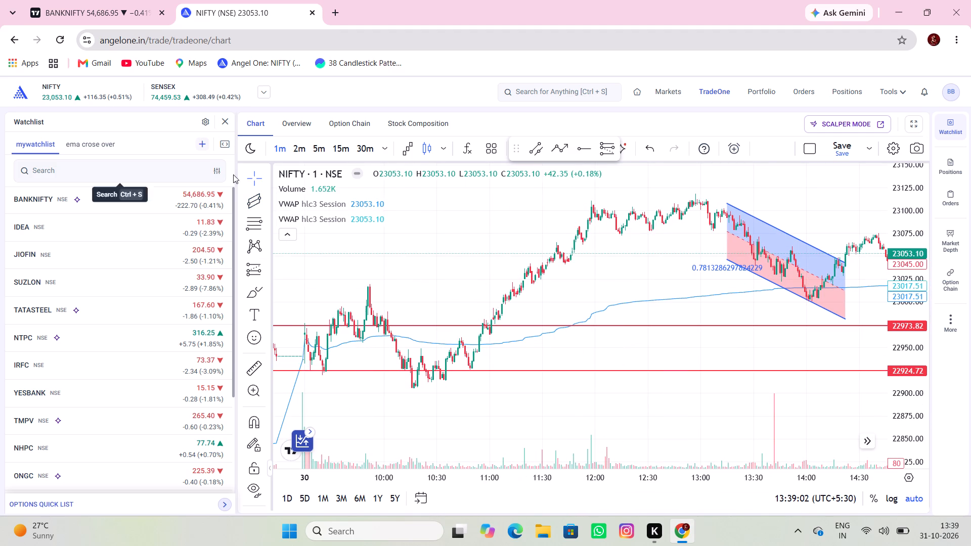
left_click(253, 200)
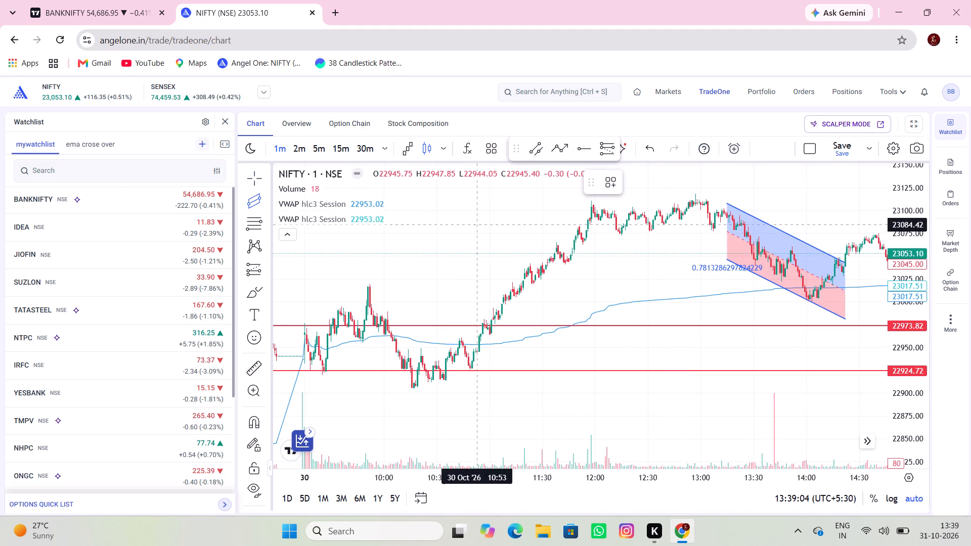
left_click(370, 286)
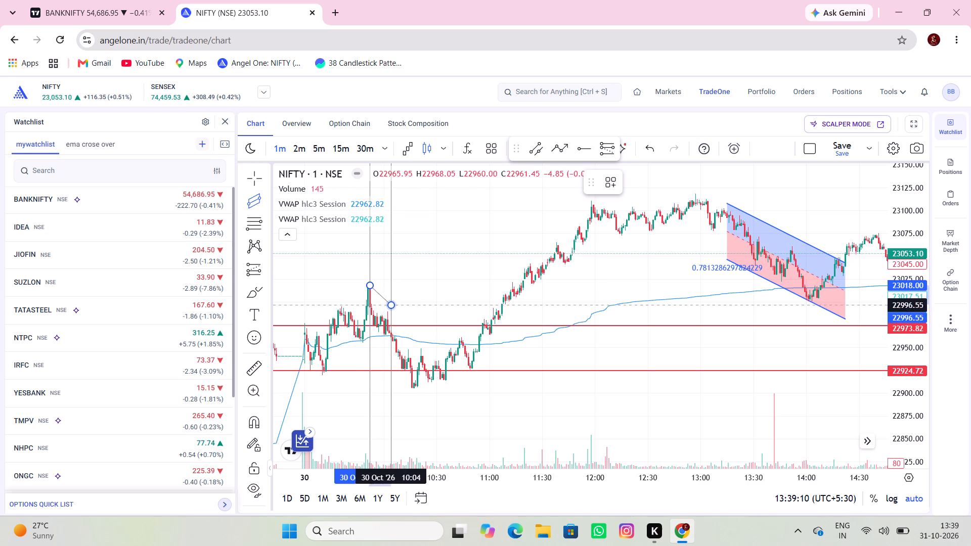
left_click(456, 384)
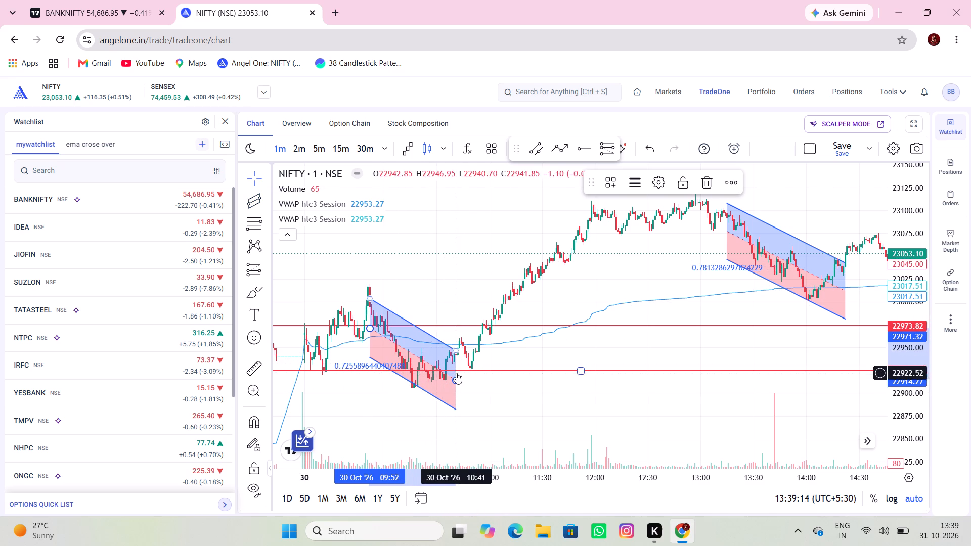
Extend the end of the 30 October morning Regression Trend to about 10:49.
left_click_drag(455, 378, 471, 382)
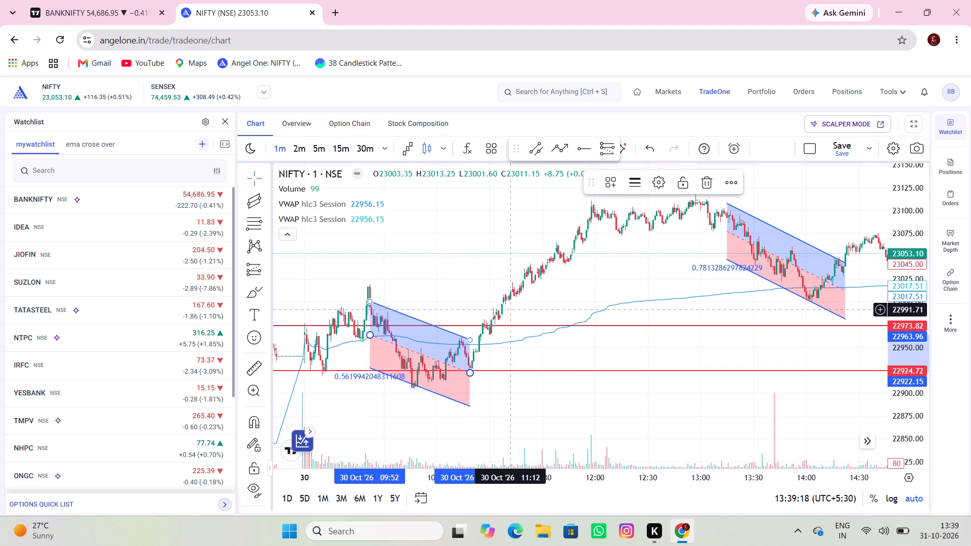
left_click_drag(437, 248, 456, 245)
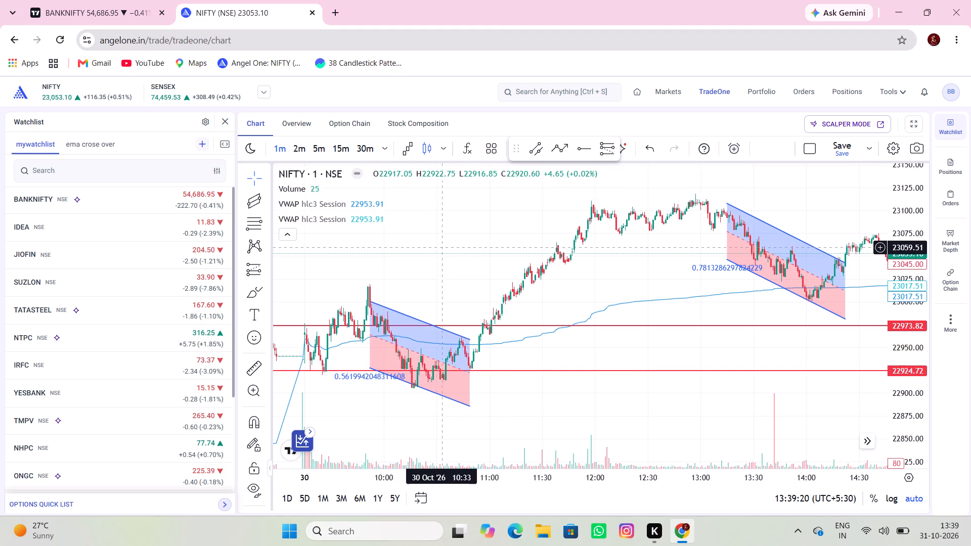
Draw a Regression Trend over the NIFTY midday decline from 12:11 to 13:17 on 29 October.
left_click_drag(456, 245, 619, 224)
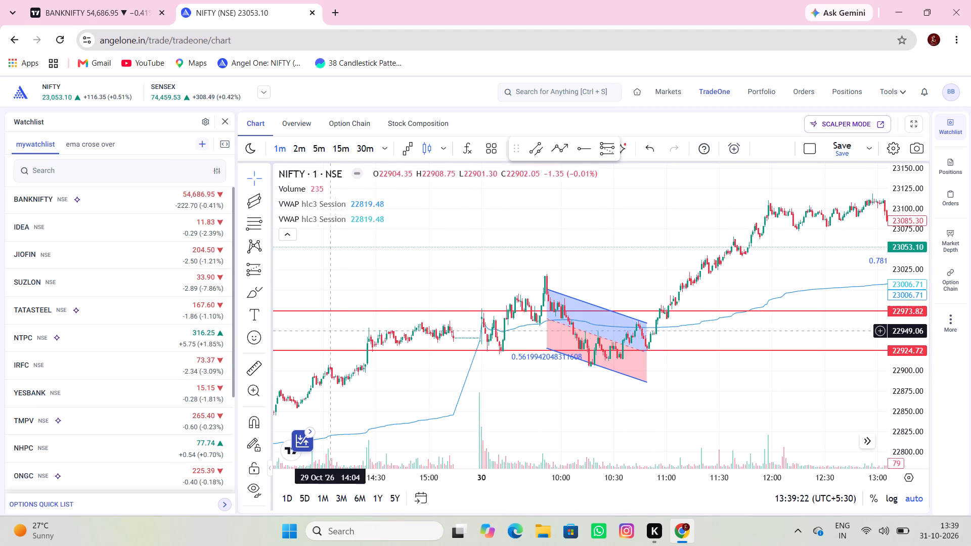
left_click_drag(371, 297, 496, 259)
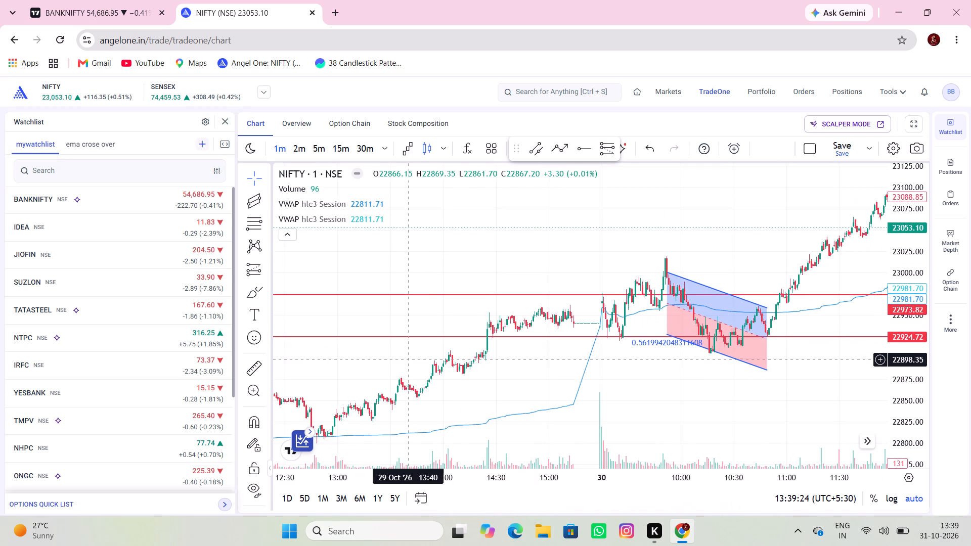
left_click_drag(411, 359, 534, 322)
scroll(535, 322, "down", 3)
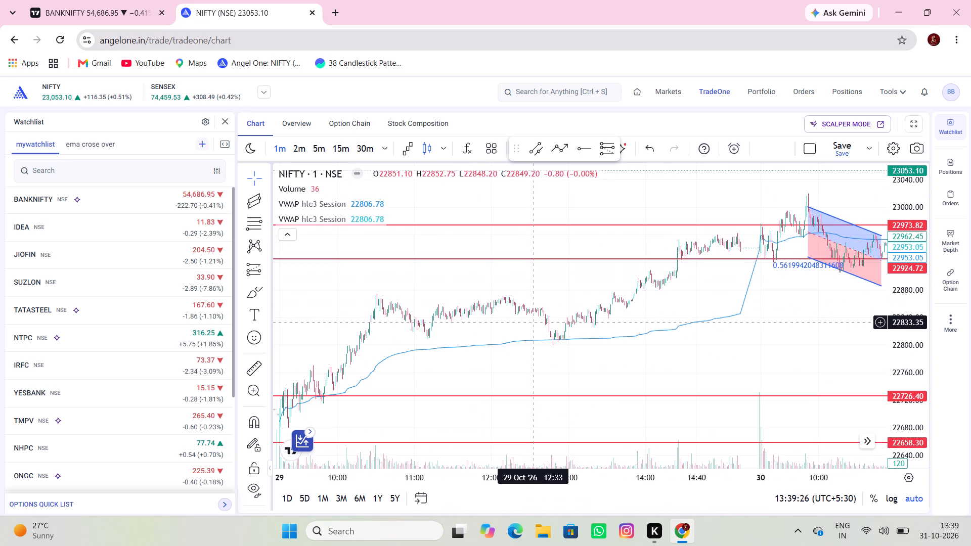
scroll(535, 321, "up", 3)
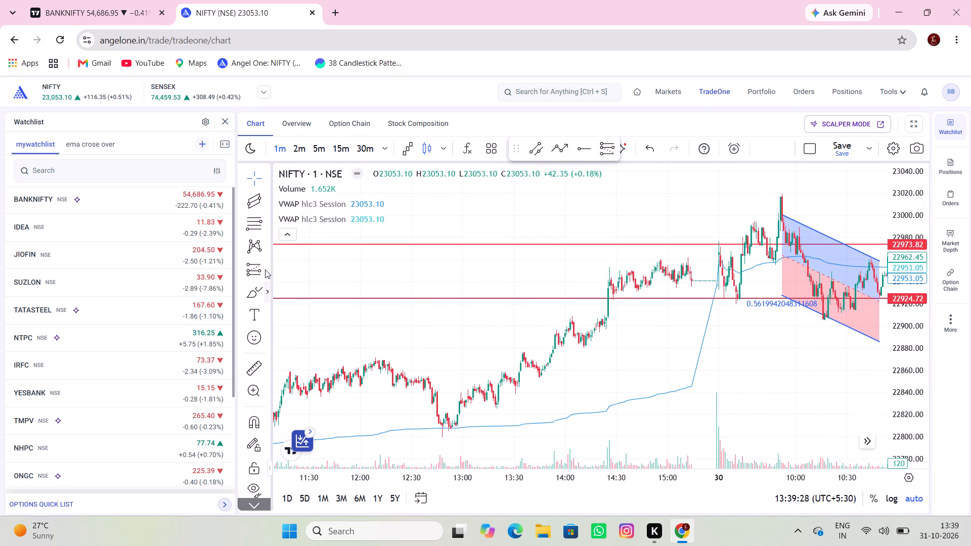
left_click(252, 204)
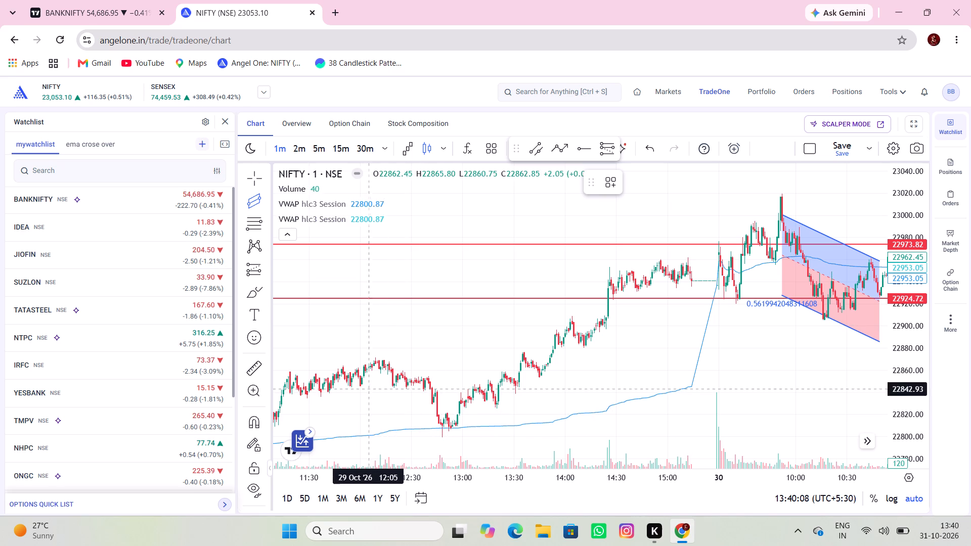
left_click(380, 348)
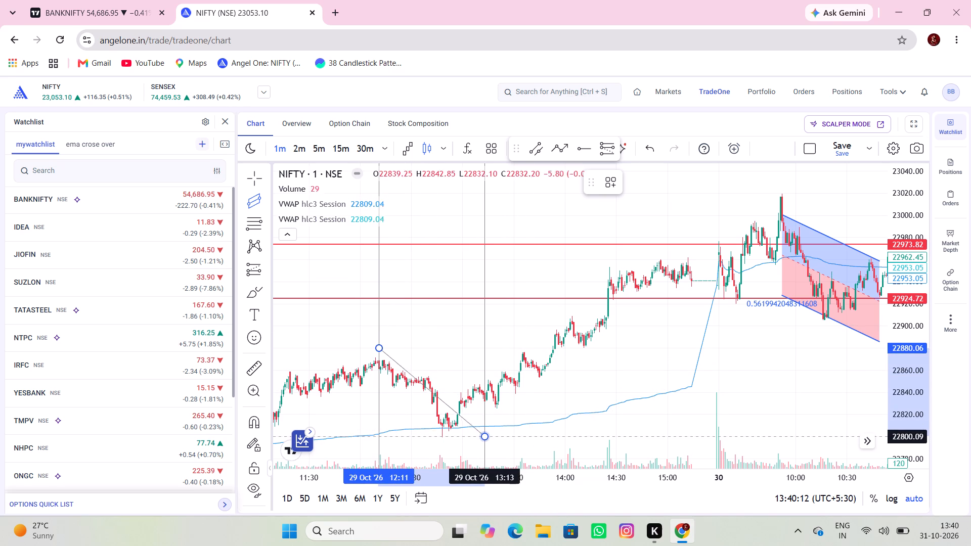
left_click(492, 431)
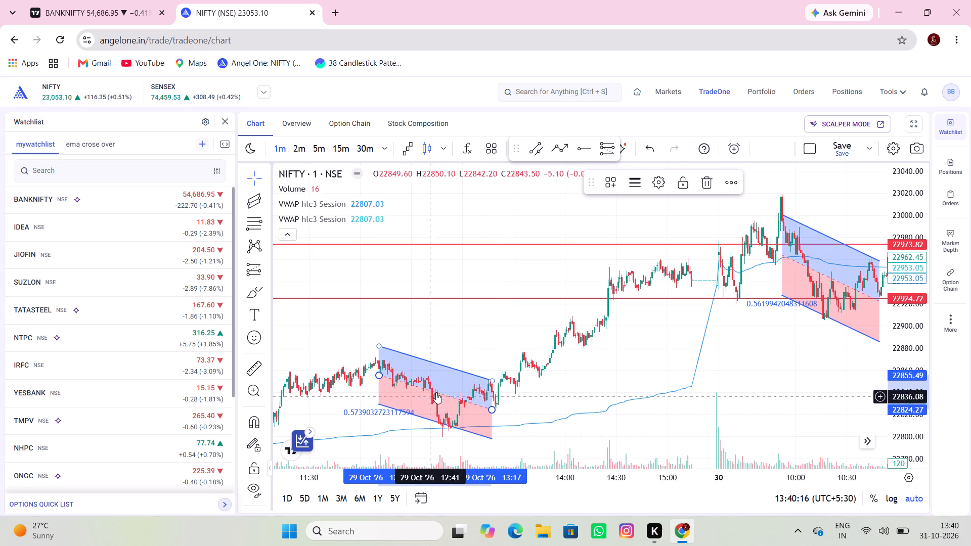
Draw a Regression Trend over the NIFTY morning pullback from 10:33 to 11:29 on 29 October.
left_click_drag(456, 359, 701, 317)
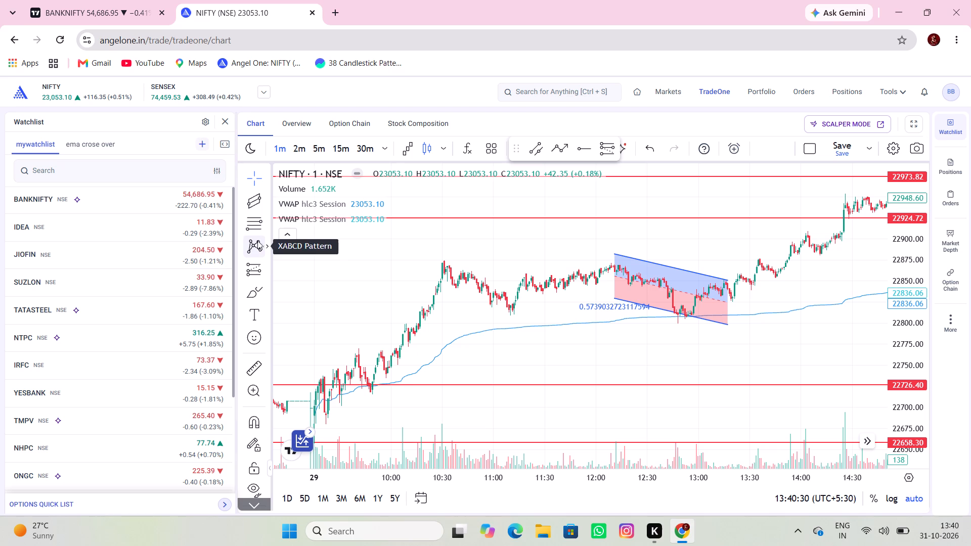
left_click(256, 193)
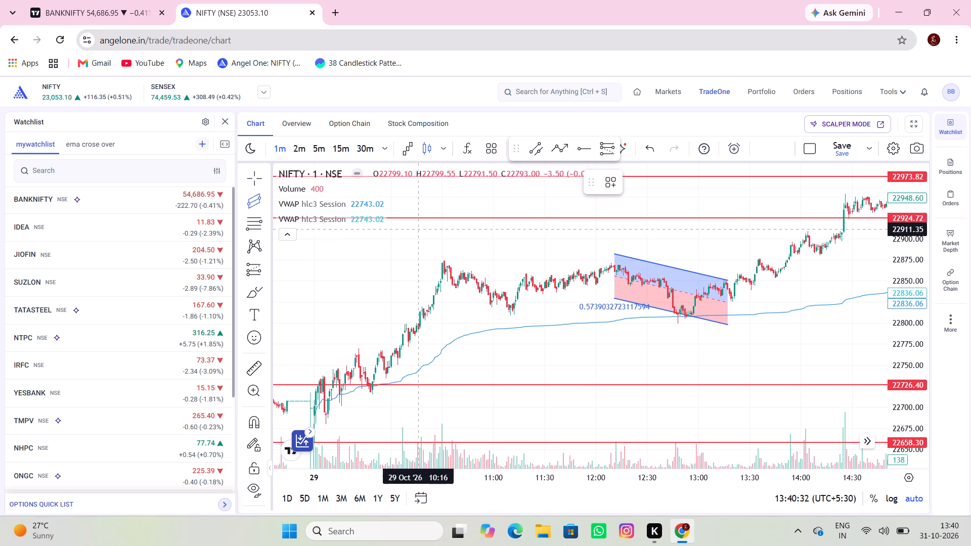
left_click(448, 252)
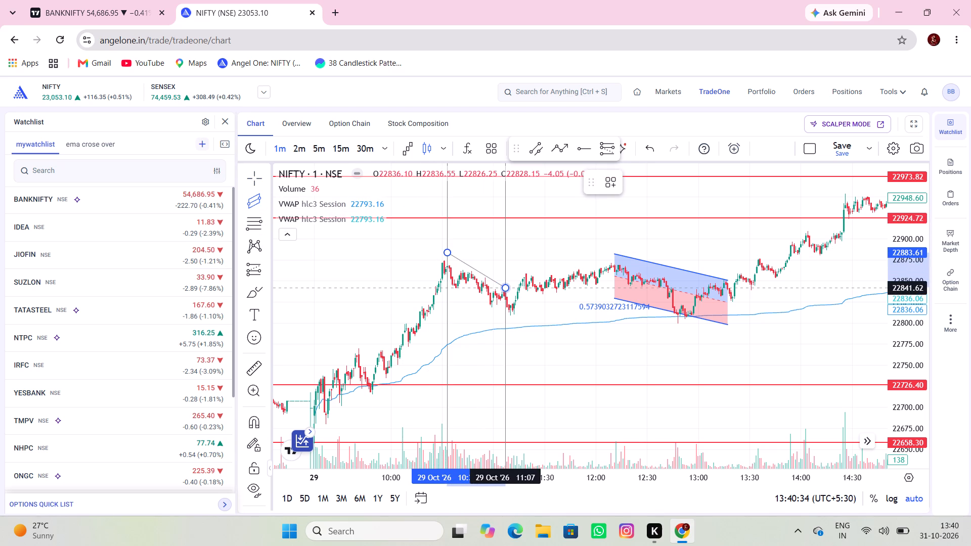
left_click(543, 321)
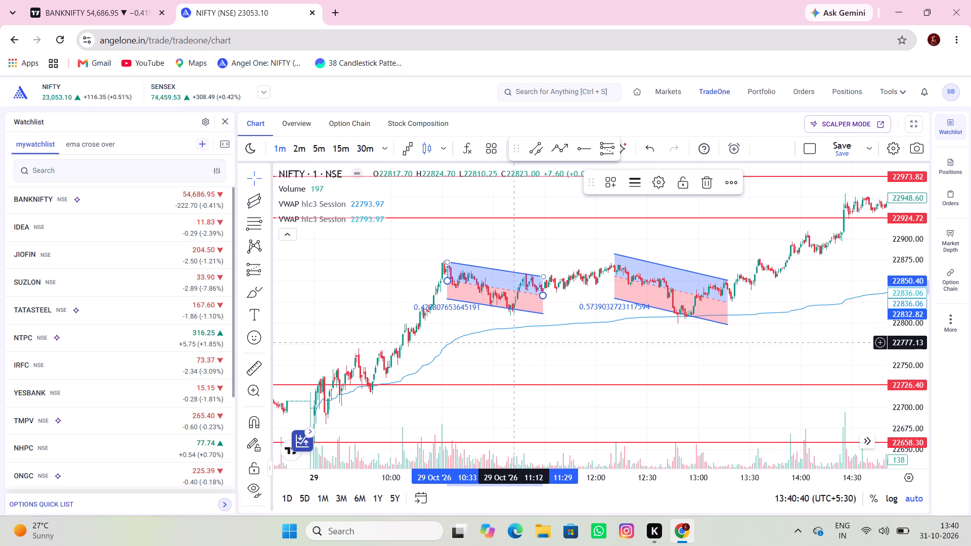
Draw a Regression Trend over the NIFTY decline from 13:01 to 13:47 on 28 October.
left_click_drag(359, 303, 533, 250)
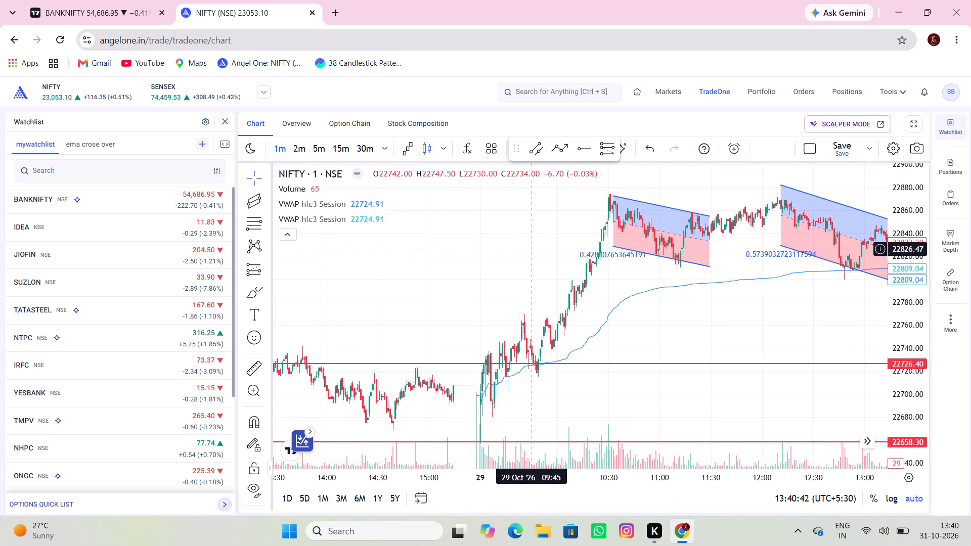
left_click_drag(418, 278, 509, 246)
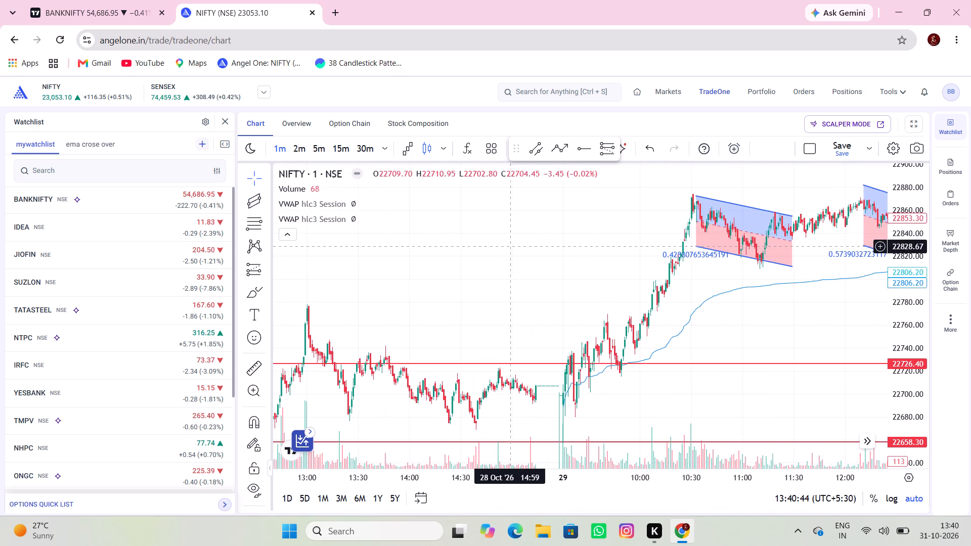
left_click_drag(518, 254, 594, 259)
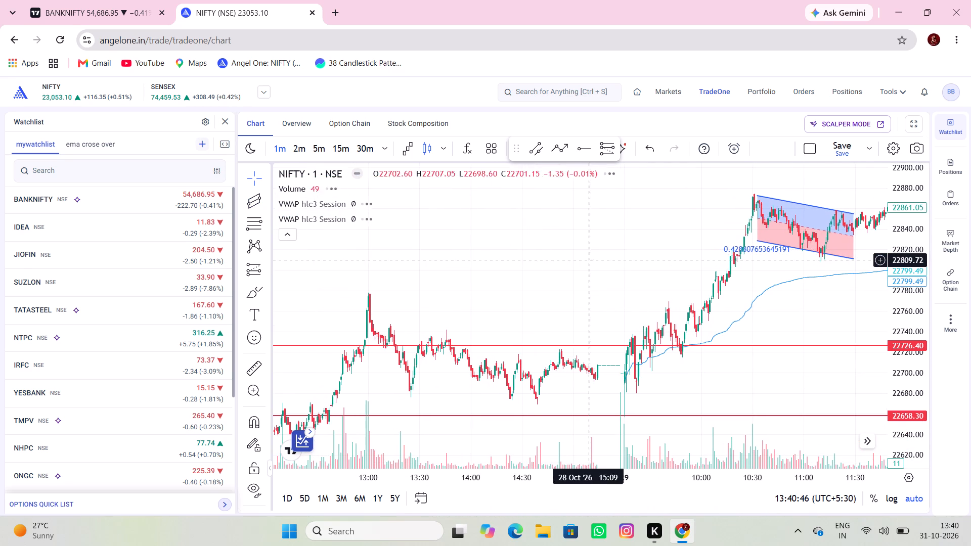
scroll(538, 275, "up", 1)
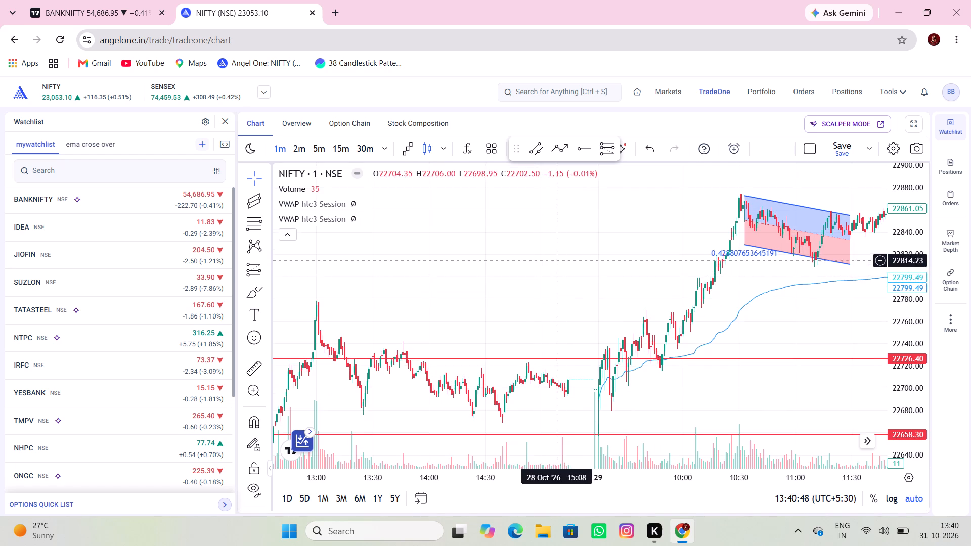
left_click_drag(562, 260, 628, 248)
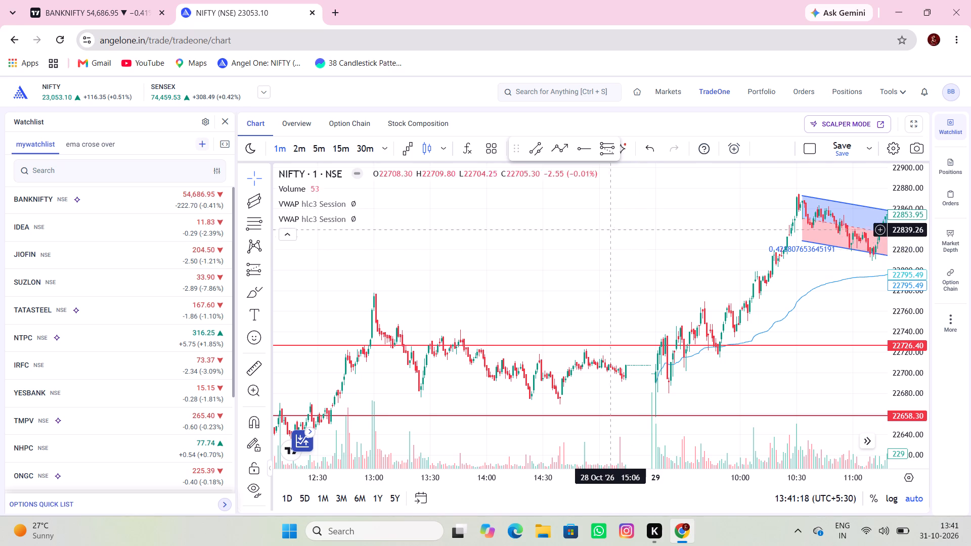
left_click_drag(552, 254, 667, 240)
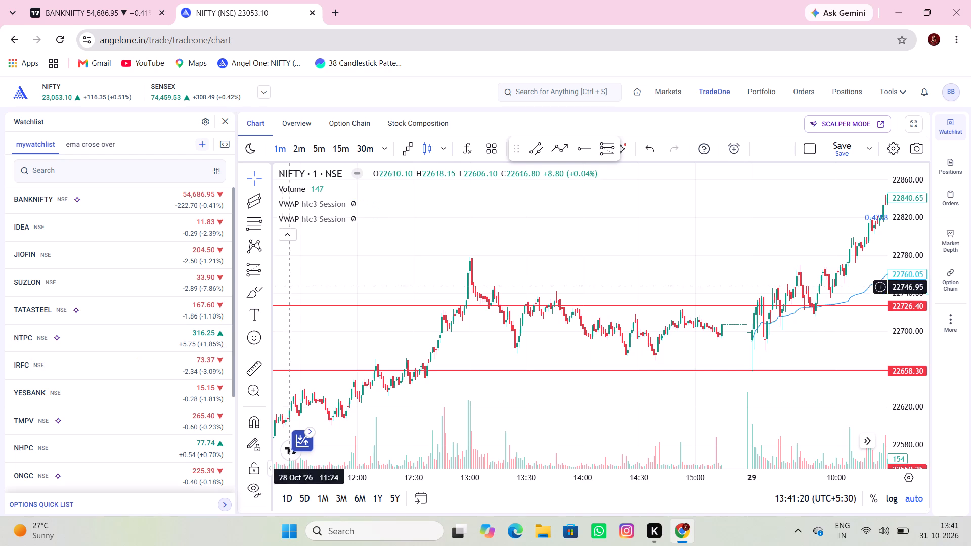
left_click(255, 192)
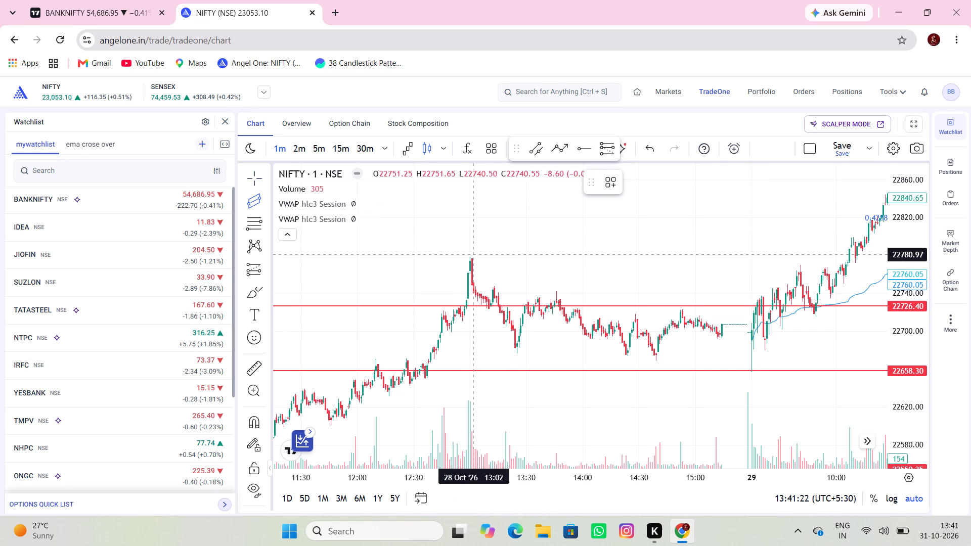
left_click(471, 254)
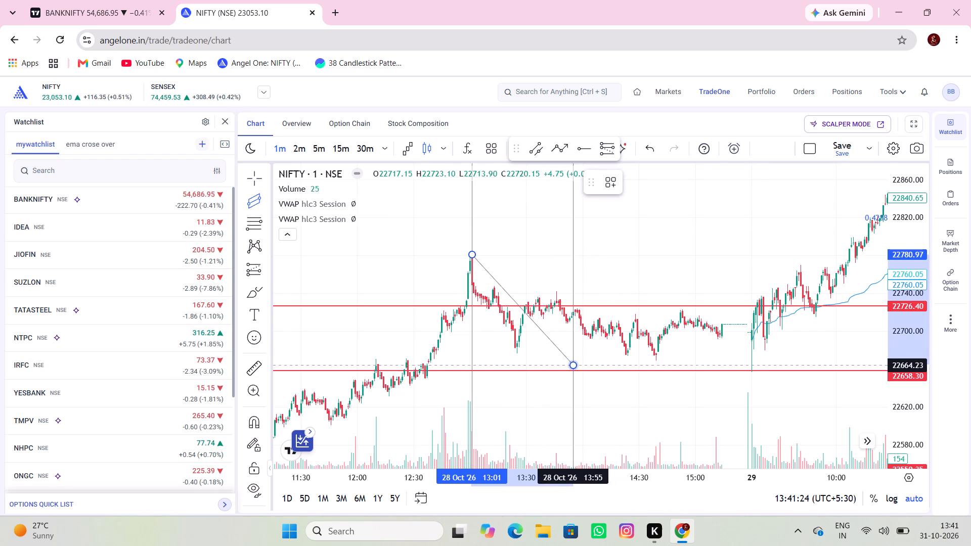
left_click(559, 365)
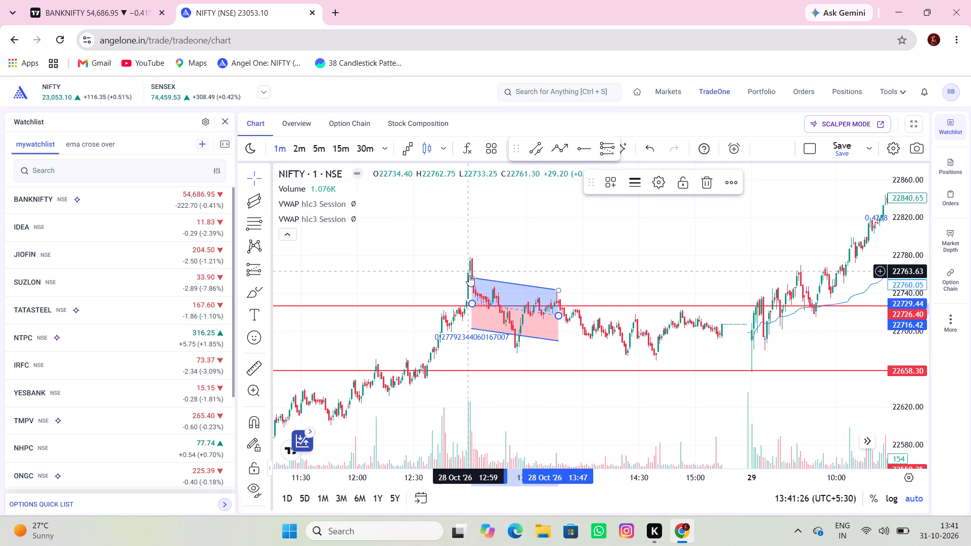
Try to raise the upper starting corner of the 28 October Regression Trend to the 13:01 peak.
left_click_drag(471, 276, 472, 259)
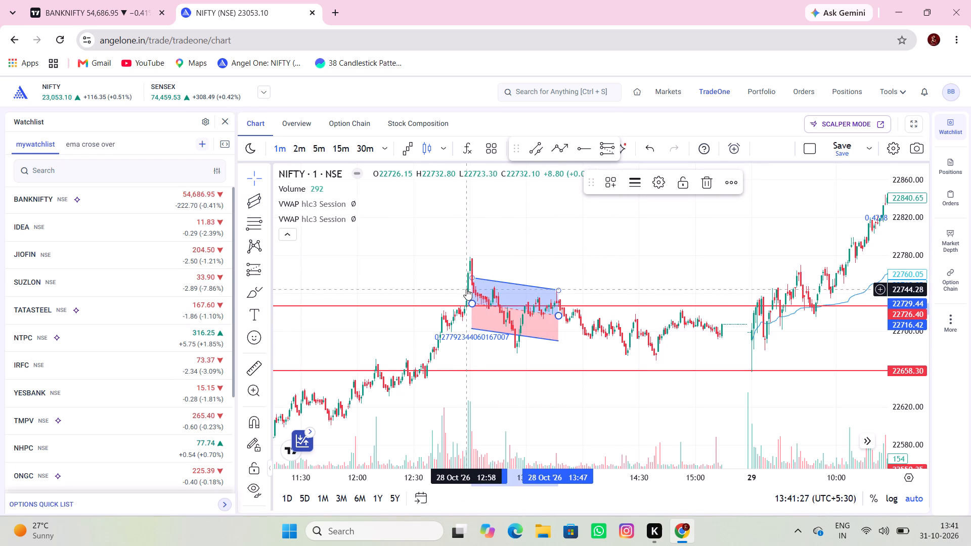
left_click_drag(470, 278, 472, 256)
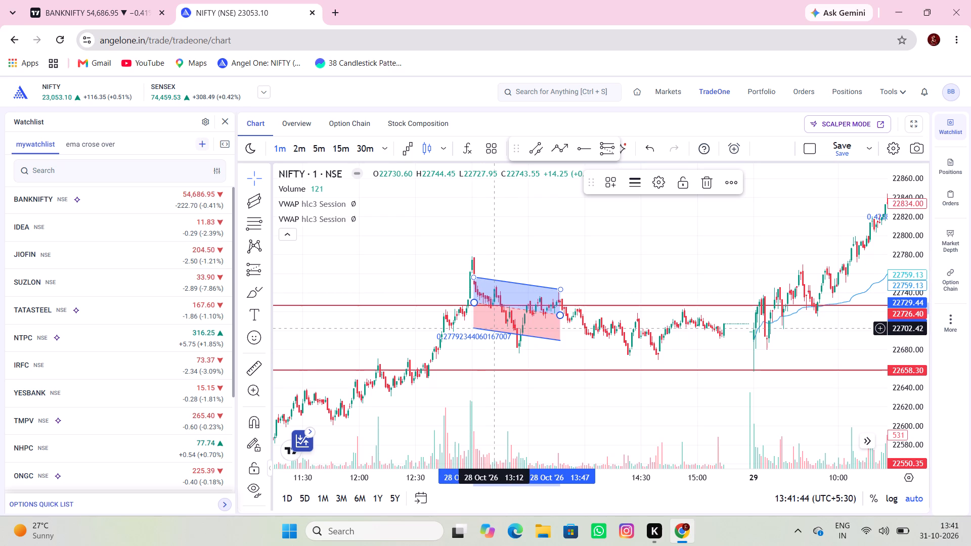
Measure the NIFTY price rise from 10:36 to about 12:25 on 28 October, and clear the measurement.
left_click_drag(565, 398, 729, 324)
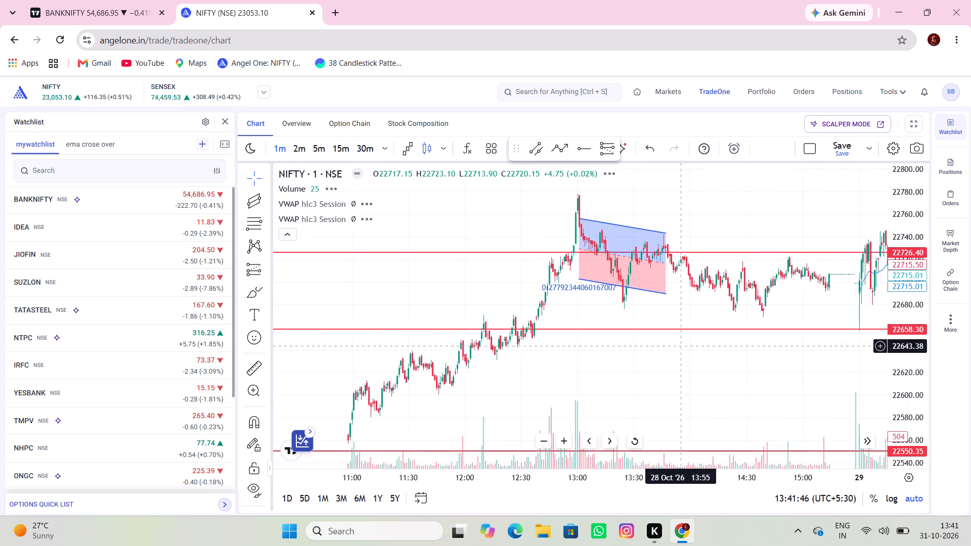
left_click_drag(729, 324, 794, 316)
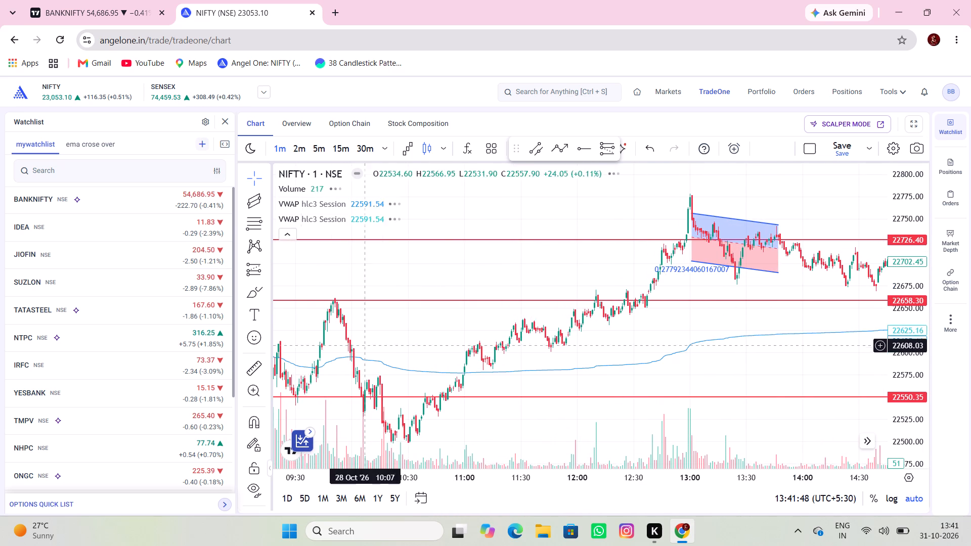
left_click(253, 374)
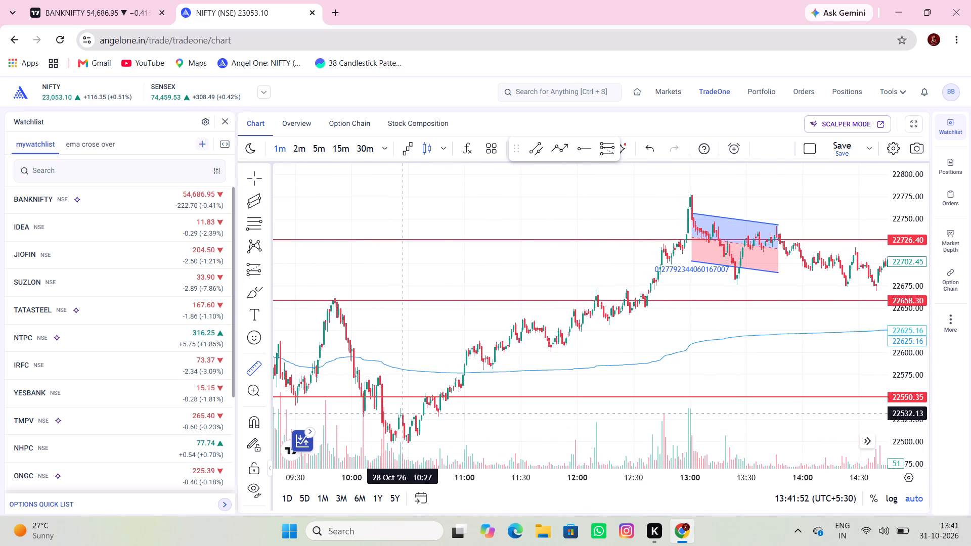
left_click_drag(419, 424, 422, 420)
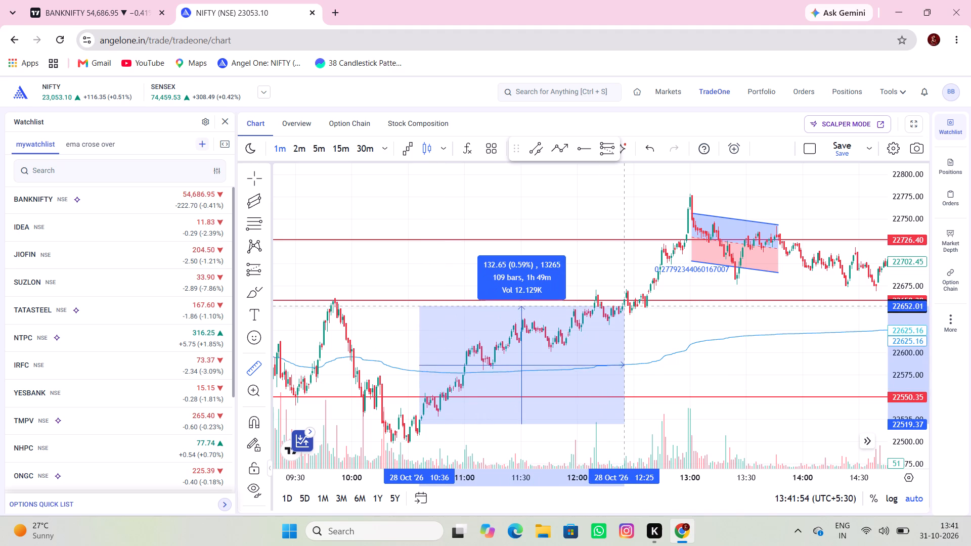
left_click(626, 304)
left_click_drag(672, 341, 680, 335)
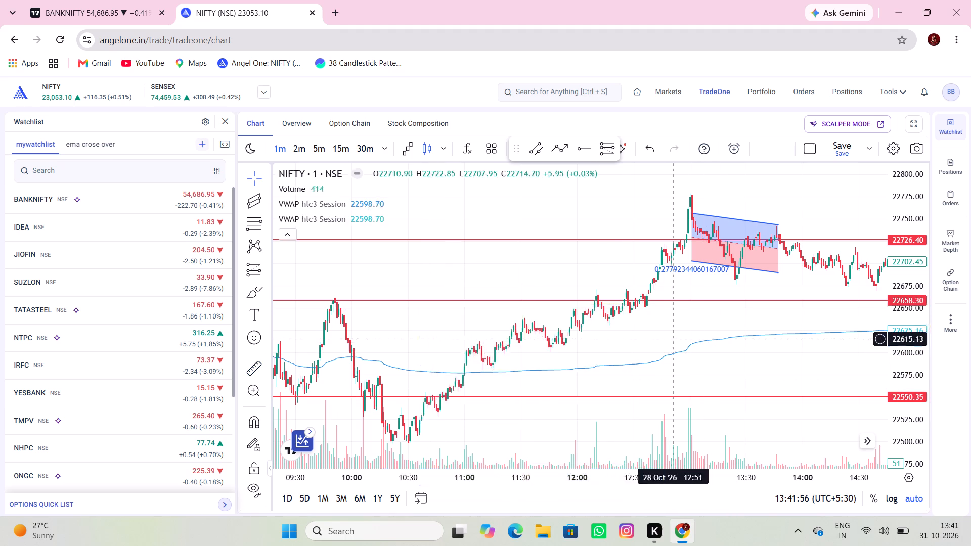
left_click_drag(680, 335, 765, 284)
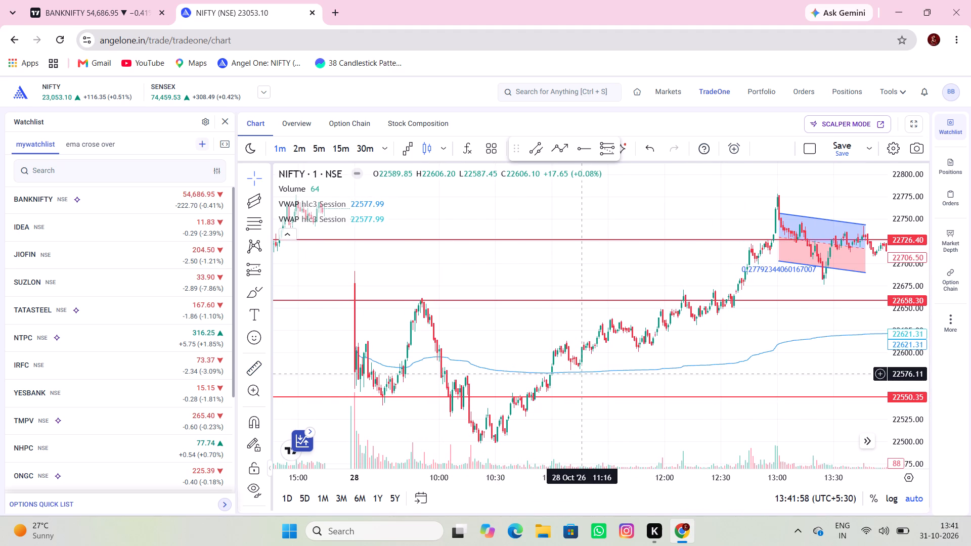
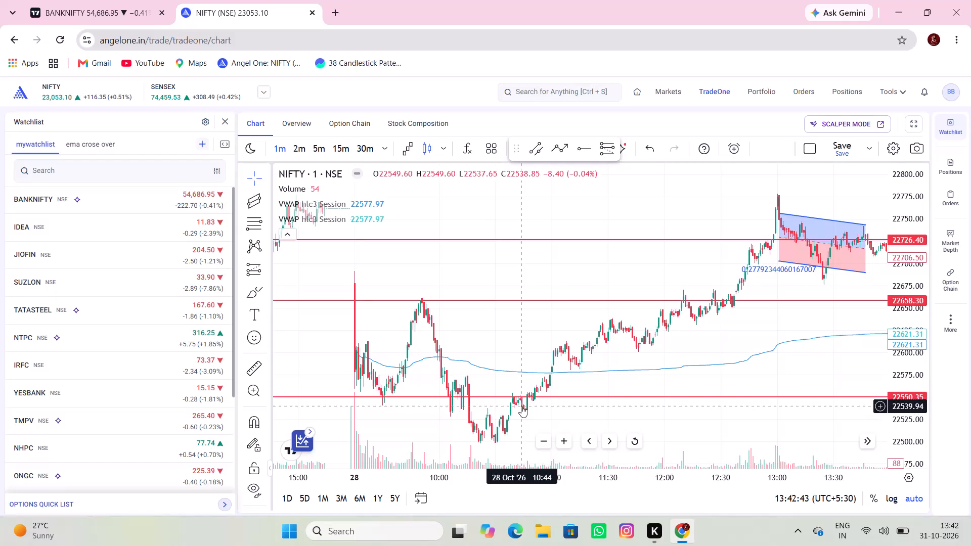
Lower the middle horizontal line on the NIFTY chart to 22,642.79.
left_click_drag(456, 279, 435, 261)
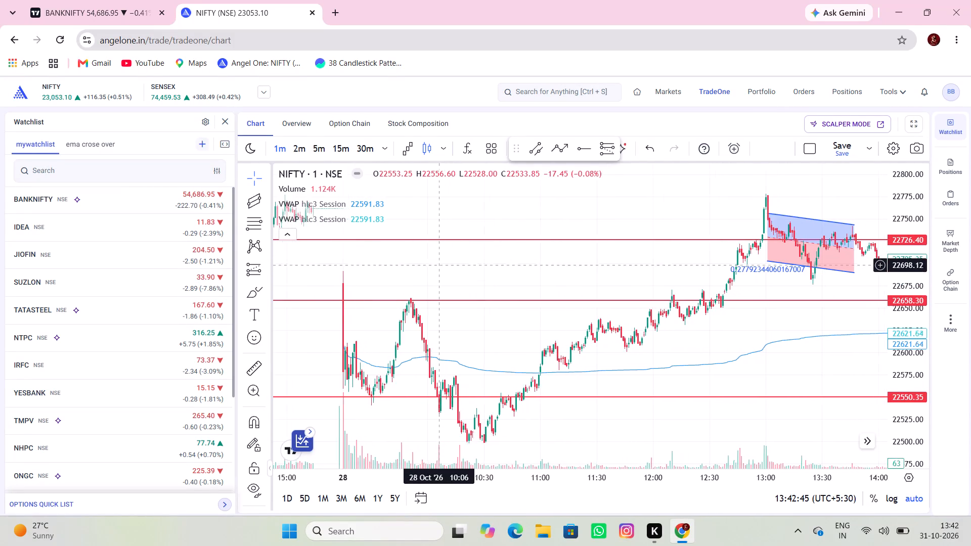
left_click_drag(435, 261, 527, 279)
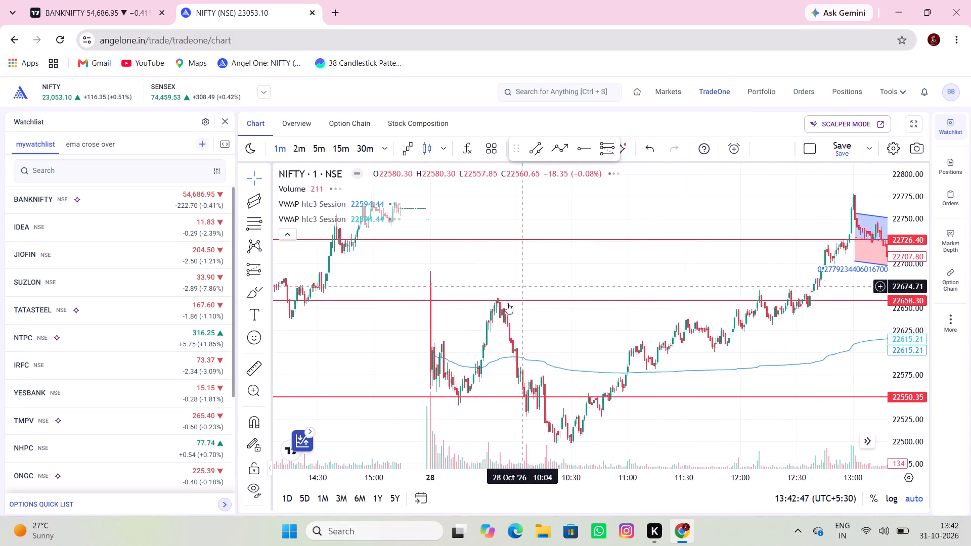
scroll(501, 311, "up", 3)
left_click_drag(516, 301, 509, 314)
Draw a Regression Trend over the NIFTY opening decline, from 15:29 on 27 October to 09:41 on 28 October.
left_click_drag(489, 337, 542, 311)
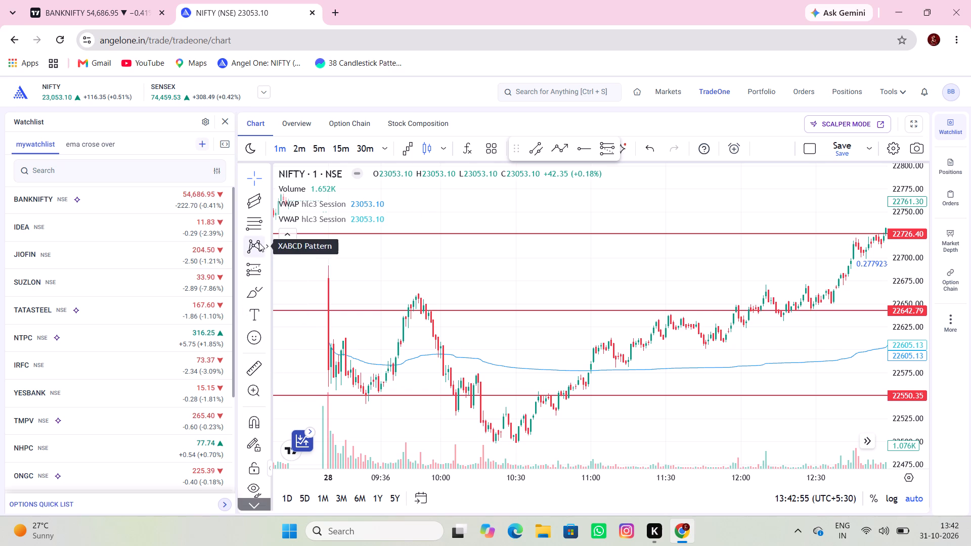
left_click(254, 191)
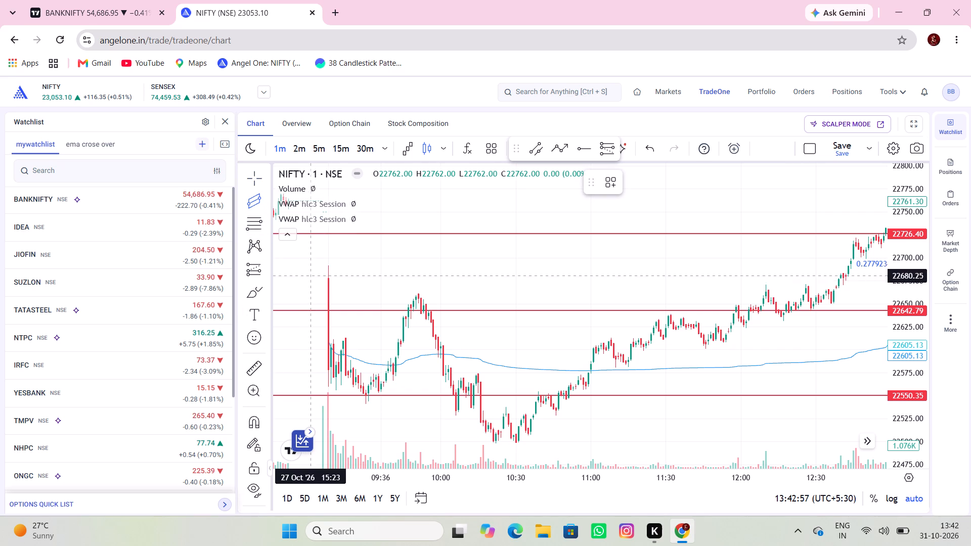
left_click(326, 267)
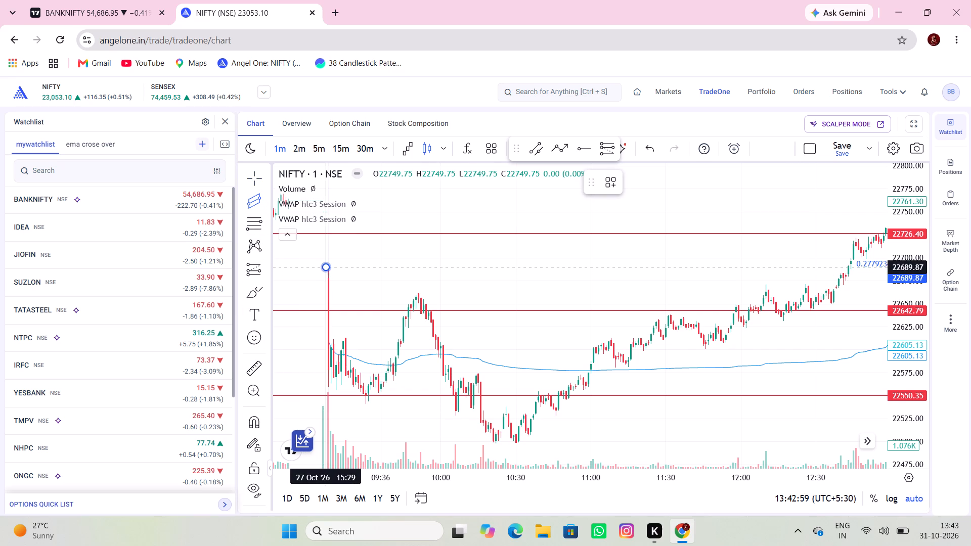
left_click(395, 420)
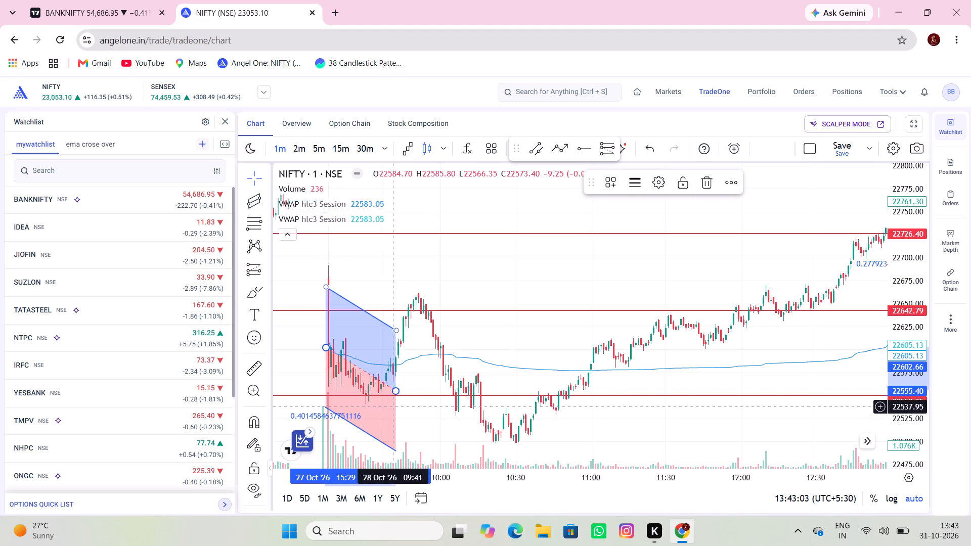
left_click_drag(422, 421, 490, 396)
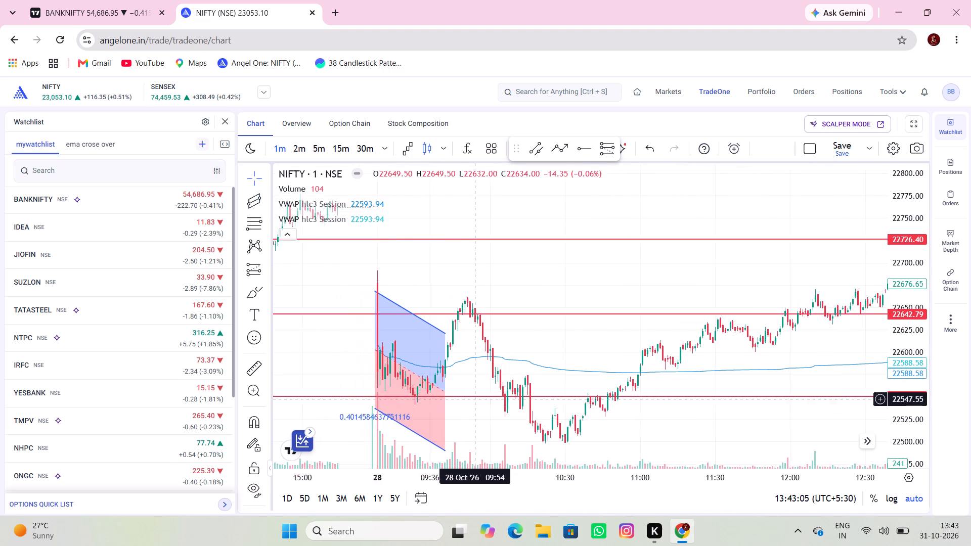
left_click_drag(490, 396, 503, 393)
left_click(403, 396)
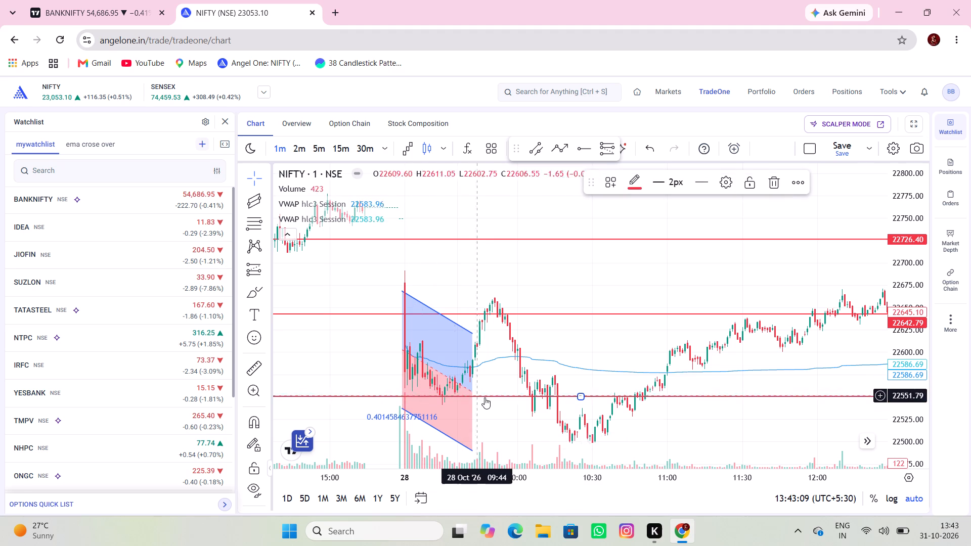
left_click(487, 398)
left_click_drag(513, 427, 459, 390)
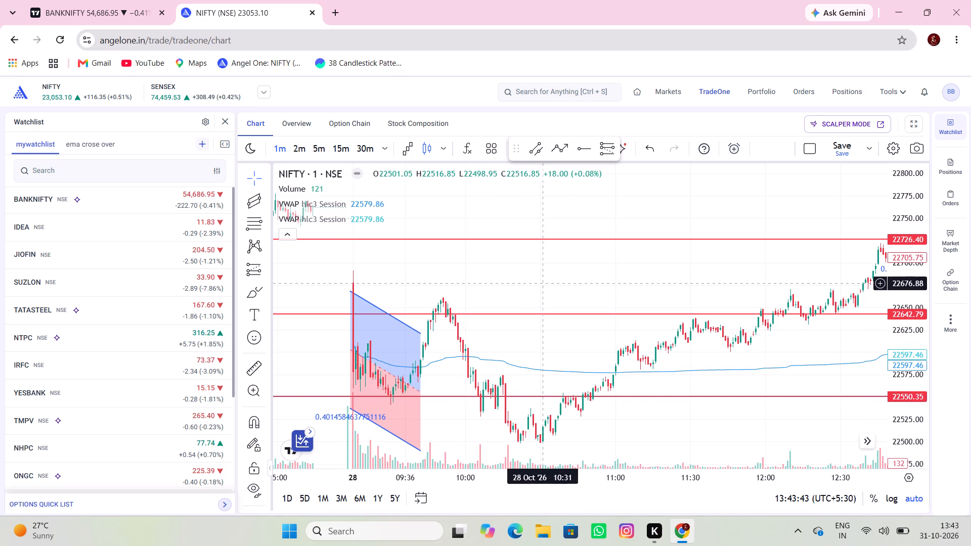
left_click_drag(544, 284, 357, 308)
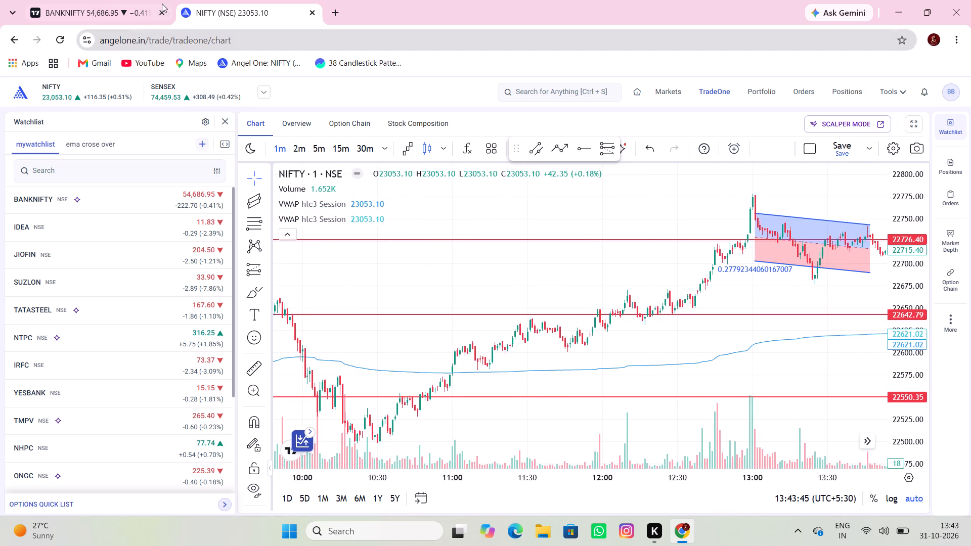
Switch to the BANKNIFTY chart on TradingView and dismiss the open symbol search.
left_click(75, 0)
left_click(168, 327)
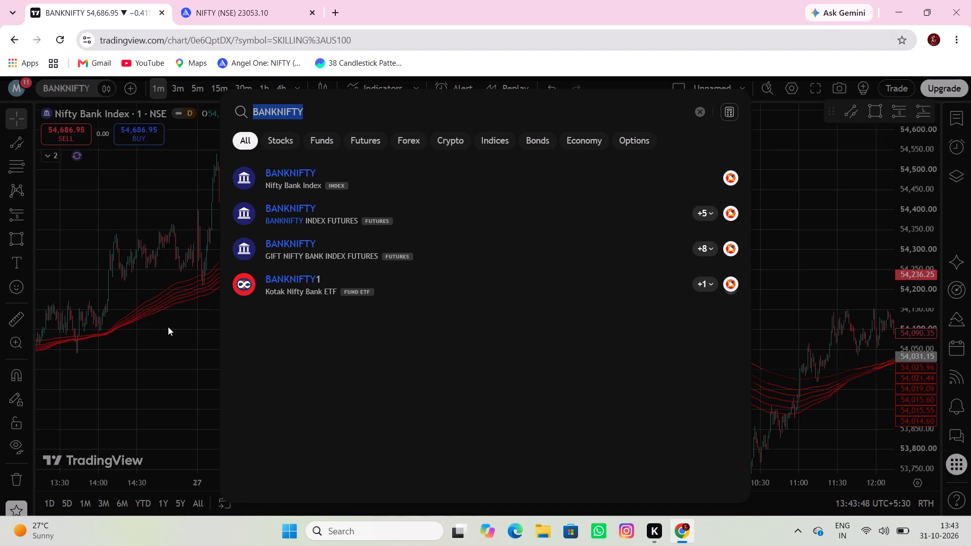
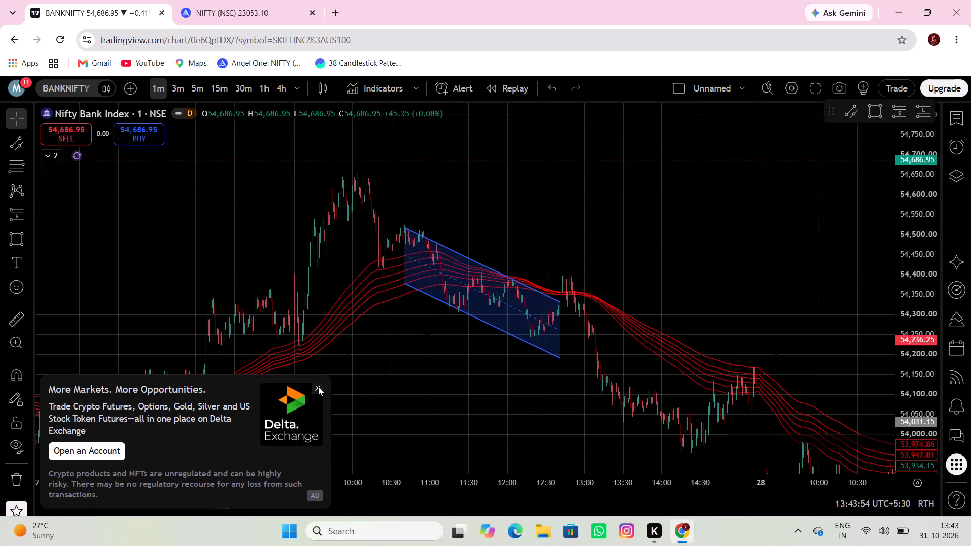
Draw a thin rectangle over the 27 October high, starting at 13:46 on 26 October, from 54,672.45 down to about 54,640.
left_click_drag(482, 374, 531, 361)
left_click_drag(414, 365, 446, 360)
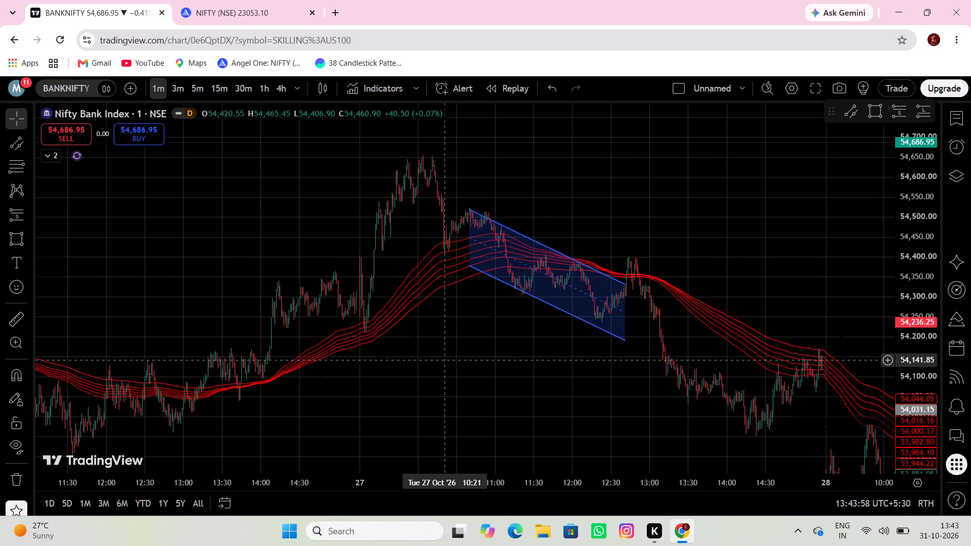
left_click_drag(391, 355, 438, 359)
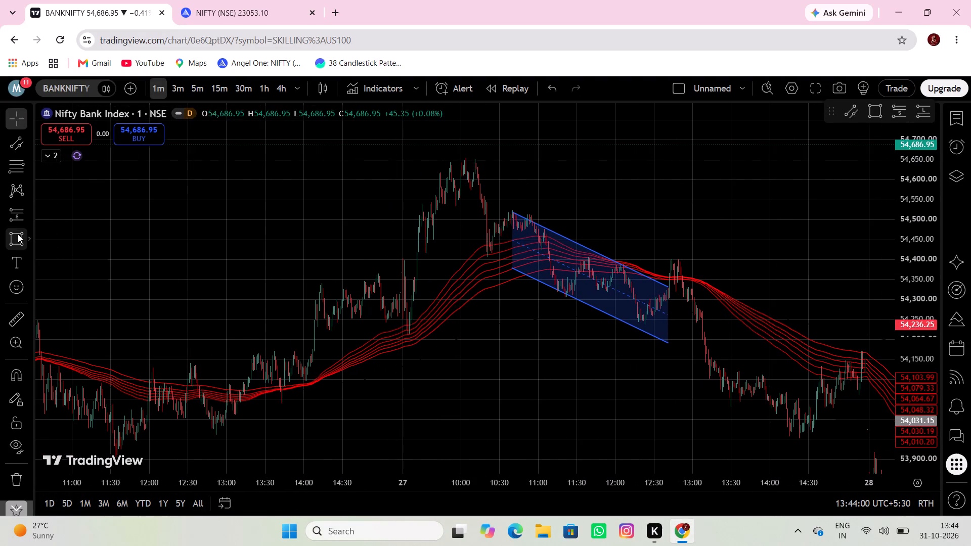
left_click(18, 235)
left_click_drag(286, 151, 293, 154)
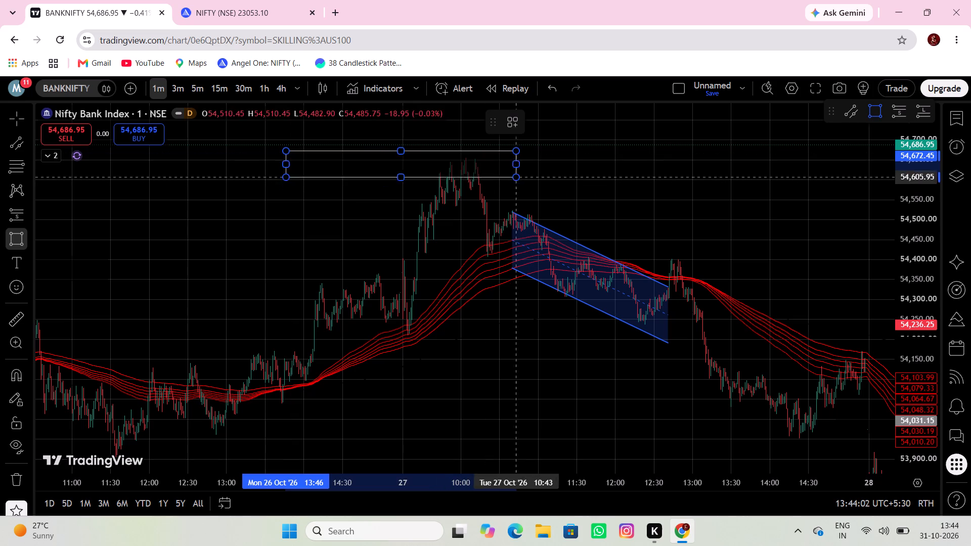
left_click(762, 163)
Draw a rectangle across the 26 October highs, from 54,371.55 at 14:46 on 23 October to 54,341.45 at 15:28 on 26 October.
left_click_drag(748, 213, 505, 229)
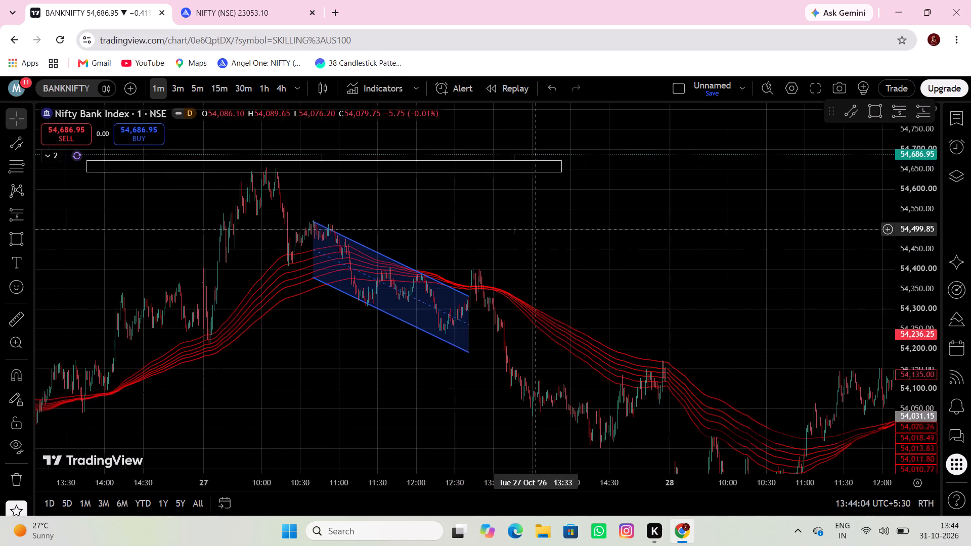
left_click_drag(505, 229, 495, 229)
left_click_drag(233, 399, 596, 369)
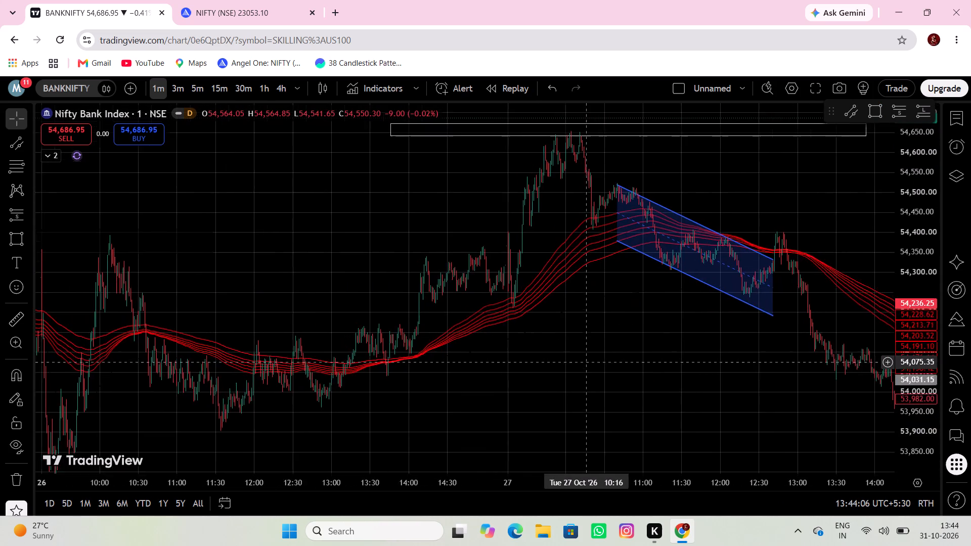
left_click_drag(596, 369, 622, 384)
left_click_drag(115, 255, 144, 240)
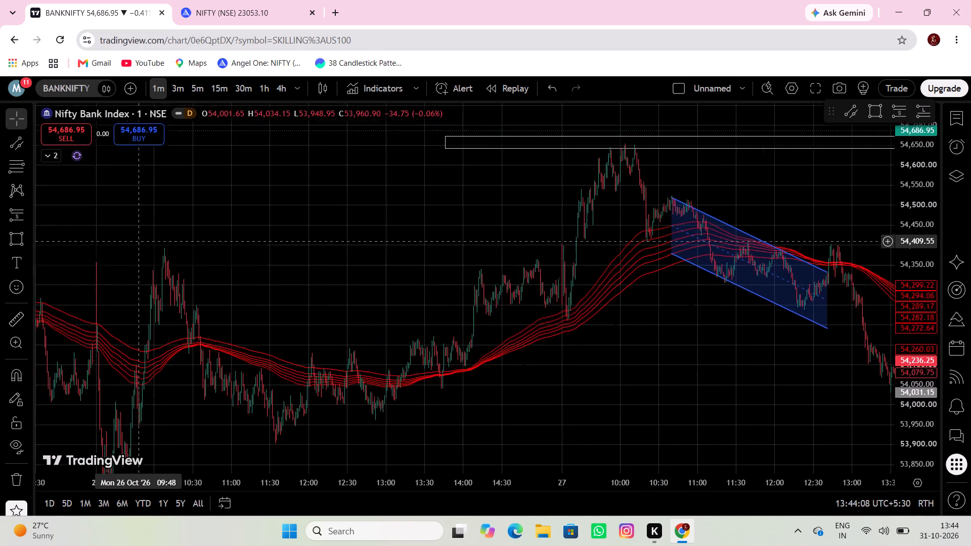
left_click_drag(144, 240, 161, 235)
left_click(5, 238)
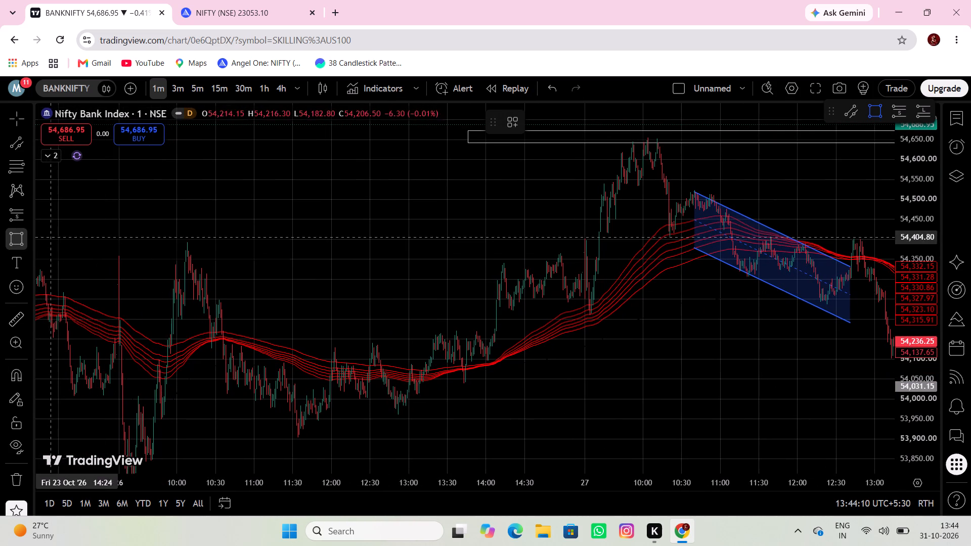
left_click(79, 250)
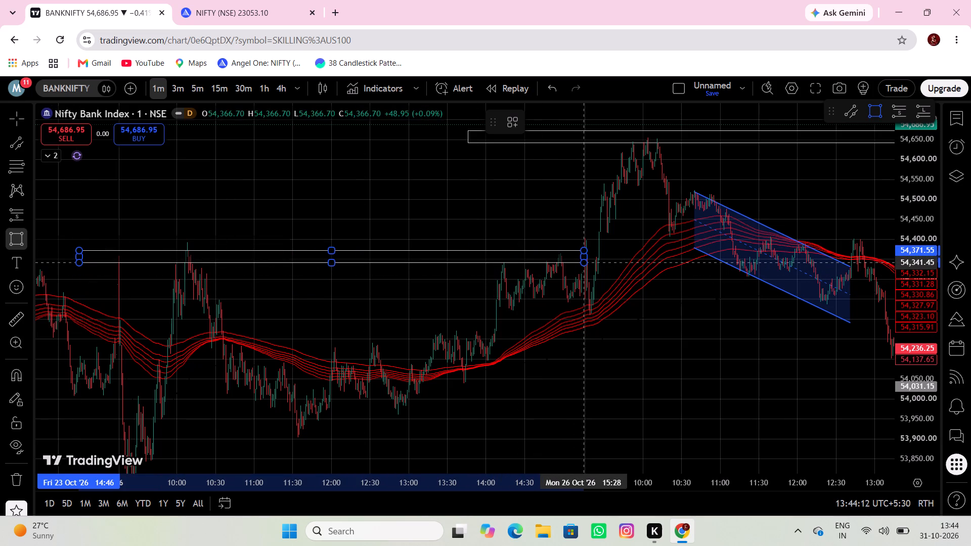
left_click(585, 262)
Examine the earlier BANKNIFTY price action from 26 October back to 22 October.
left_click_drag(401, 213, 542, 231)
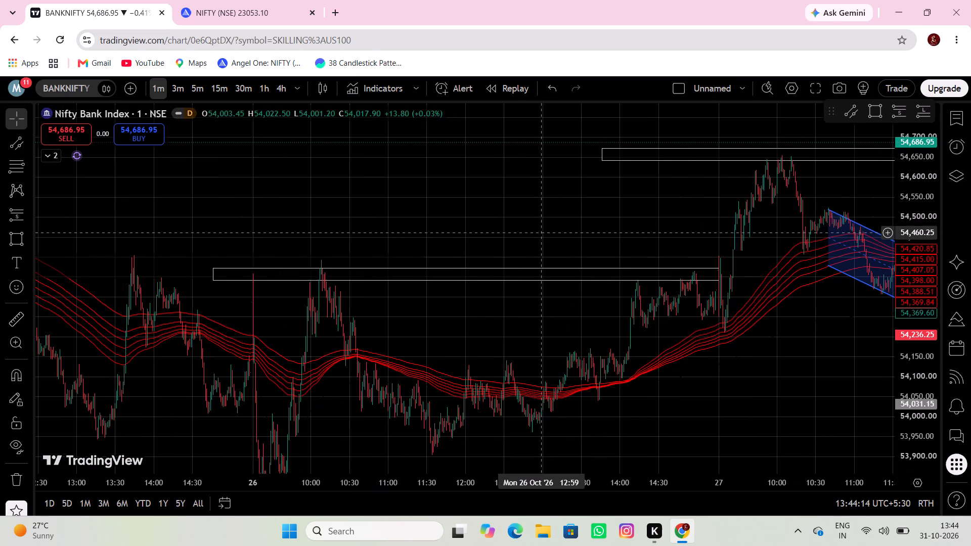
left_click_drag(421, 232, 589, 247)
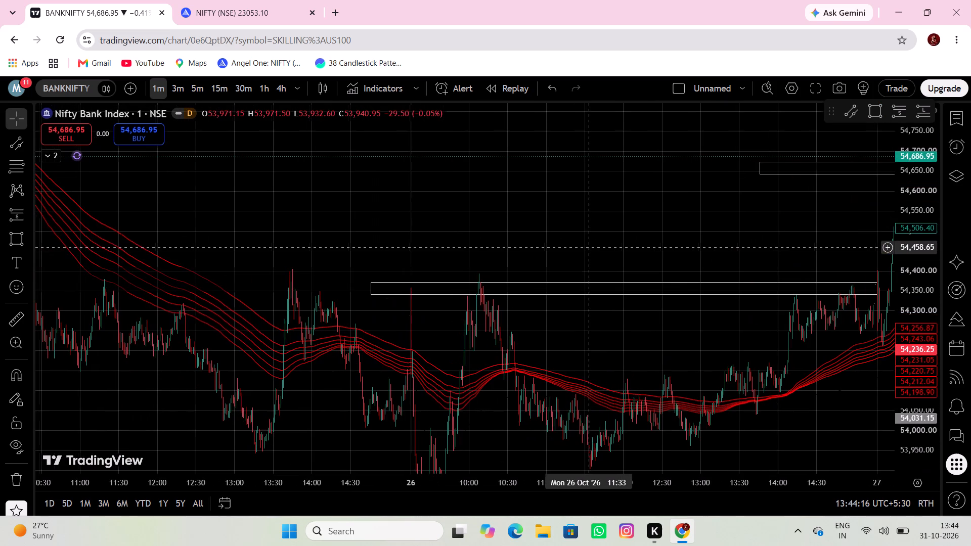
scroll(589, 260, "down", 4)
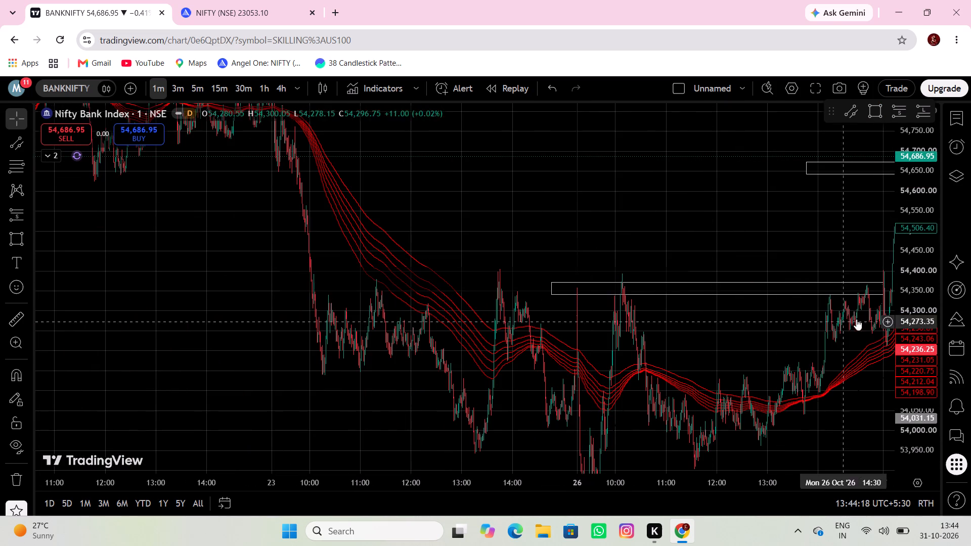
scroll(900, 316, "down", 10)
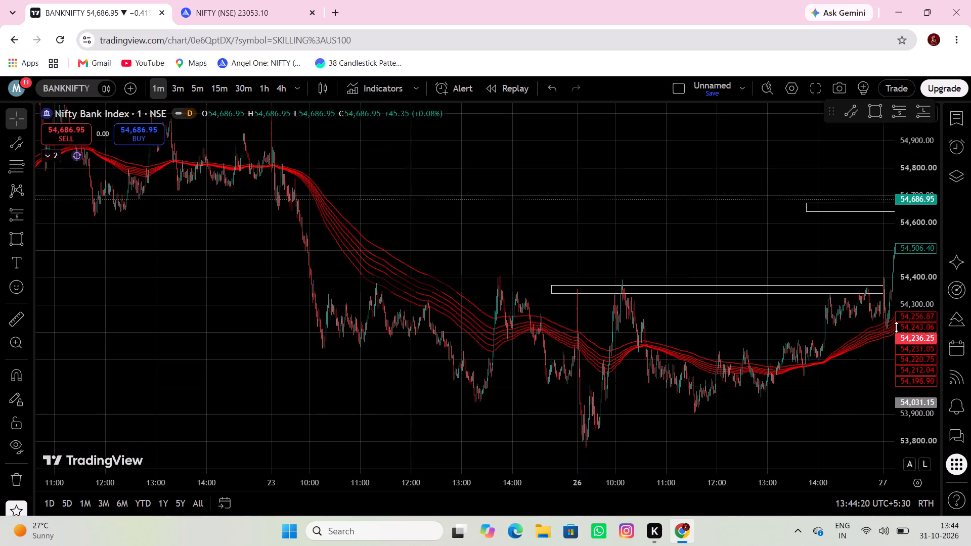
scroll(896, 327, "down", 1)
left_click_drag(694, 432, 494, 379)
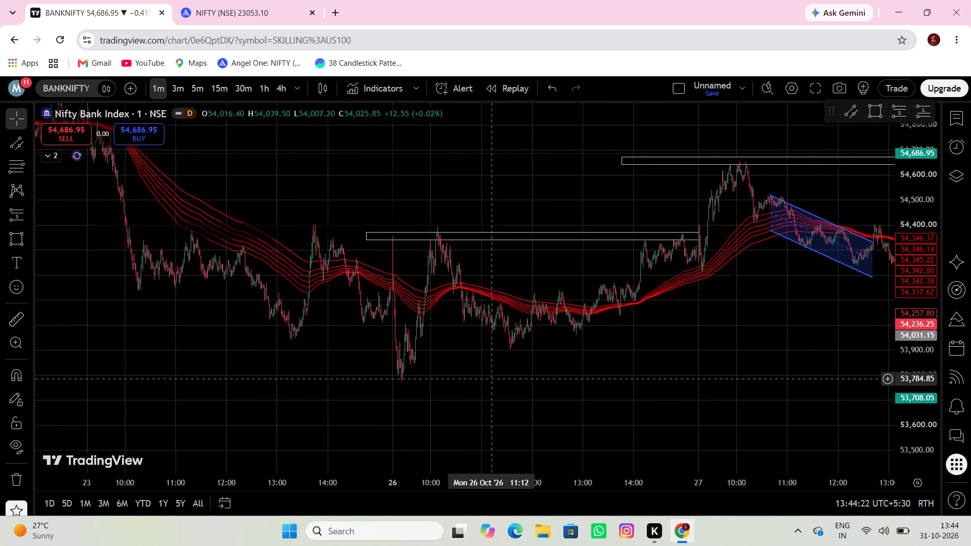
left_click_drag(494, 379, 558, 386)
left_click_drag(187, 311, 203, 331)
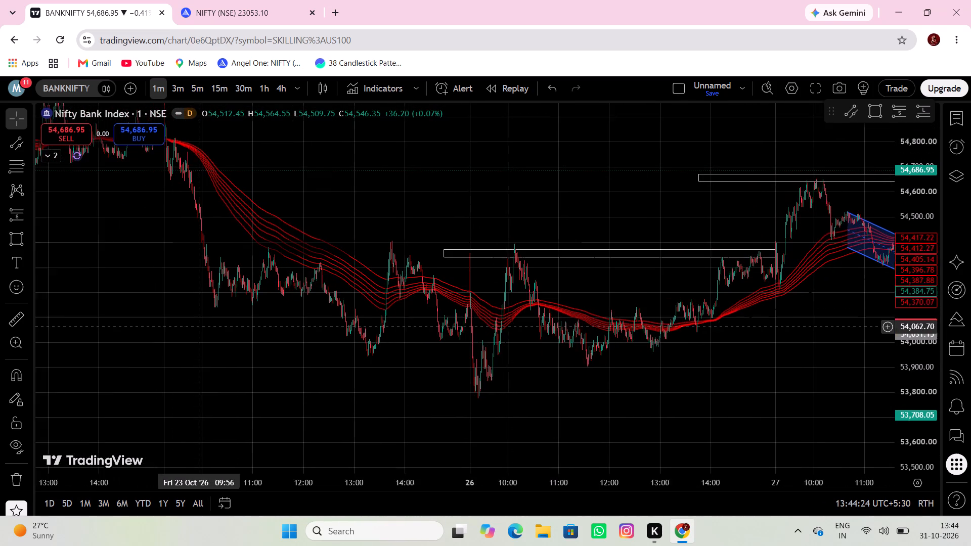
left_click_drag(203, 331, 208, 335)
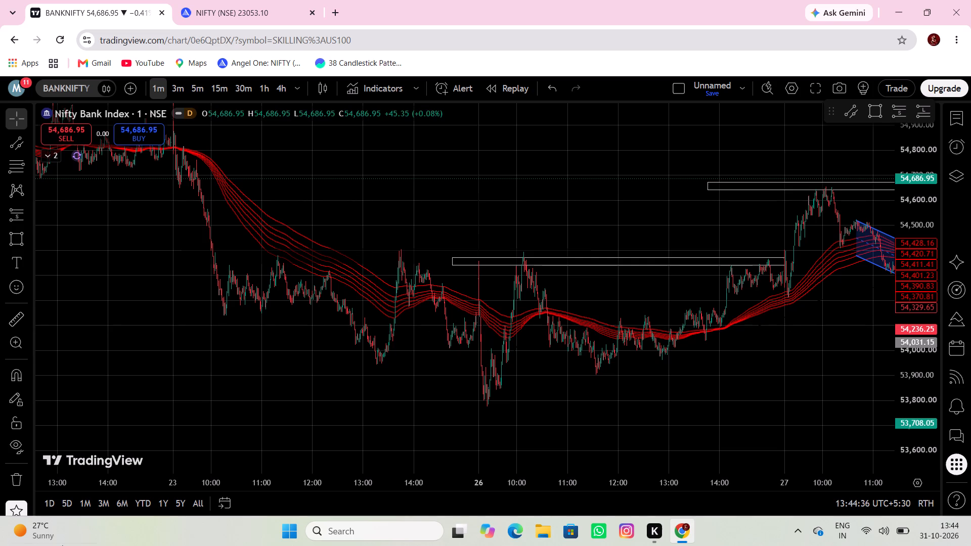
left_click_drag(154, 374, 299, 423)
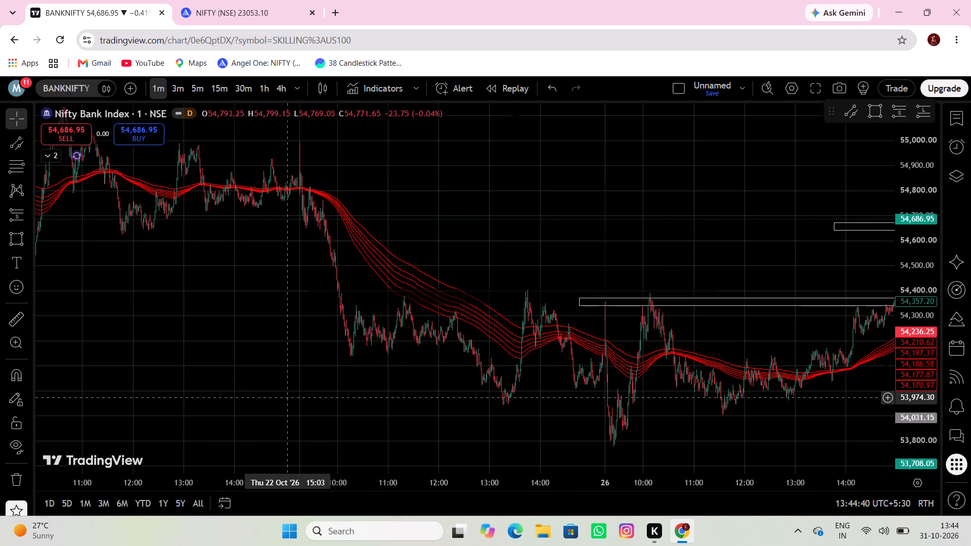
left_click_drag(286, 397, 325, 400)
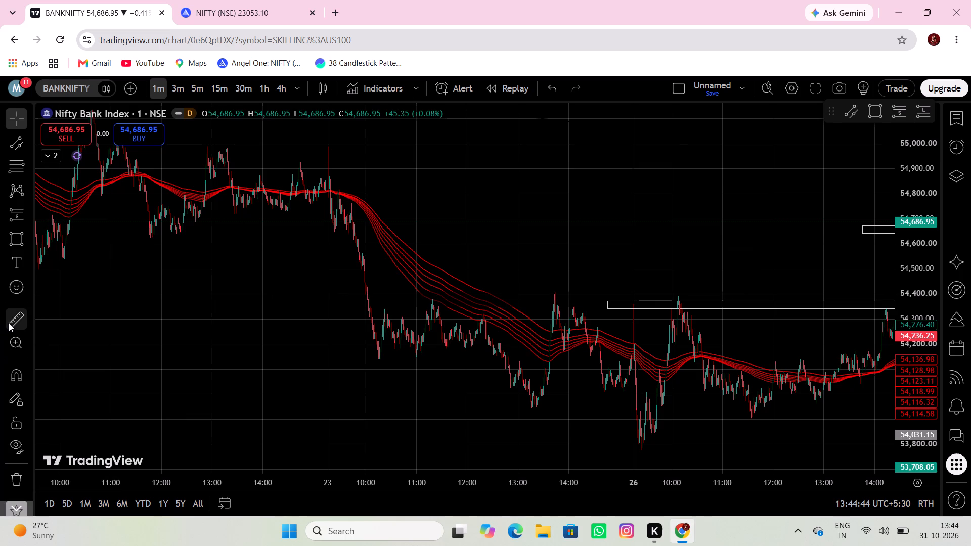
Measure the decline from 54,984.60 at 13:16 on 22 October to 54,209.20 at 11:33 on 23 October.
left_click(10, 322)
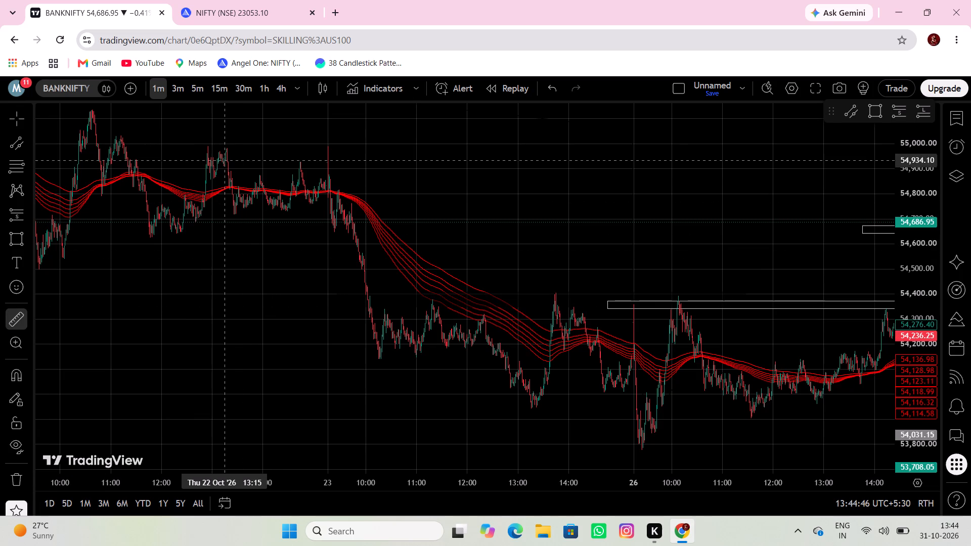
left_click(225, 148)
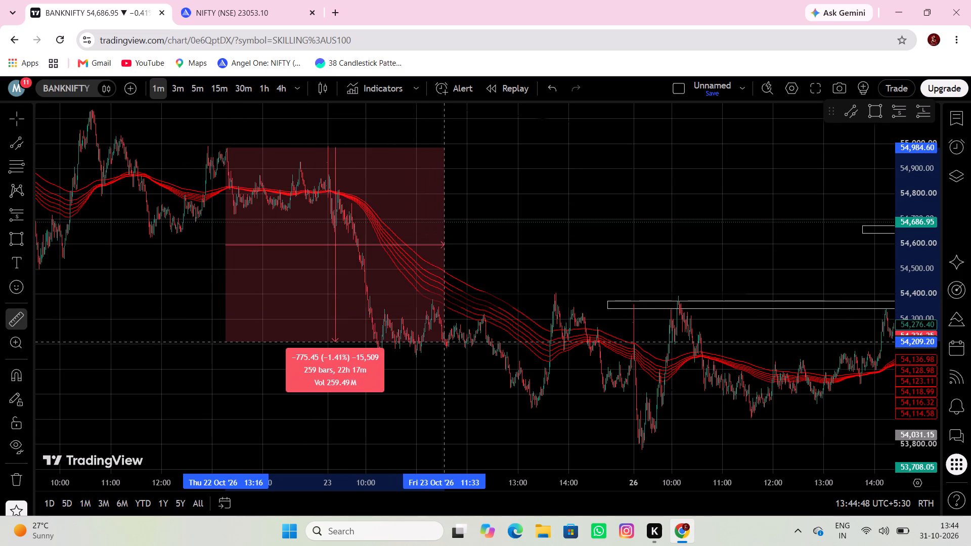
left_click(445, 341)
Draw a parallel channel about 295 points wide over the 23 October opening decline, from 54,777.50 to 54,183.95 at 10:58.
left_click_drag(117, 314, 325, 346)
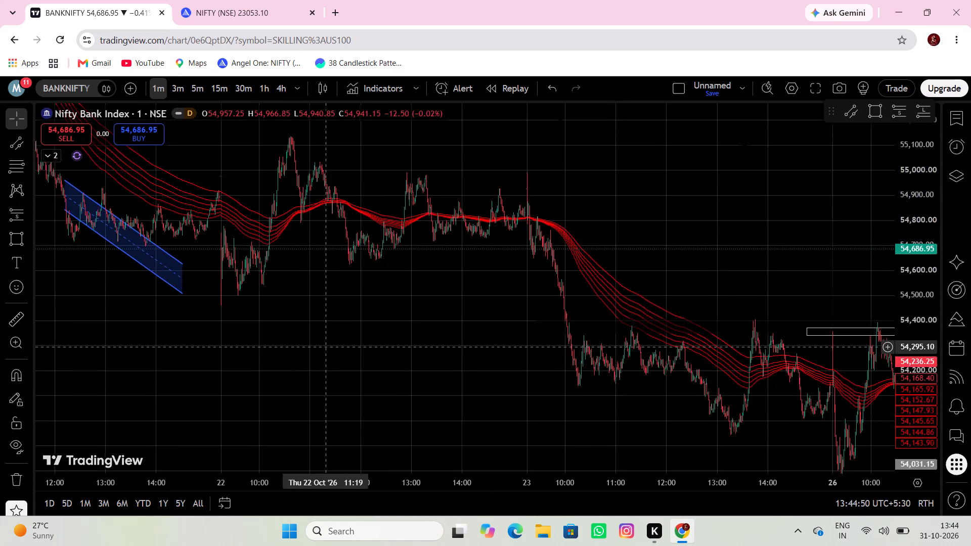
left_click_drag(325, 346, 239, 323)
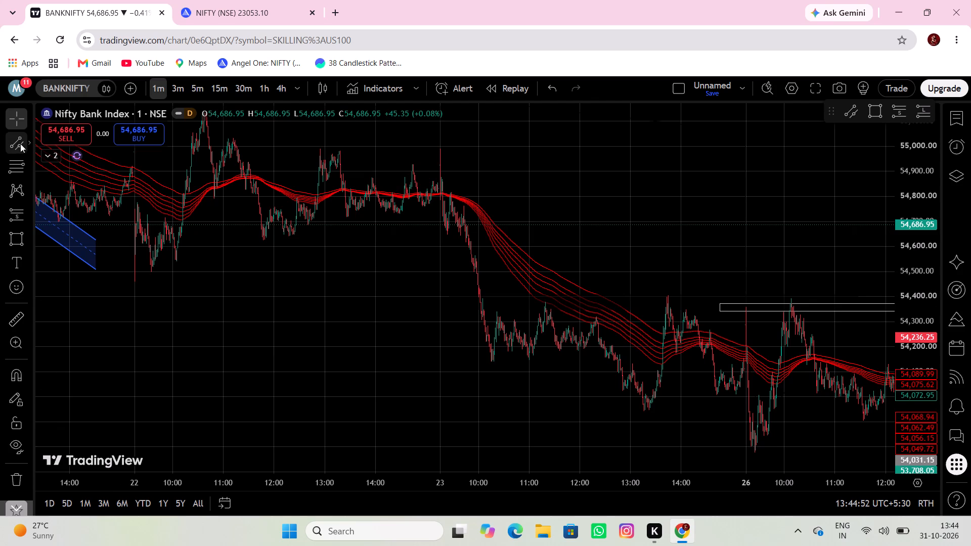
left_click(28, 143)
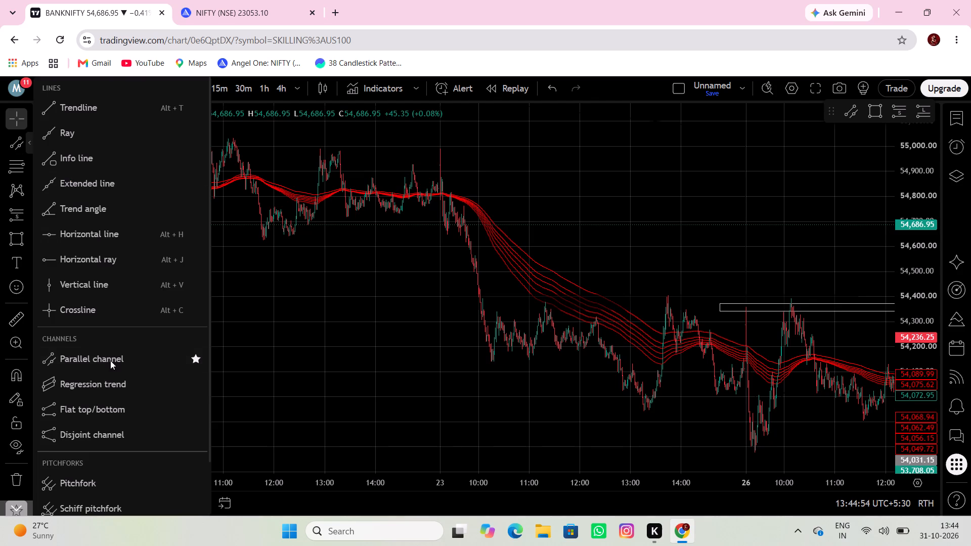
left_click(243, 316)
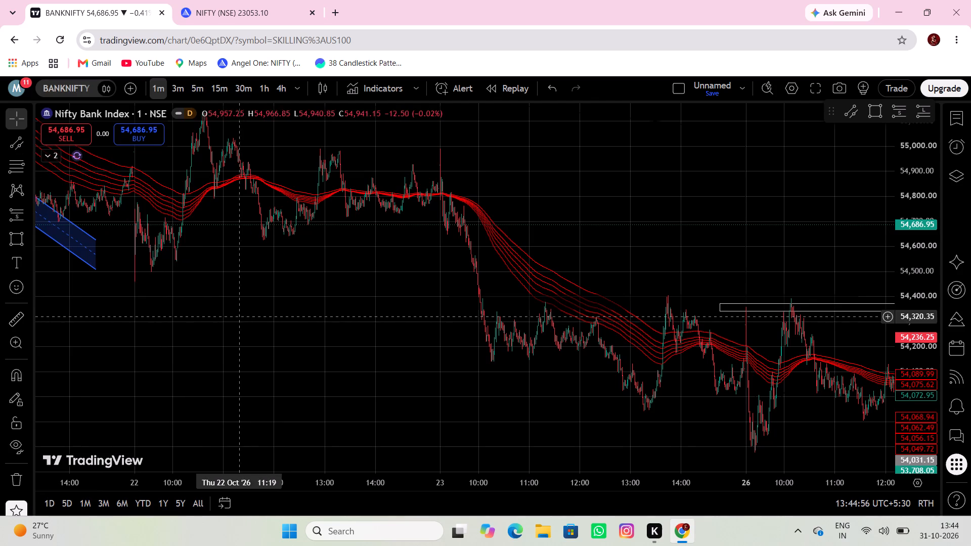
left_click(16, 142)
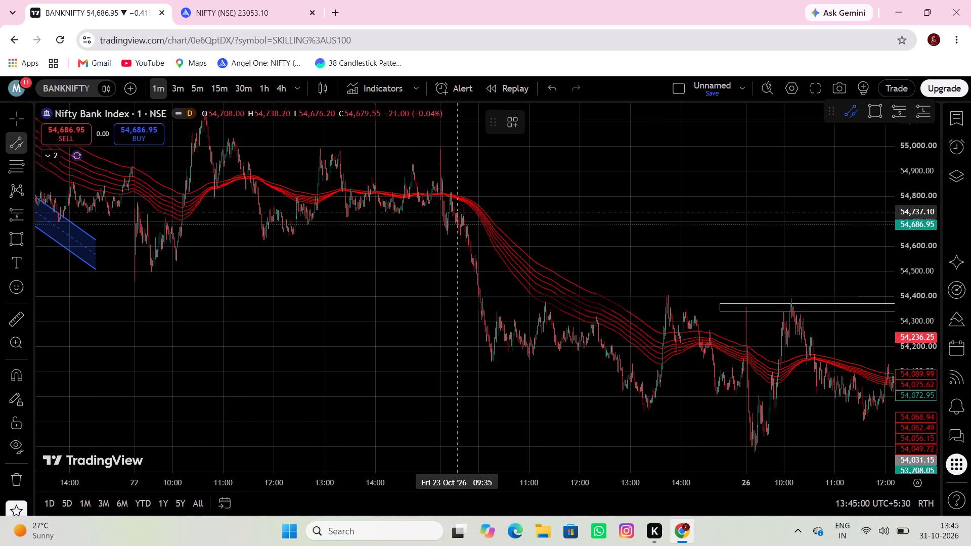
left_click(446, 202)
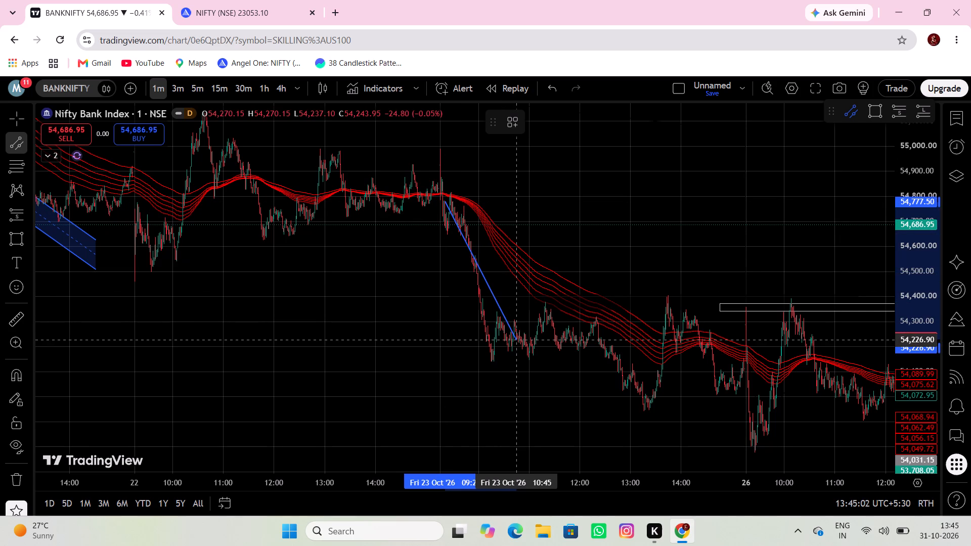
left_click(527, 350)
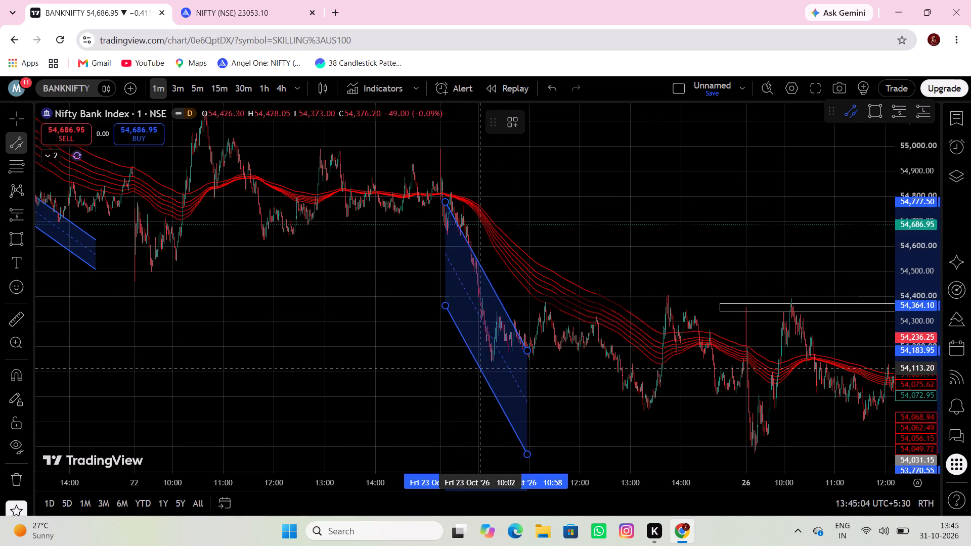
left_click(490, 357)
Reposition the 23 October channel so its upper line starts at 54,812.85 at 09:32 and it ends at 11:10.
left_click_drag(473, 355, 428, 336)
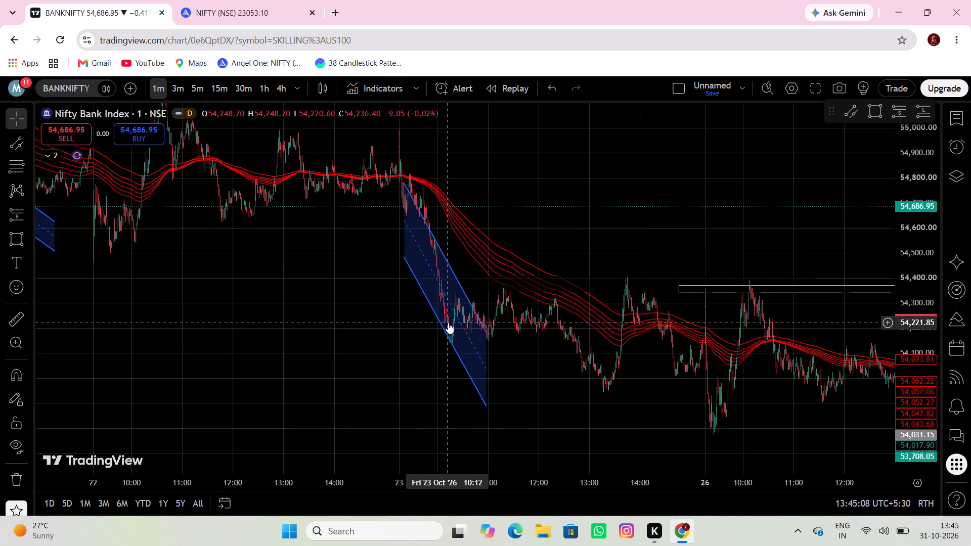
left_click_drag(460, 323, 526, 329)
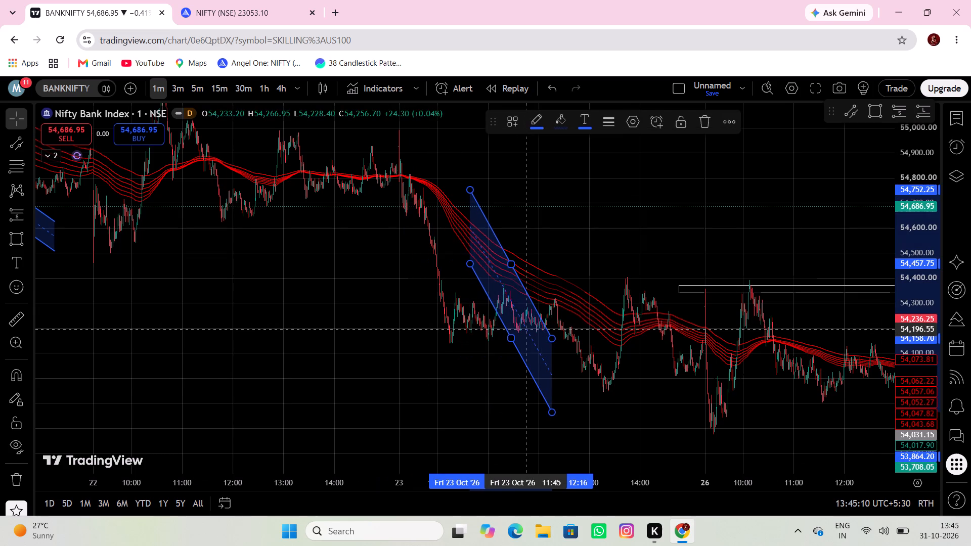
left_click_drag(526, 329, 461, 312)
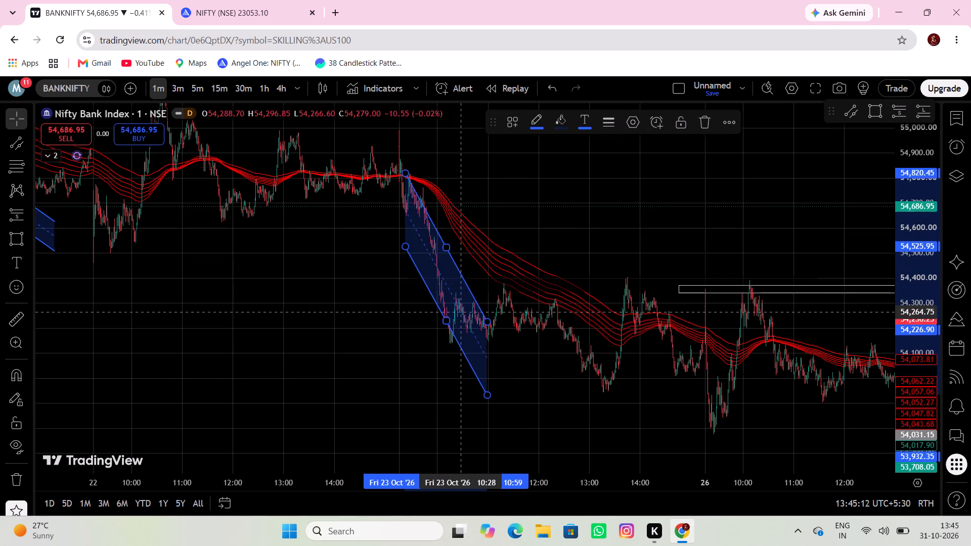
left_click_drag(461, 312, 471, 314)
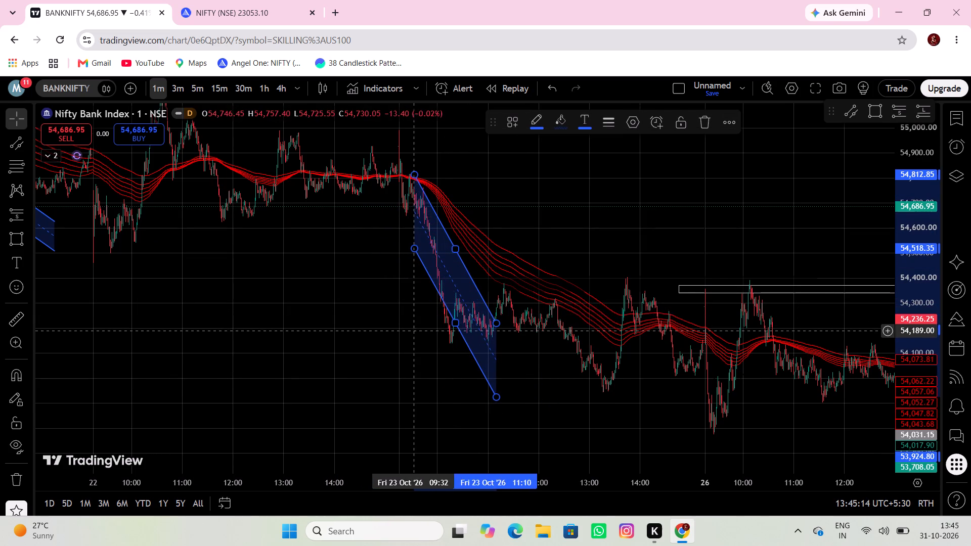
Draw a parallel channel about 274 points wide over the 22 October decline, from 55,122.70 at 10:39 to 54,658.35 at 13:22.
left_click_drag(416, 332, 569, 355)
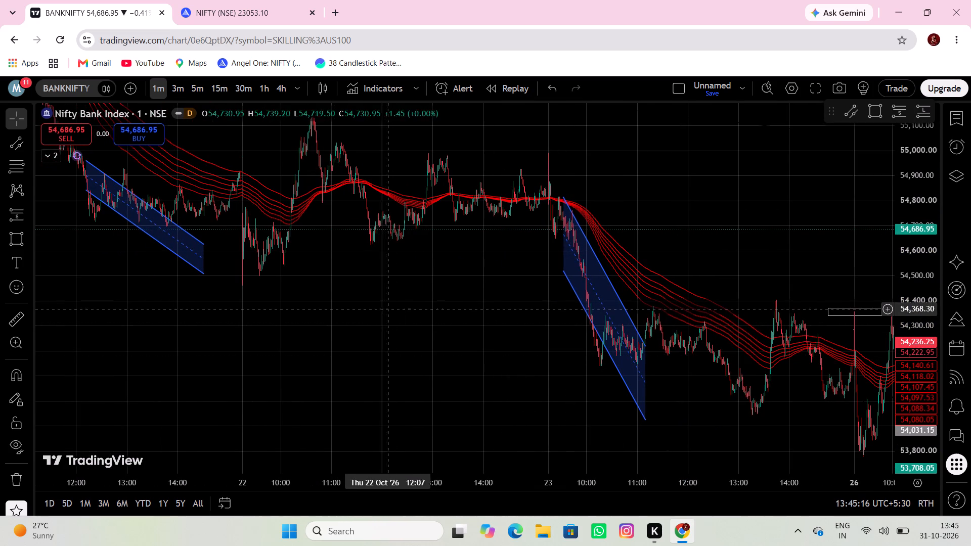
scroll(903, 322, "down", 9)
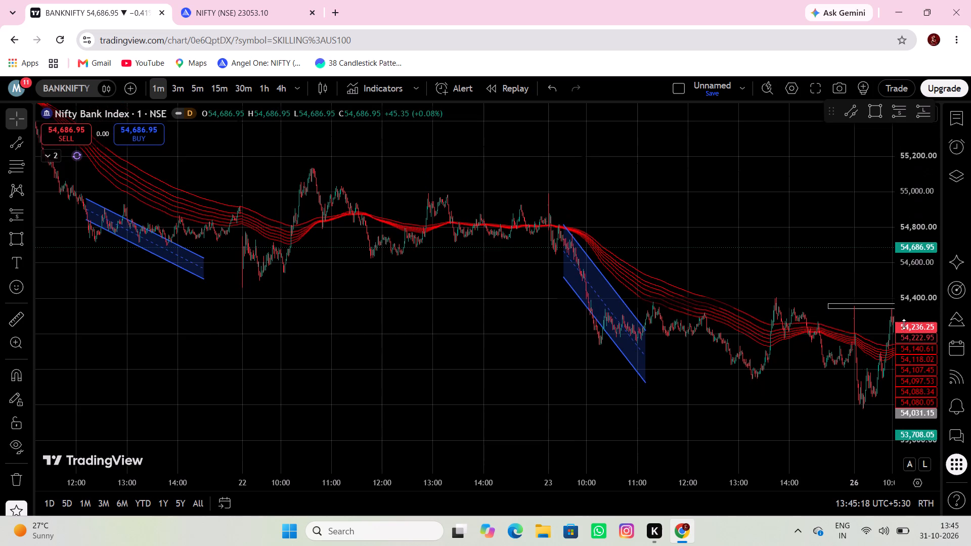
scroll(904, 324, "down", 4)
left_click_drag(410, 330, 451, 344)
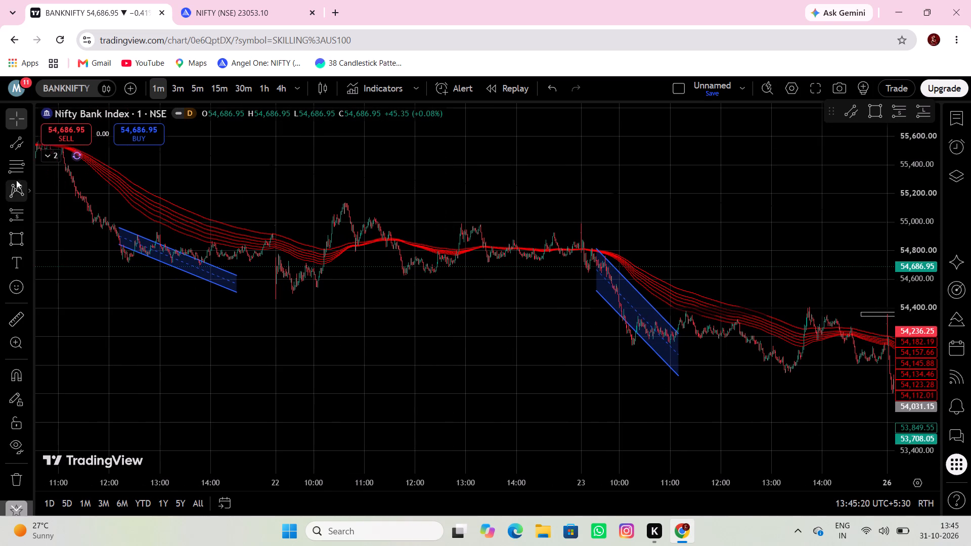
left_click(15, 152)
left_click(346, 204)
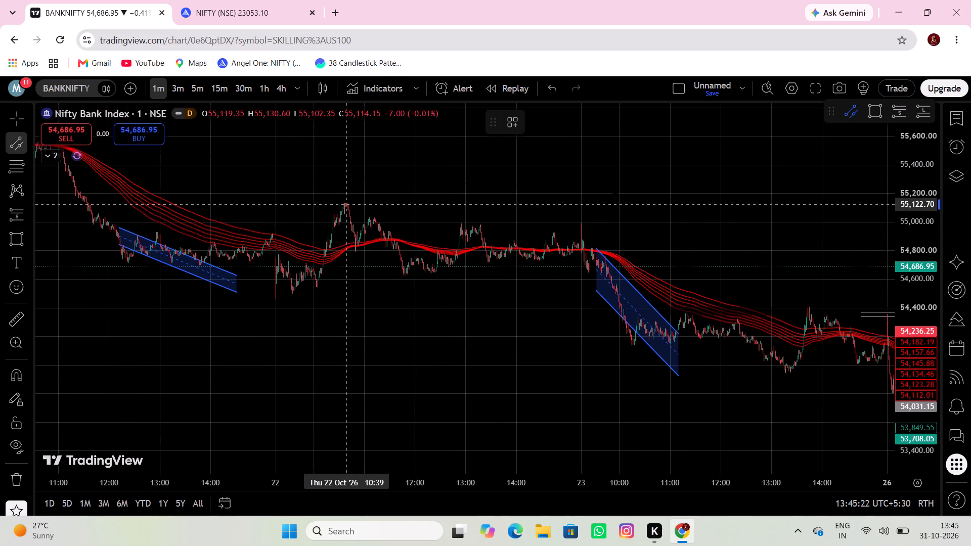
left_click(484, 270)
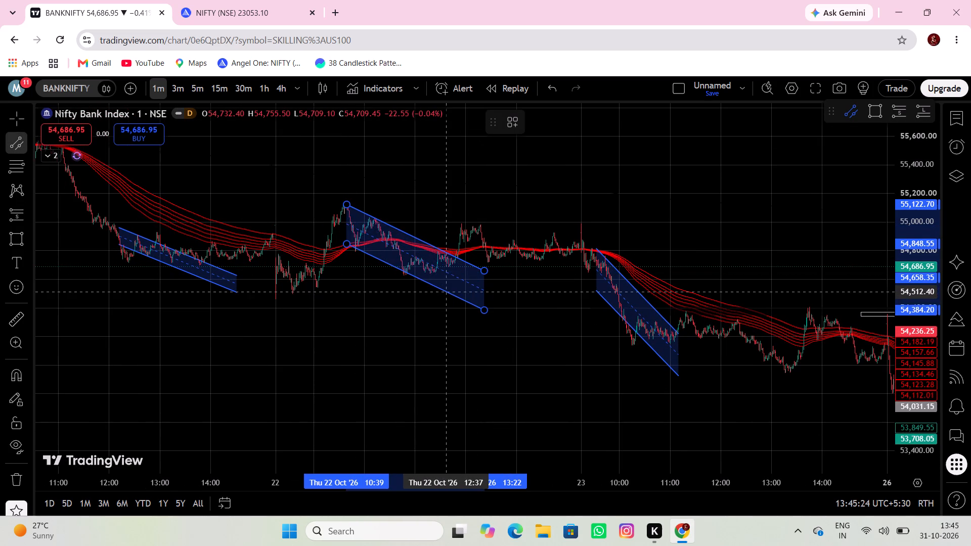
left_click(447, 292)
Examine the earlier BANKNIFTY price action from 22 October back to 19 October.
left_click(428, 303)
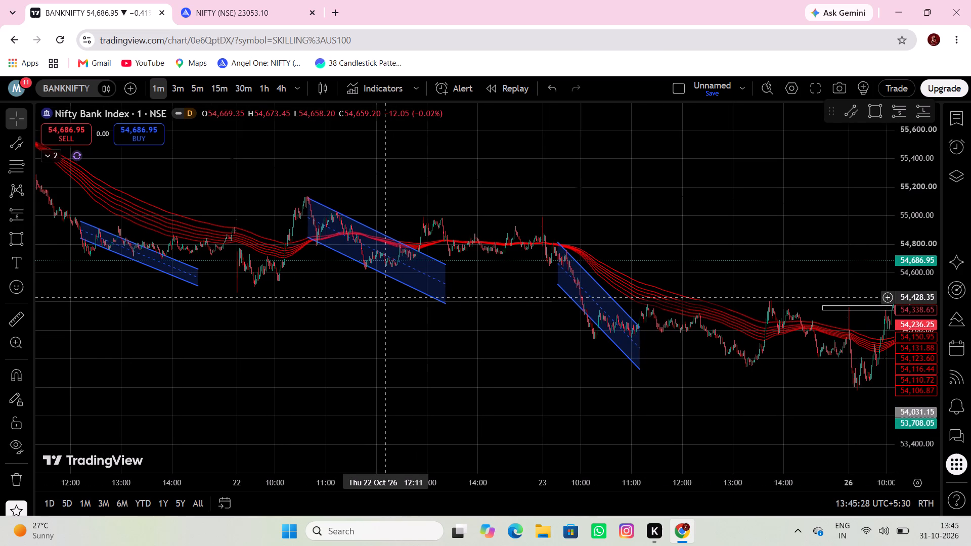
left_click(366, 300)
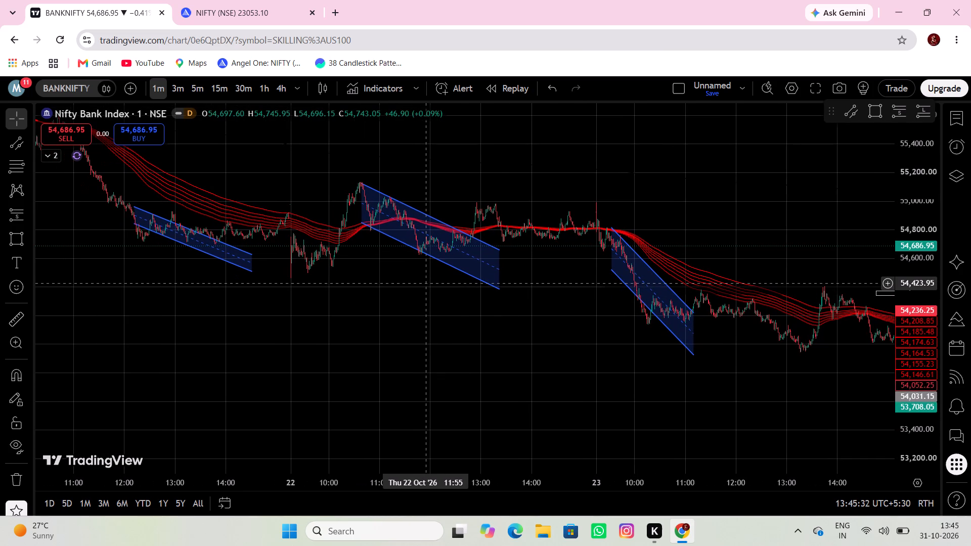
left_click_drag(310, 278, 420, 288)
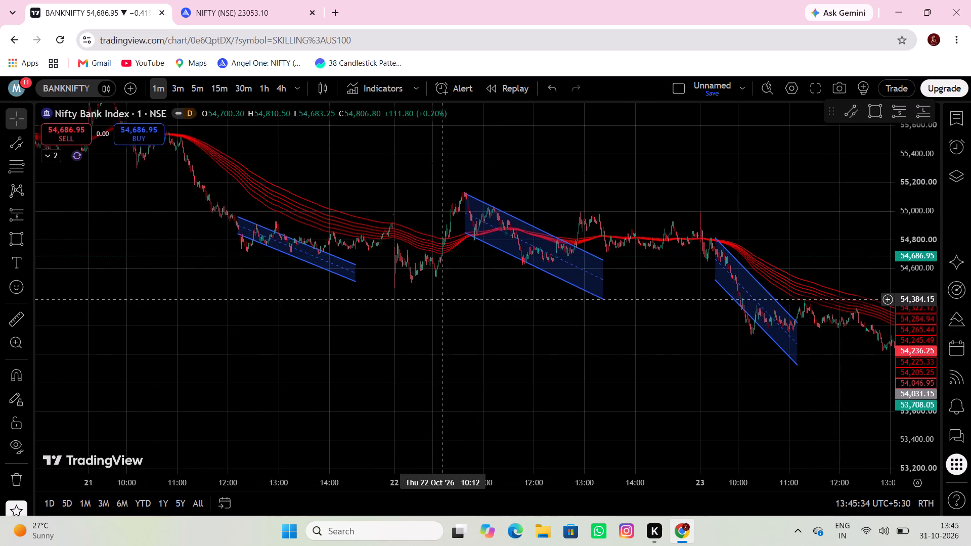
scroll(443, 299, "down", 2)
left_click_drag(431, 304, 543, 343)
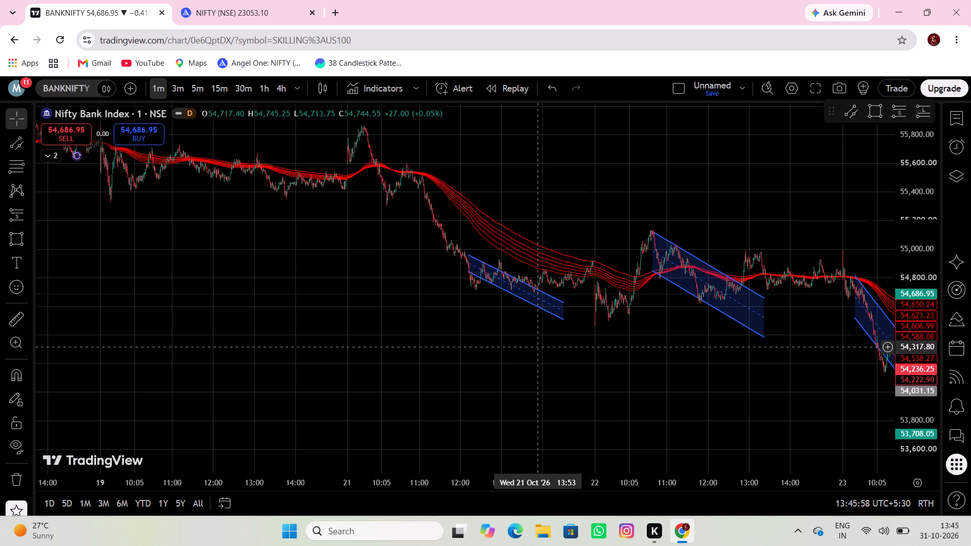
left_click_drag(338, 331, 352, 342)
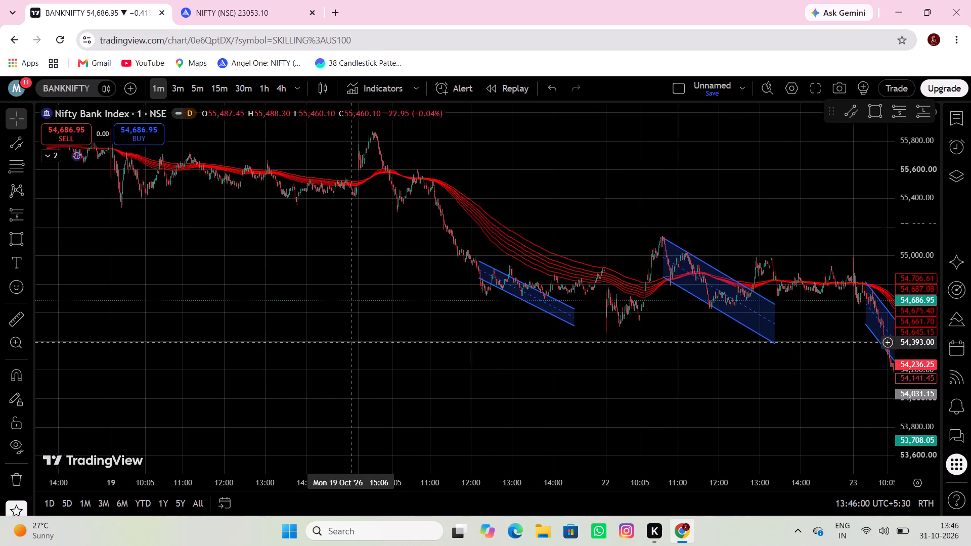
left_click_drag(352, 342, 354, 342)
left_click_drag(365, 354, 372, 377)
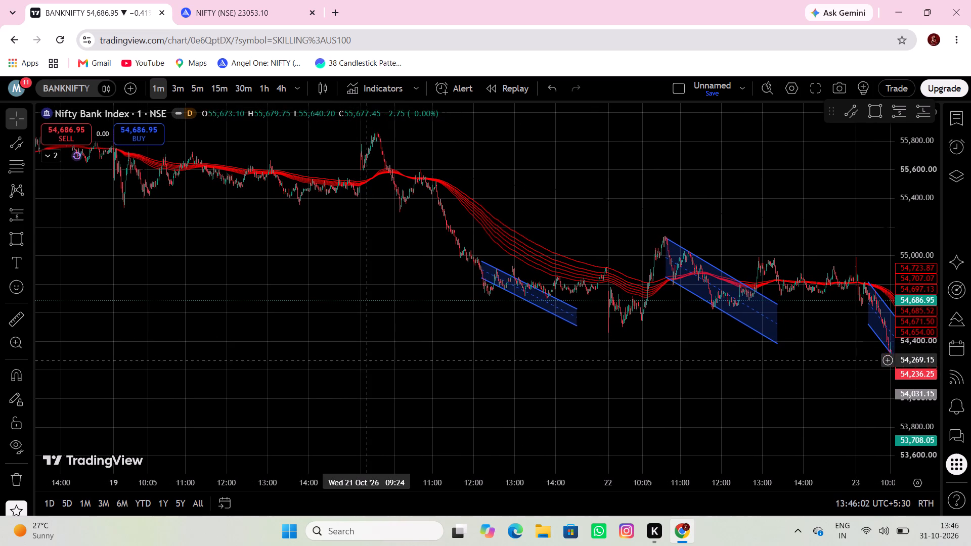
left_click_drag(372, 377, 388, 398)
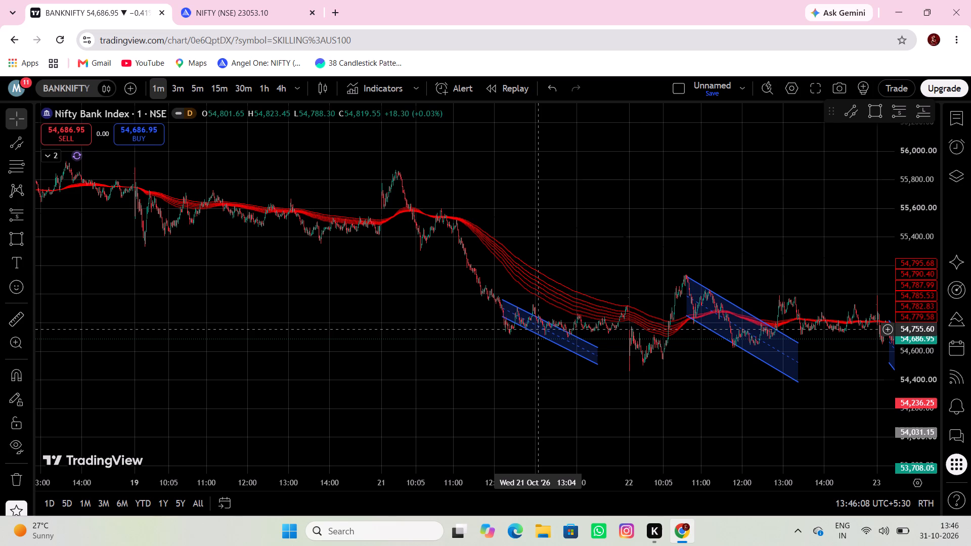
Measure the 21 October decline from 55,551.65 at 10:04 to 54,737.95 at 13:07.
left_click(24, 315)
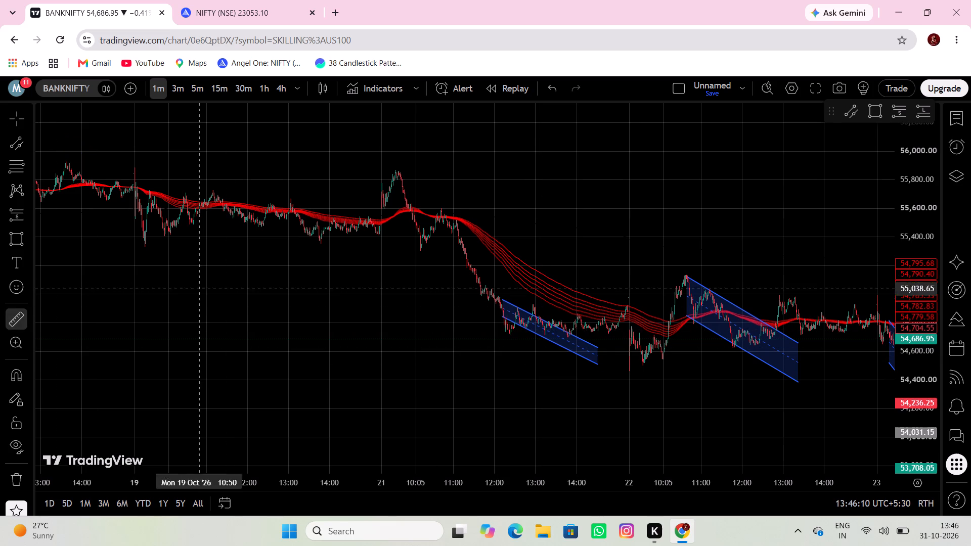
left_click(415, 215)
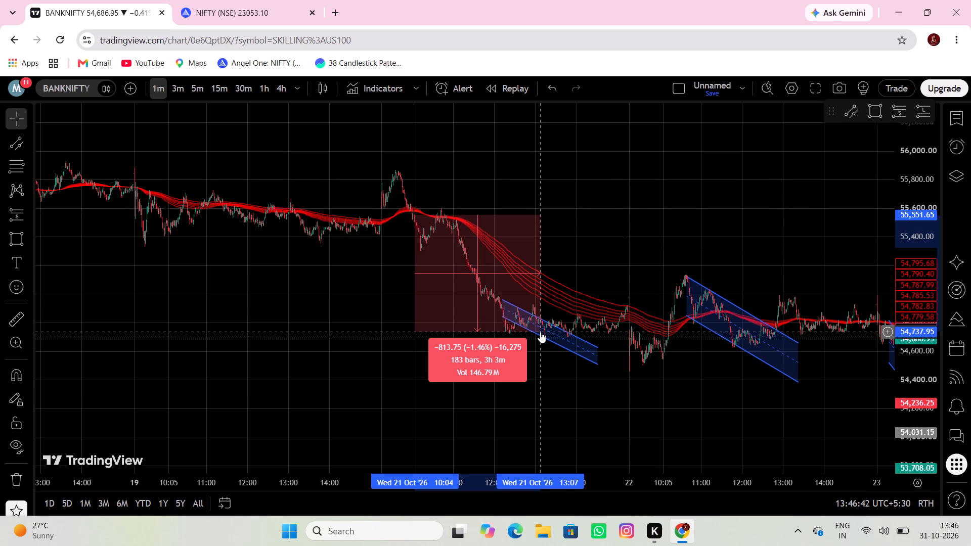
left_click(540, 332)
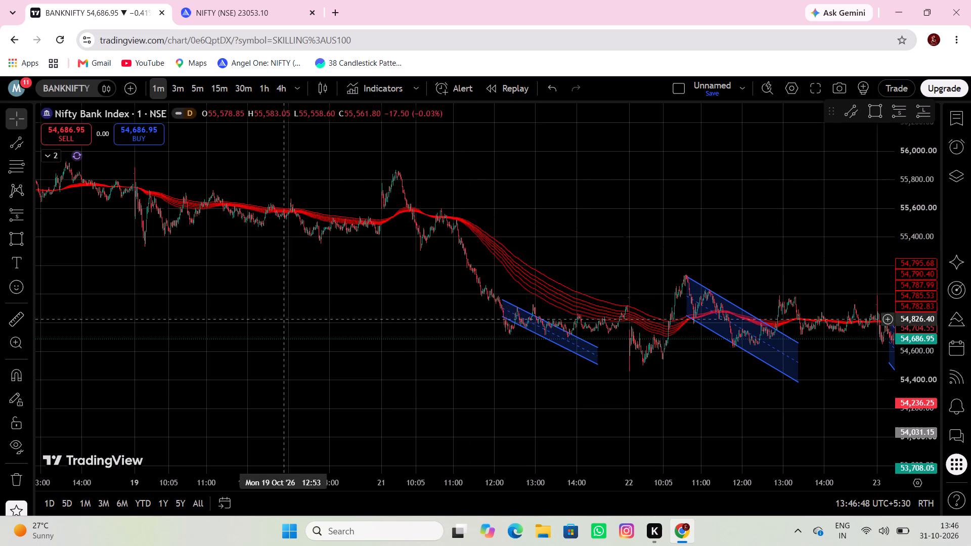
Draw a rectangle zone below the 19 October lows, from 55,374.75 at 14:55 on 16 October to early afternoon on 21 October.
left_click(12, 239)
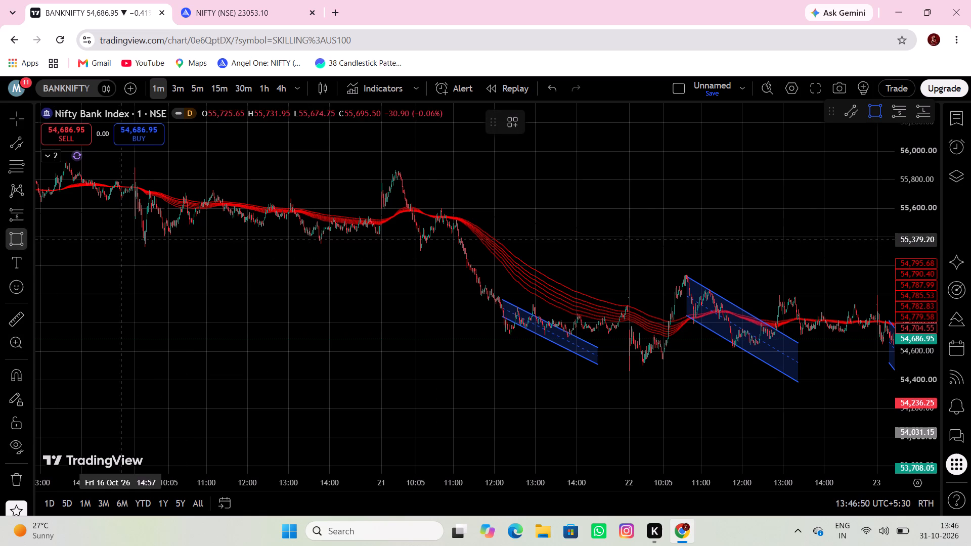
left_click(120, 240)
left_click(550, 257)
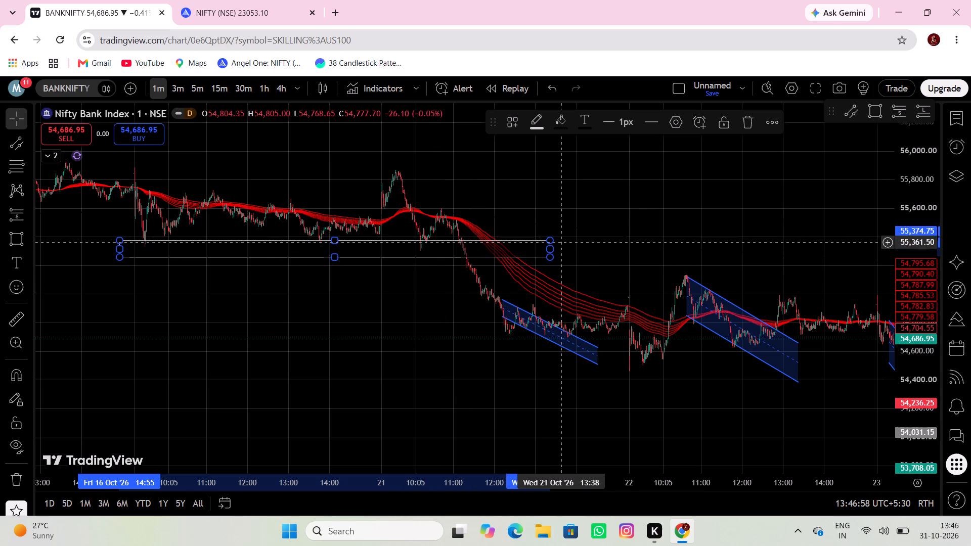
Draw a thin resistance rectangle at the 21 October high, from 55,817 at 12:18 on 19 October to 55,870.10 at 09:56 on 22 October.
left_click_drag(591, 239, 622, 232)
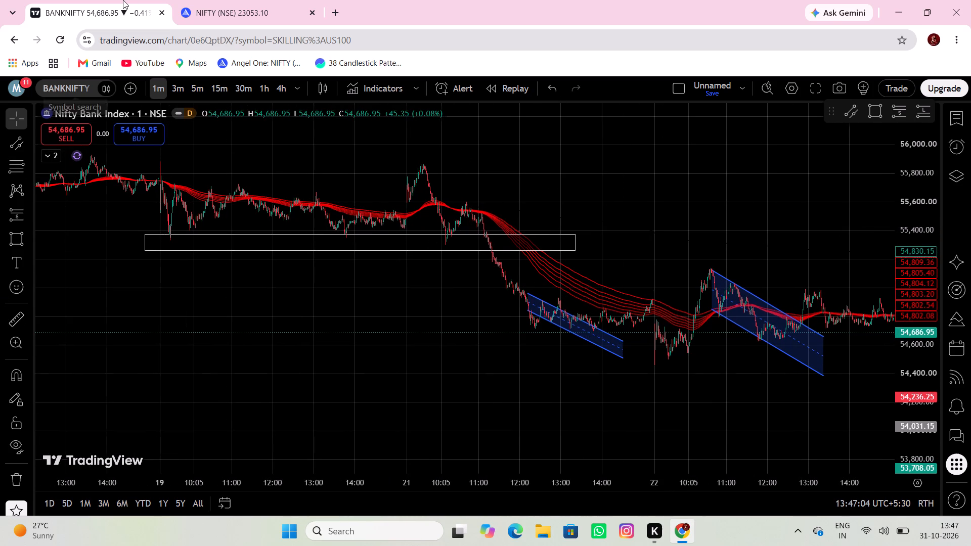
left_click_drag(369, 344, 231, 388)
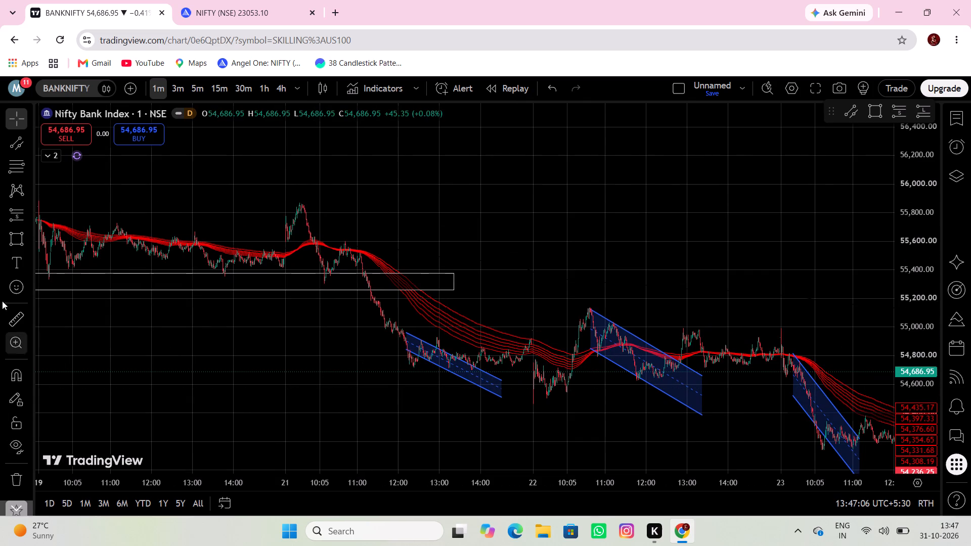
left_click(21, 243)
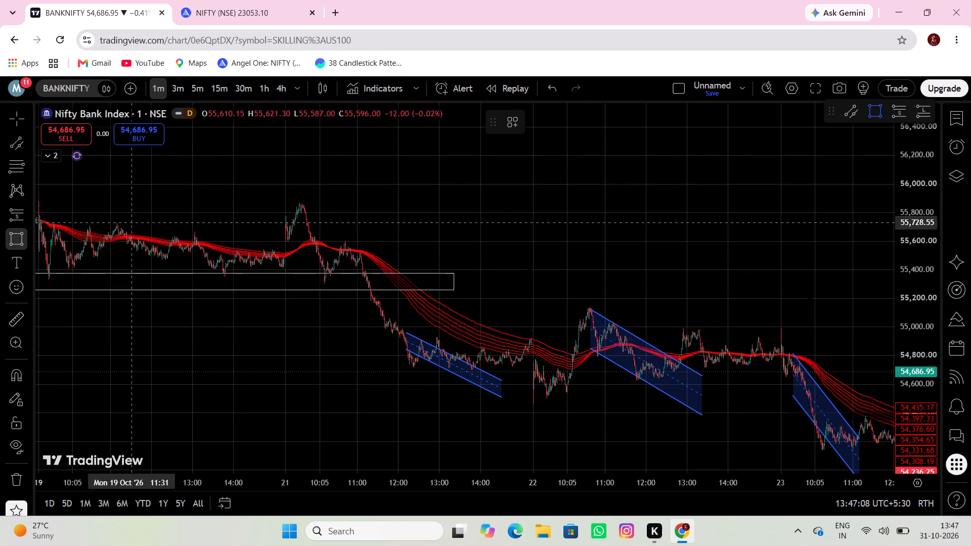
left_click_drag(164, 210, 178, 208)
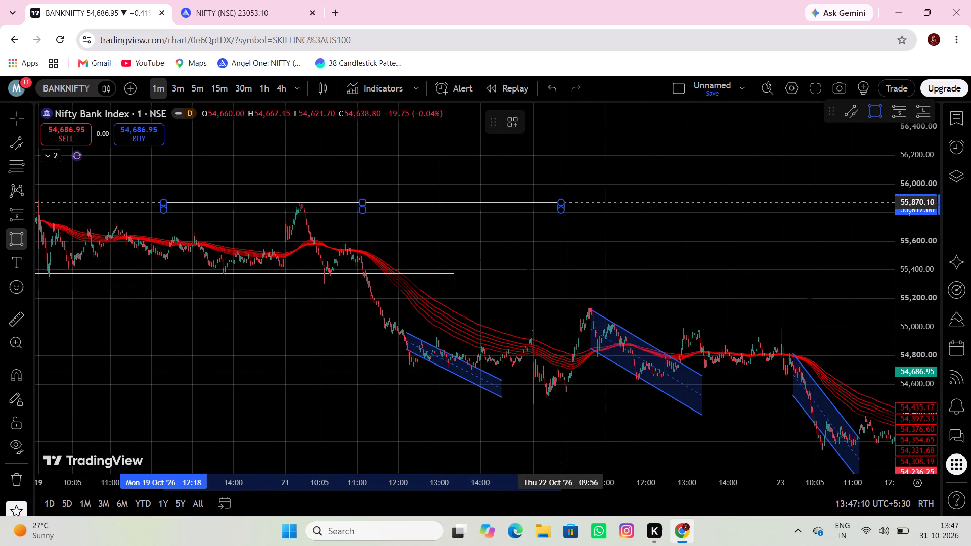
left_click(561, 203)
Draw a resistance rectangle above the 22 October high, from 55,140.40 at 15:05 on 21 October to 55,220.00 at 09:45 on 26 October.
left_click_drag(712, 229, 469, 200)
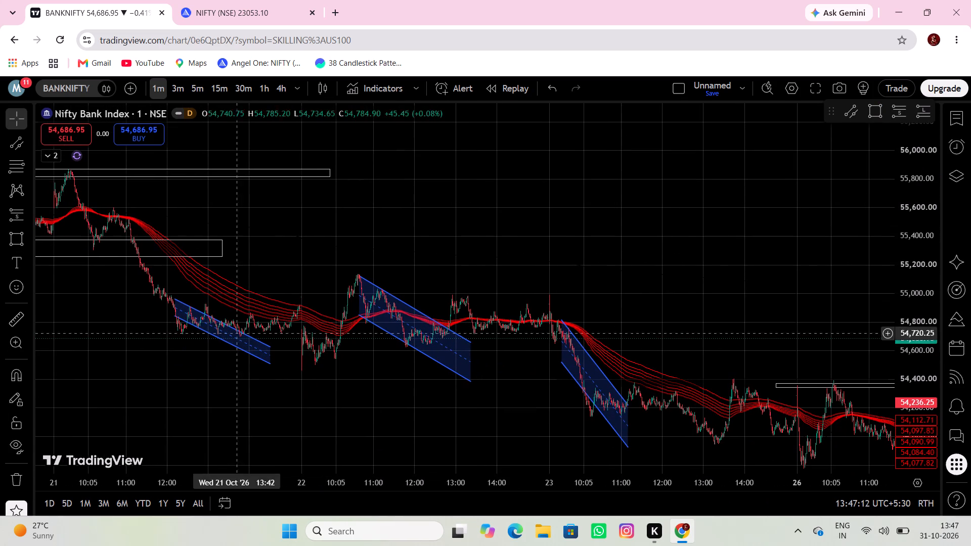
left_click(12, 235)
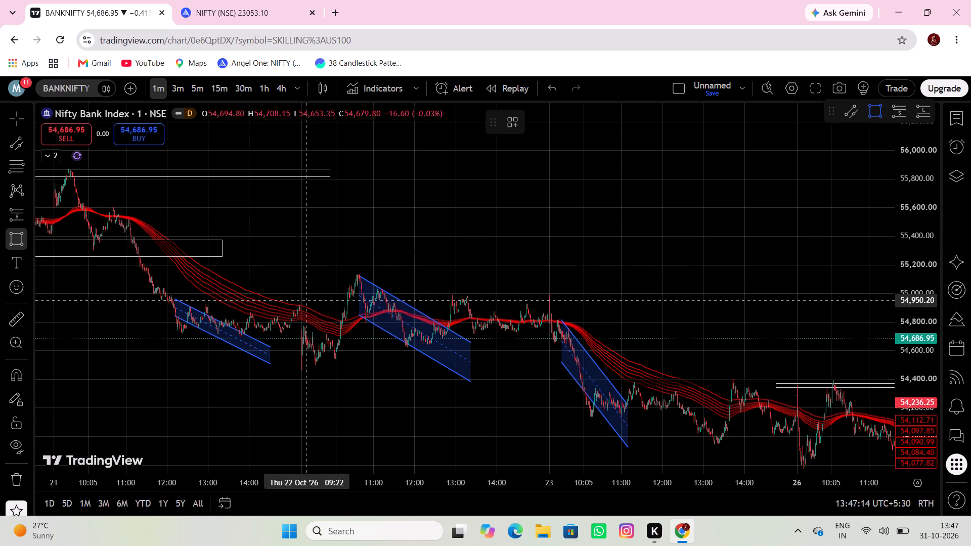
left_click(294, 273)
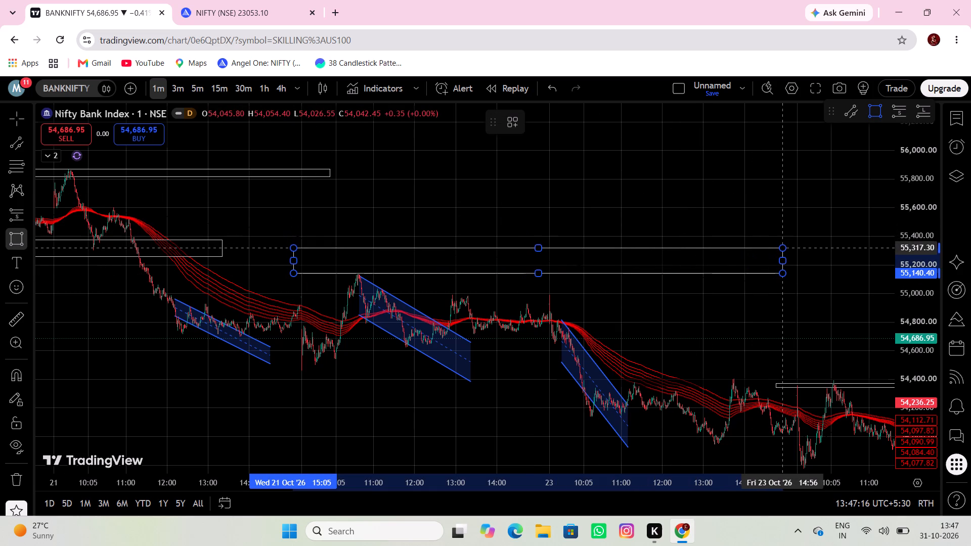
left_click(818, 262)
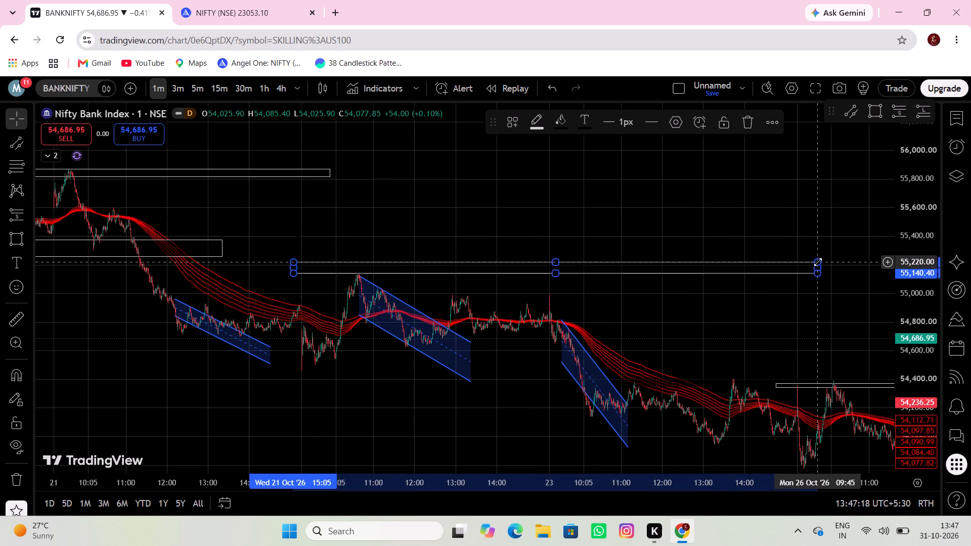
Widen the 23 October channel to about 471 points by moving the start of its lower line to 54,341.45.
left_click_drag(797, 317, 747, 320)
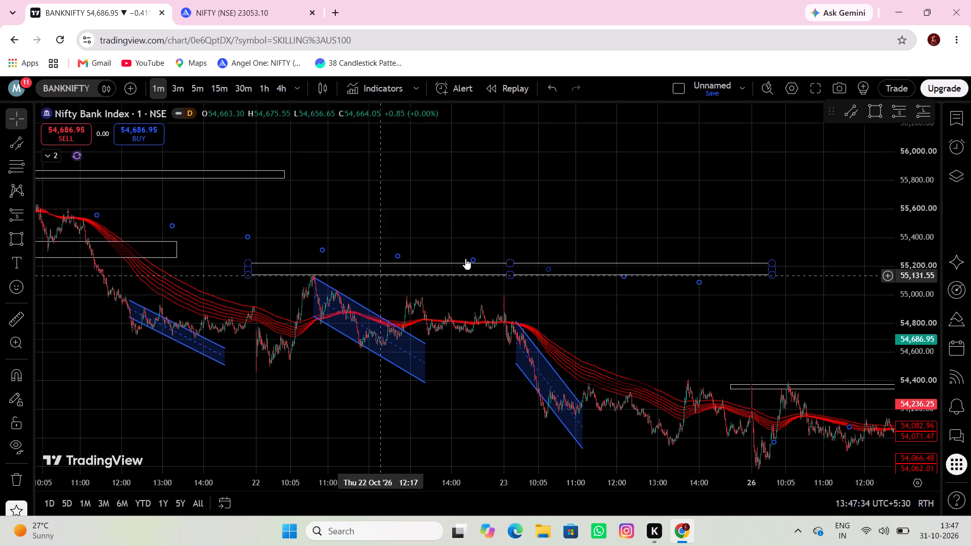
left_click(581, 298)
left_click_drag(561, 365, 630, 352)
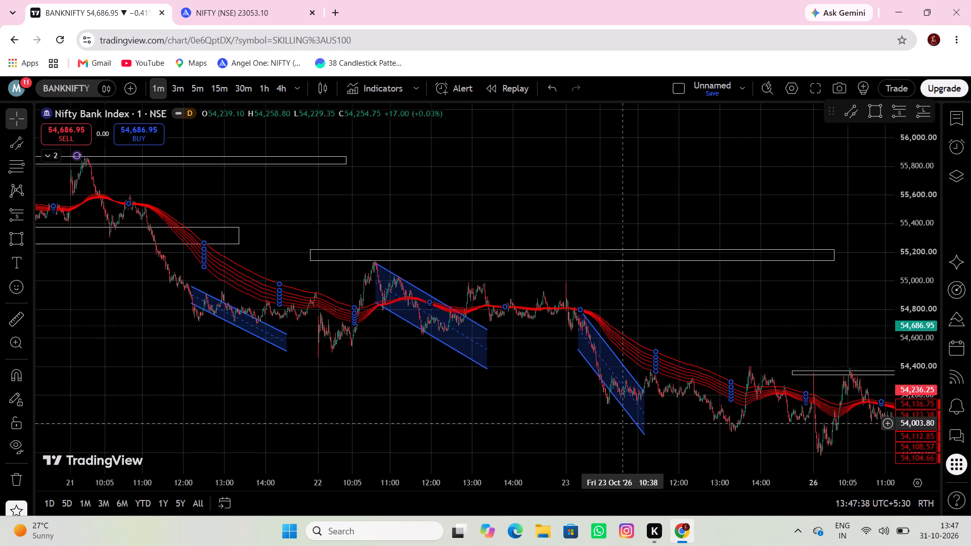
left_click_drag(613, 392, 606, 409)
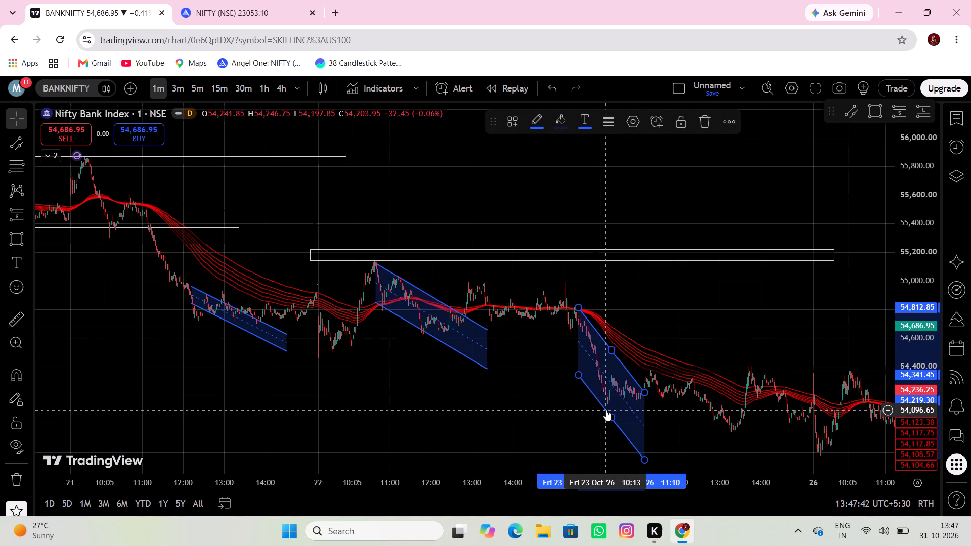
Examine the BANKNIFTY price action and marked zones from 23 October back to 16 October.
left_click_drag(659, 341, 754, 299)
scroll(424, 376, "down", 3)
scroll(474, 376, "up", 4)
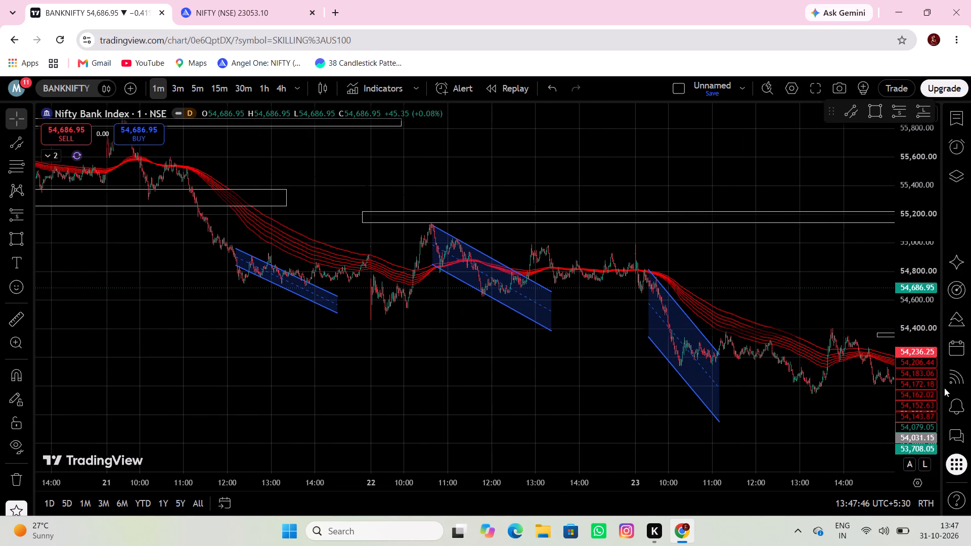
scroll(922, 394, "down", 10)
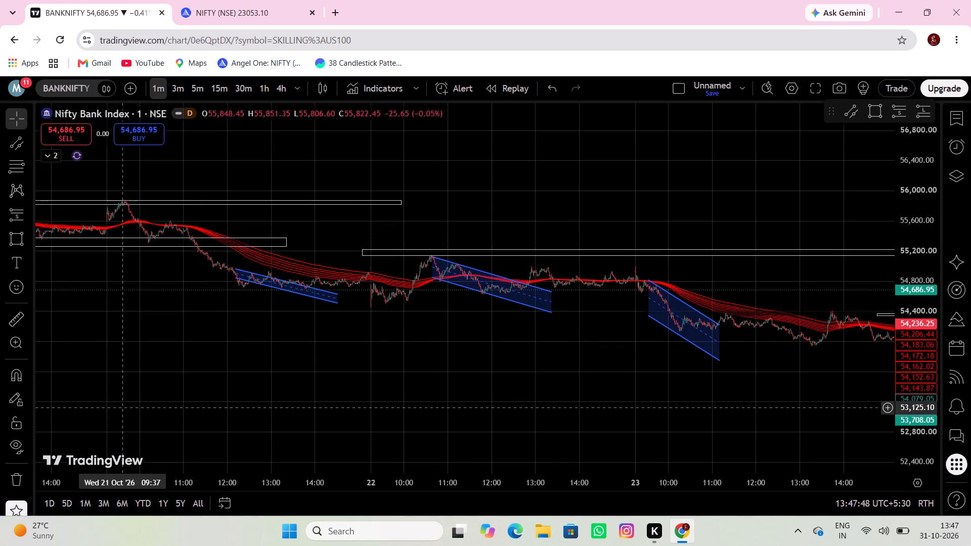
left_click_drag(224, 356, 657, 357)
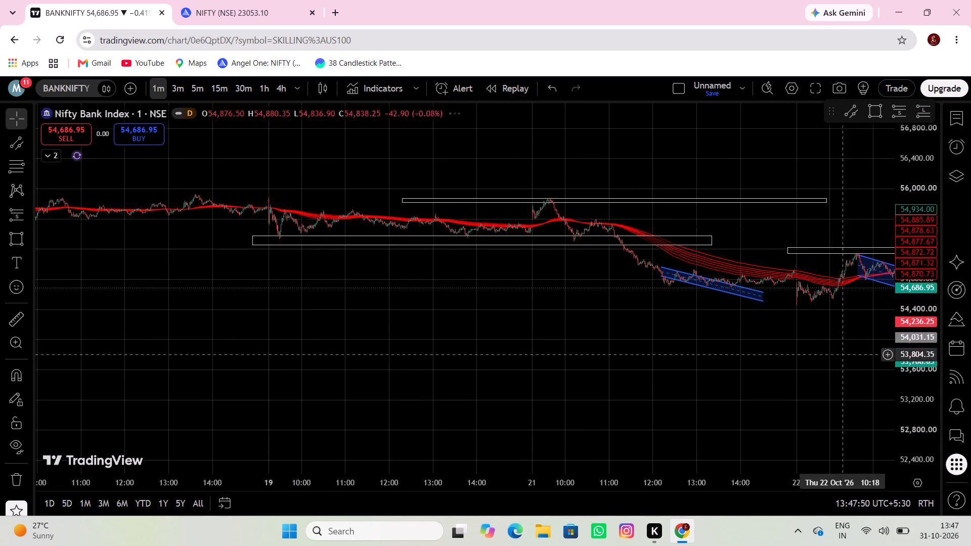
scroll(939, 332, "up", 15)
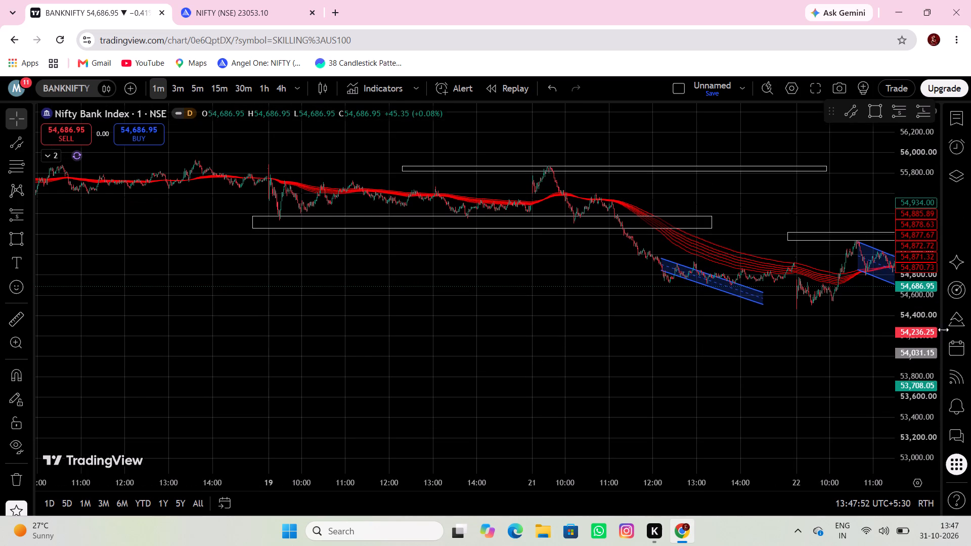
scroll(943, 330, "up", 17)
scroll(930, 334, "up", 4)
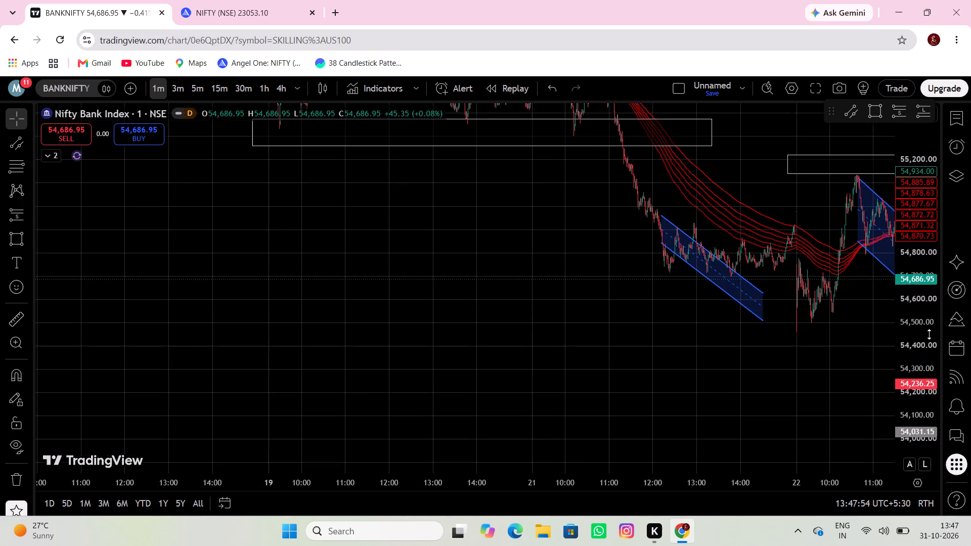
left_click_drag(361, 261, 576, 513)
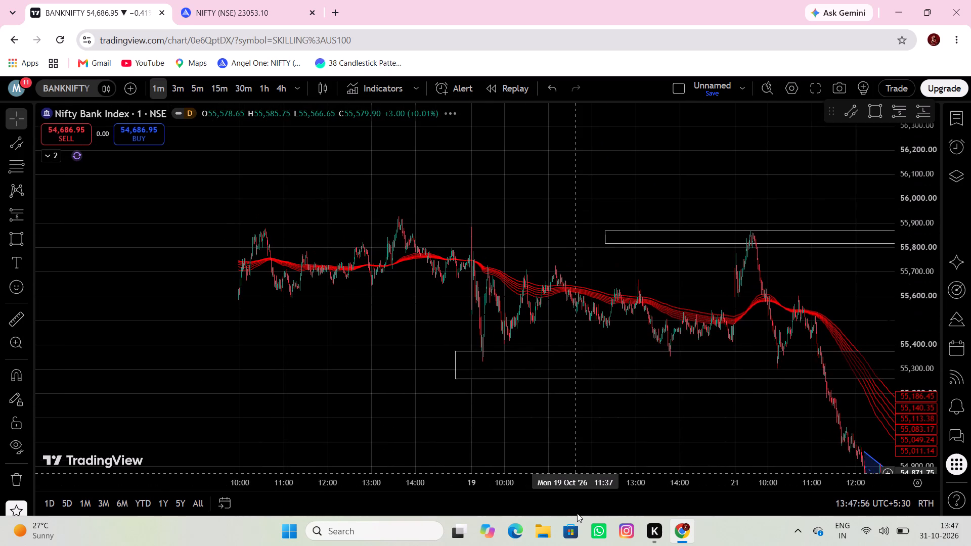
Draw a resistance rectangle from about 55,900 at 09:29 on 16 October to about 55,965 around 11:30 on 19 October.
left_click(19, 236)
left_click_drag(217, 223, 226, 229)
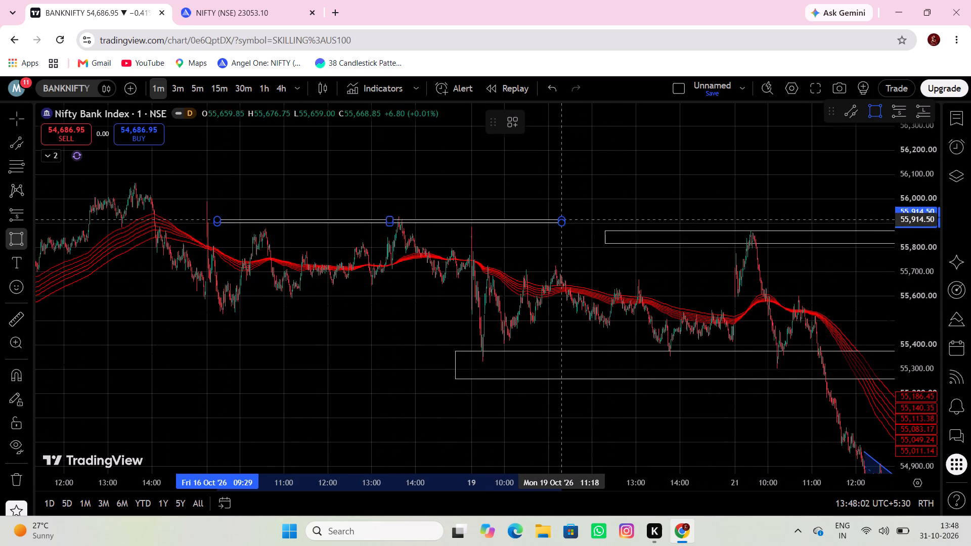
left_click(573, 206)
Examine the BANKNIFTY price action from 21 October back to 13 October.
left_click_drag(585, 270, 355, 277)
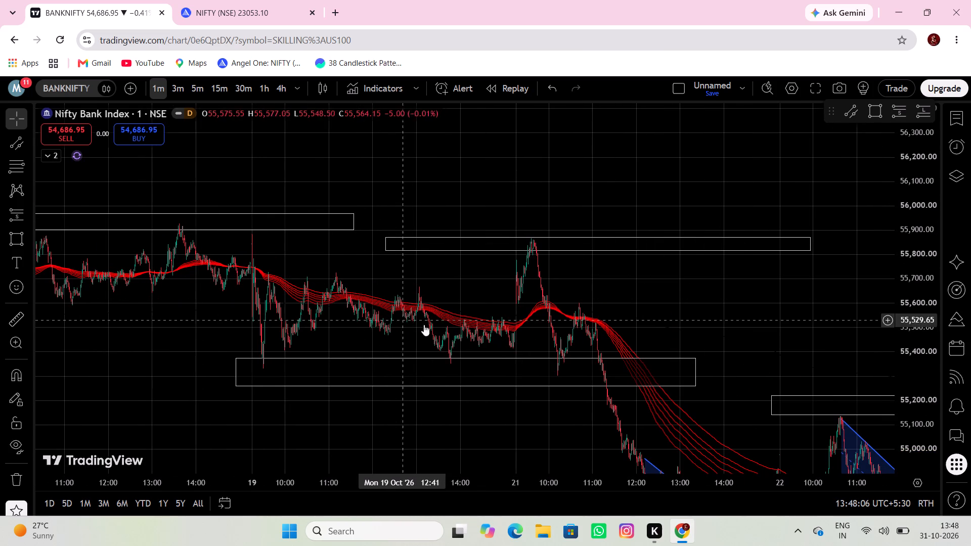
left_click_drag(480, 278, 666, 257)
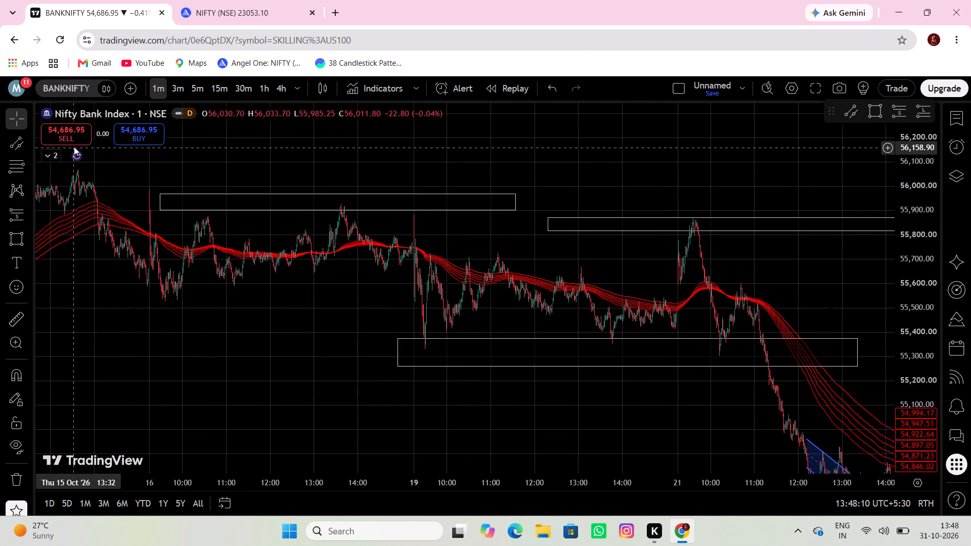
left_click_drag(240, 352, 312, 352)
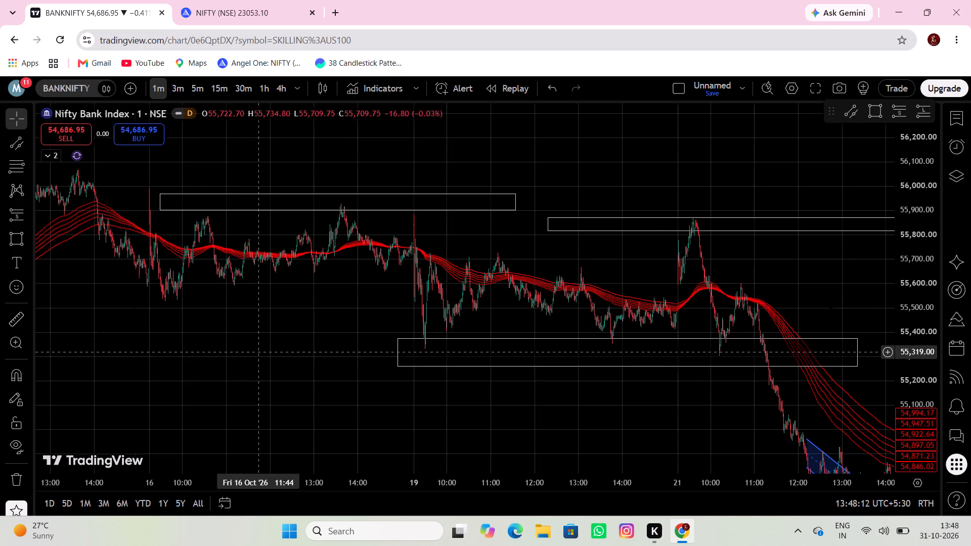
left_click_drag(312, 352, 611, 354)
left_click_drag(466, 398, 600, 354)
left_click_drag(439, 358, 546, 346)
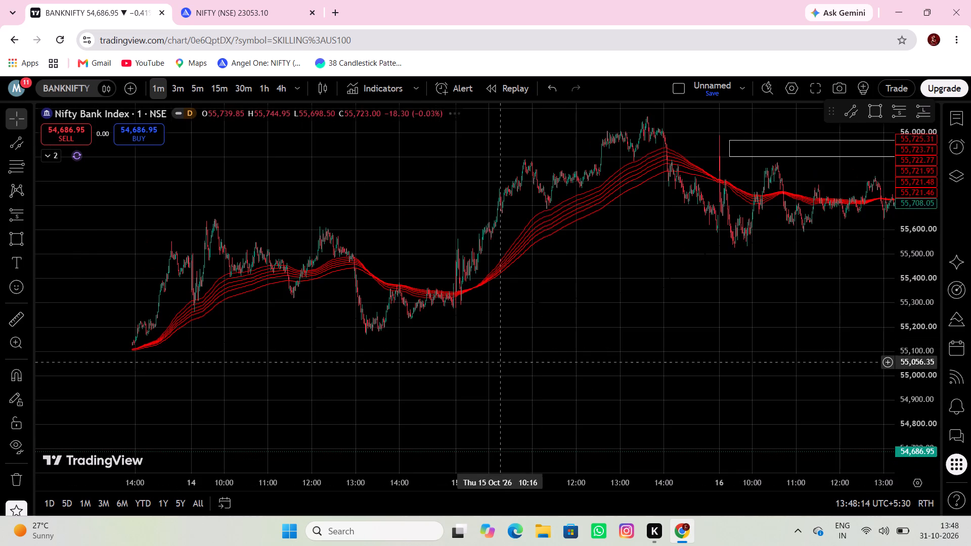
left_click_drag(440, 367, 546, 354)
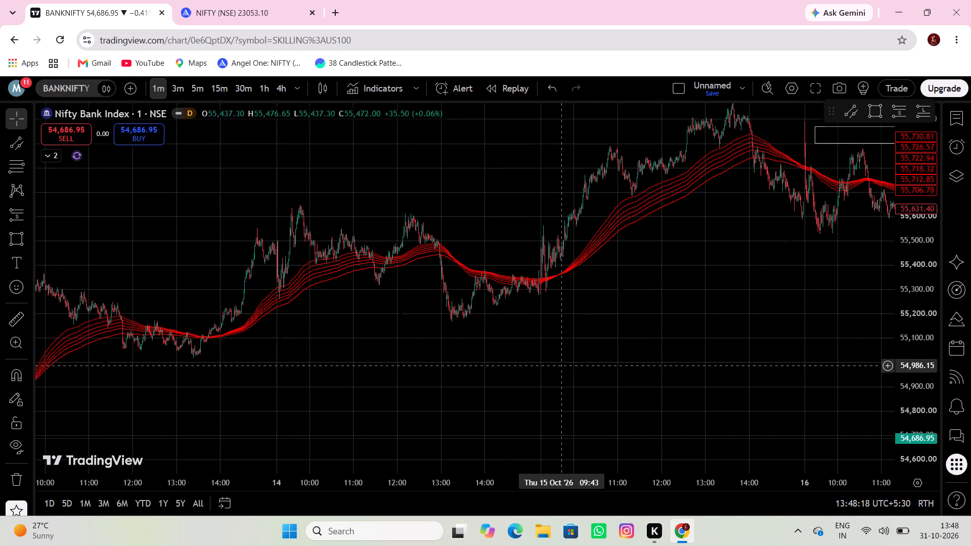
left_click_drag(553, 403, 748, 378)
left_click_drag(513, 431, 605, 415)
Examine the BANKNIFTY price action, marked zones and channels from 15 October forward to 26 October.
left_click_drag(605, 414, 388, 454)
left_click_drag(760, 319, 438, 411)
left_click_drag(586, 357, 342, 380)
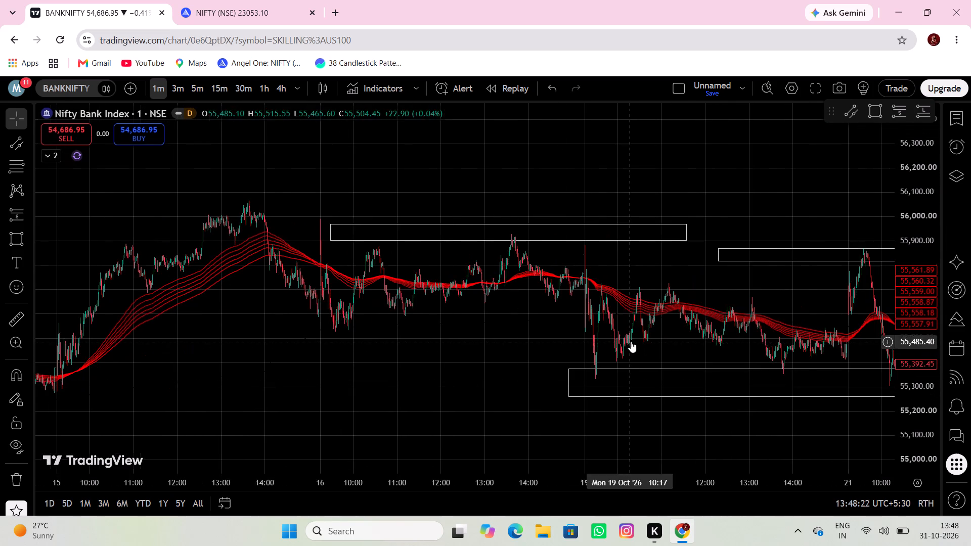
scroll(631, 341, "down", 4)
scroll(908, 342, "up", 9)
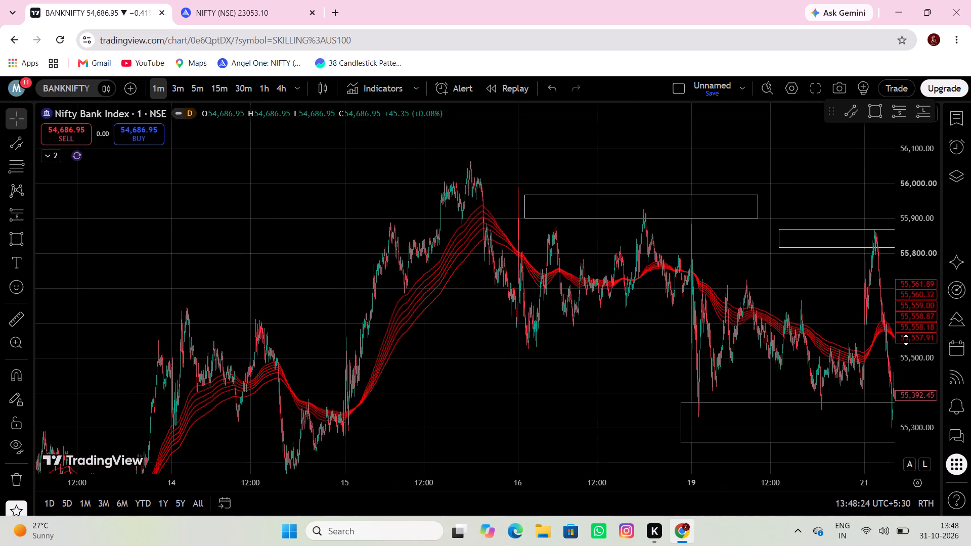
scroll(785, 317, "up", 9)
left_click_drag(791, 319, 228, 281)
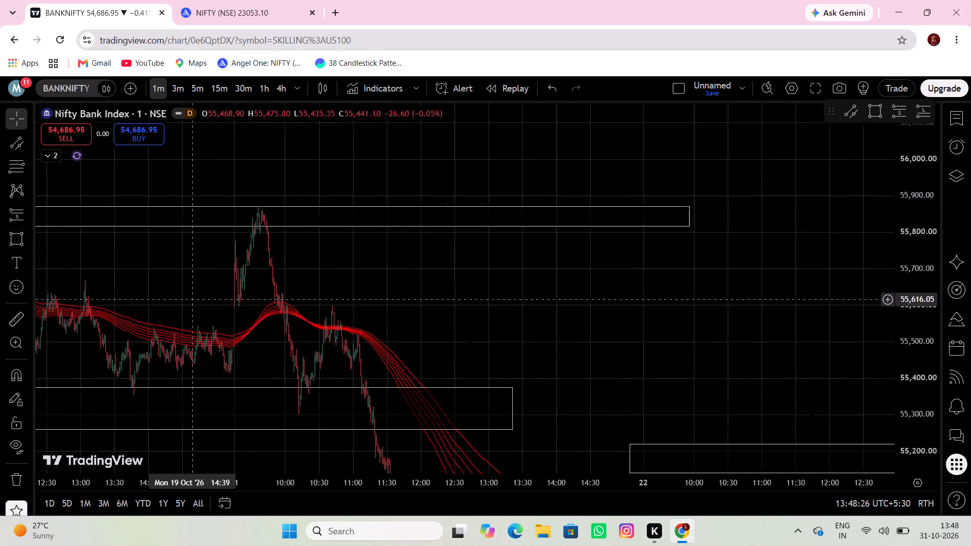
left_click_drag(228, 281, 302, 243)
left_click_drag(716, 266, 368, 190)
left_click_drag(584, 265, 398, 224)
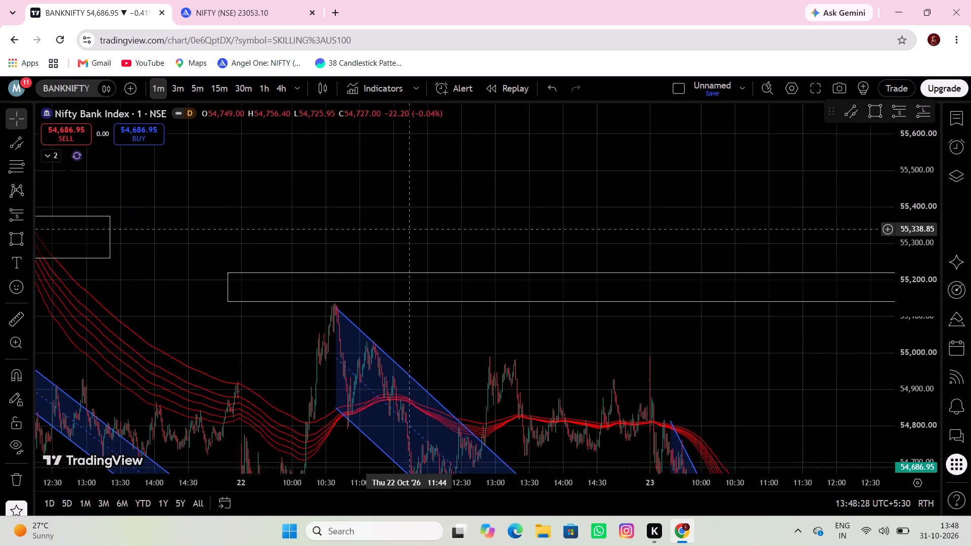
left_click_drag(398, 224, 397, 224)
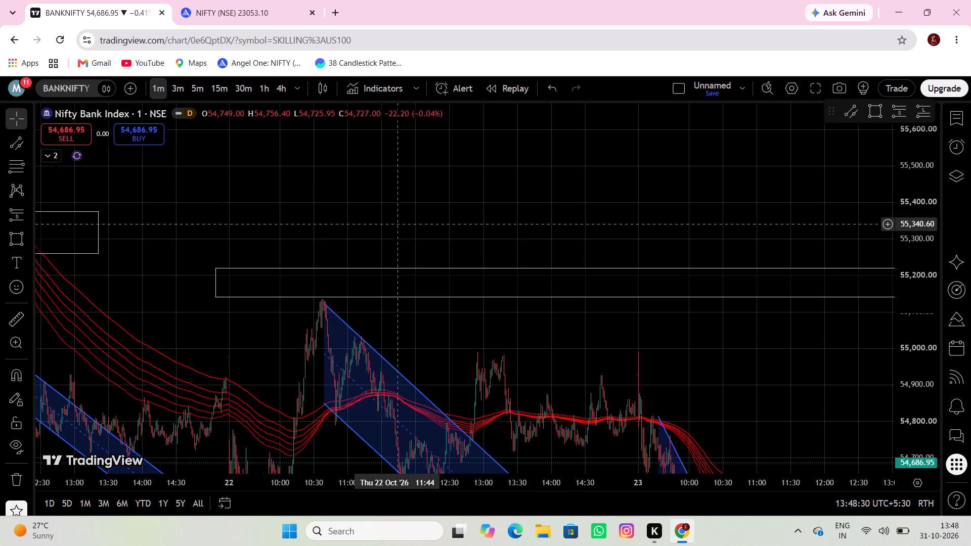
left_click_drag(412, 226, 446, 232)
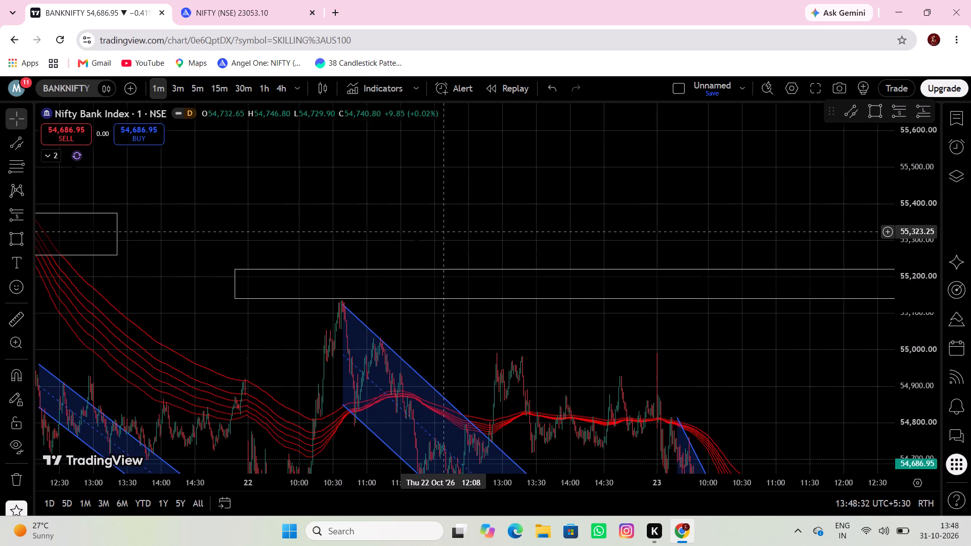
left_click_drag(446, 232, 448, 232)
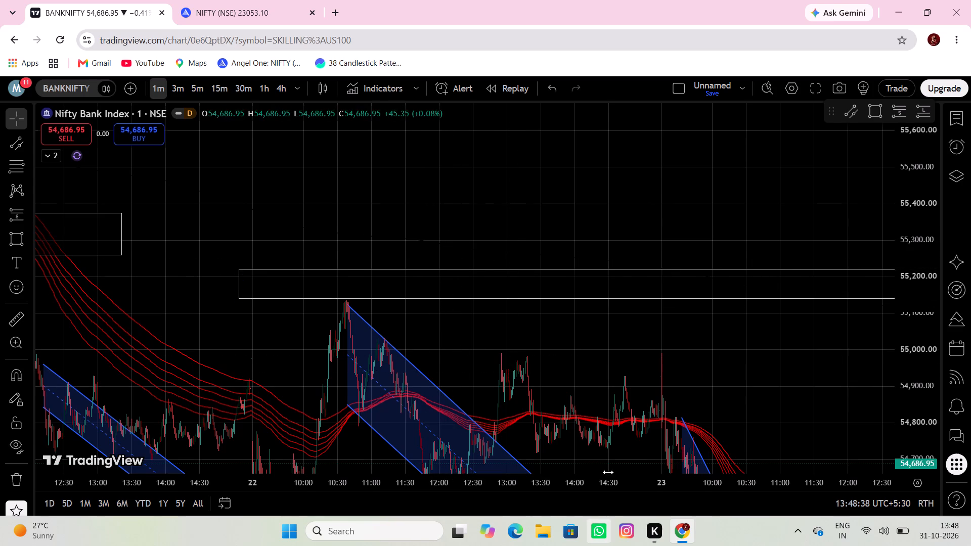
scroll(906, 389, "down", 3)
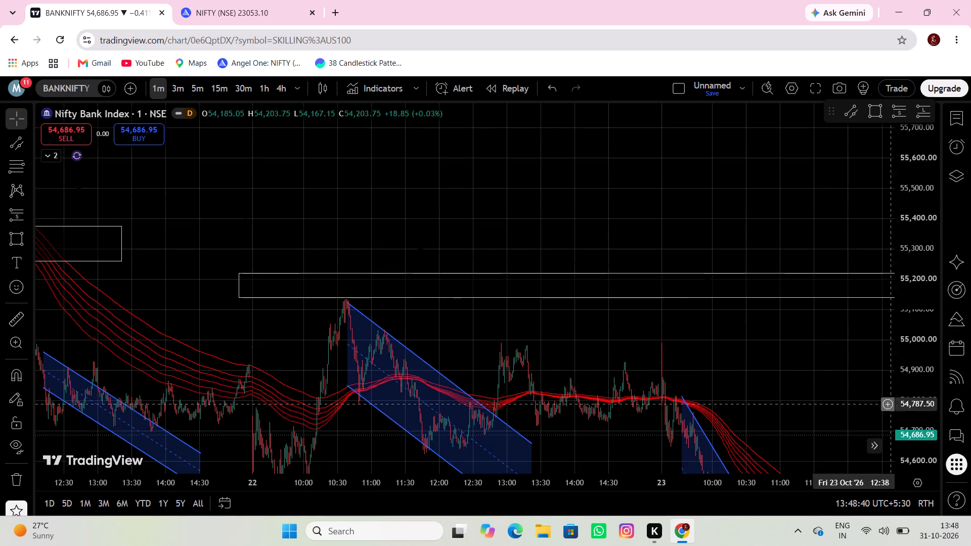
left_click_drag(837, 415, 785, 274)
left_click_drag(810, 341, 631, 221)
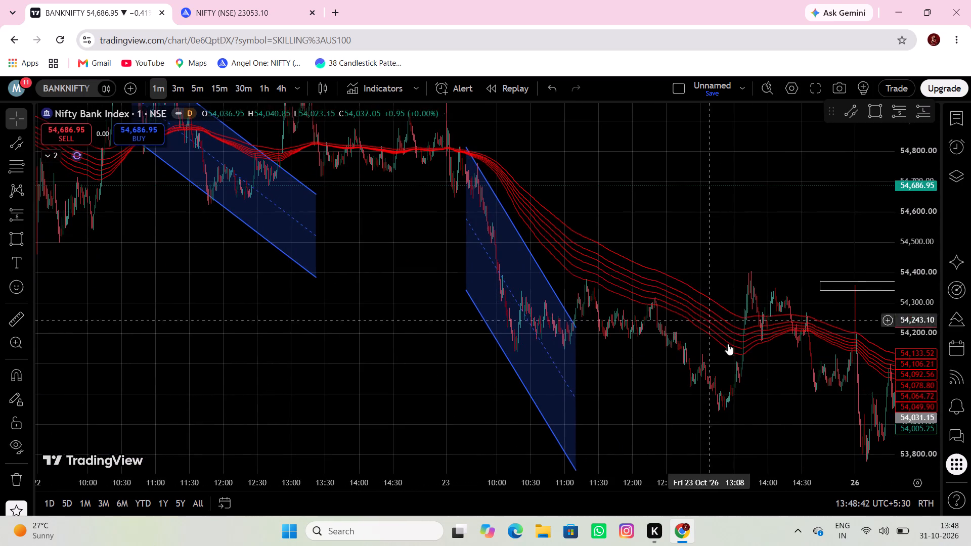
left_click_drag(711, 417, 444, 337)
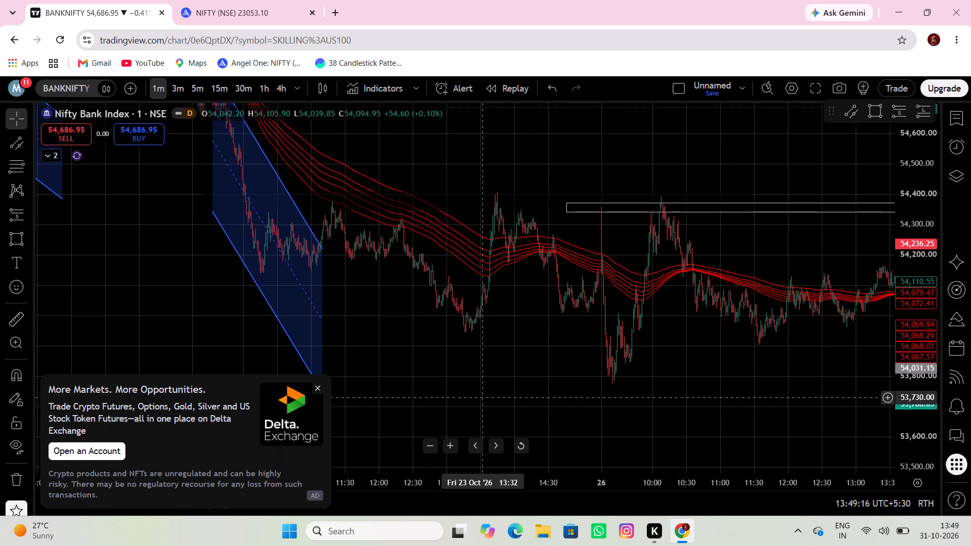
Draw a support rectangle at the 23 October low, from 53,946.90 at 12:50 on 23 October to 53,980.30 at 11:46 on 26 October.
left_click(460, 356)
left_click_drag(536, 368, 492, 369)
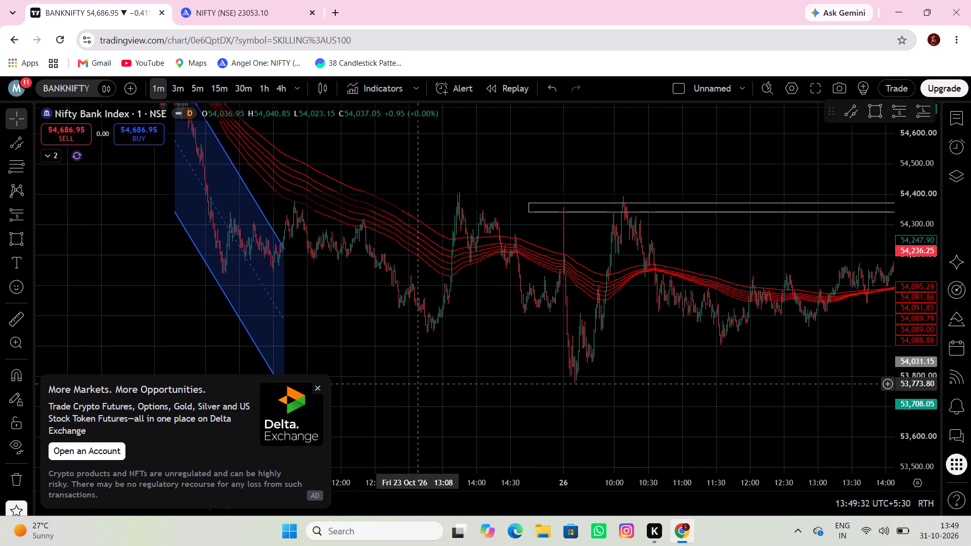
left_click(16, 237)
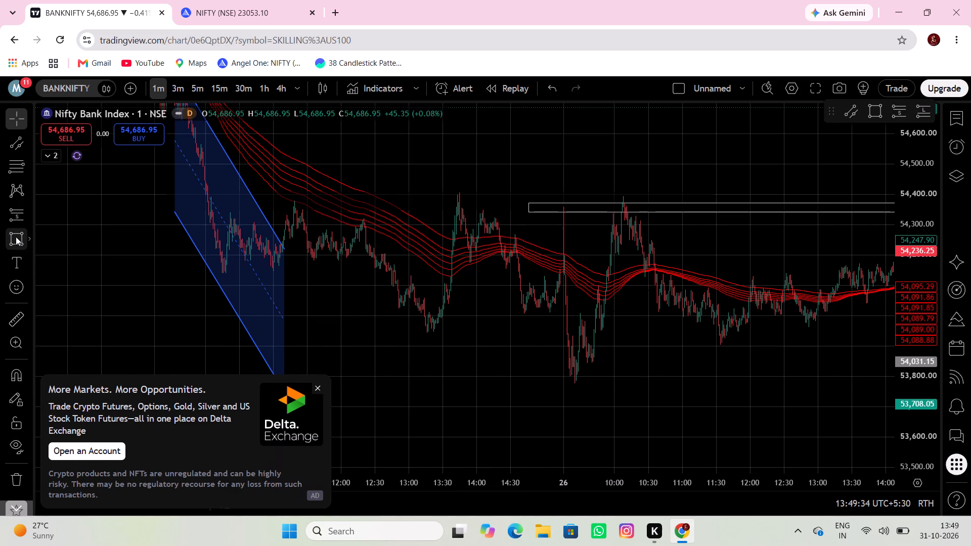
left_click(398, 331)
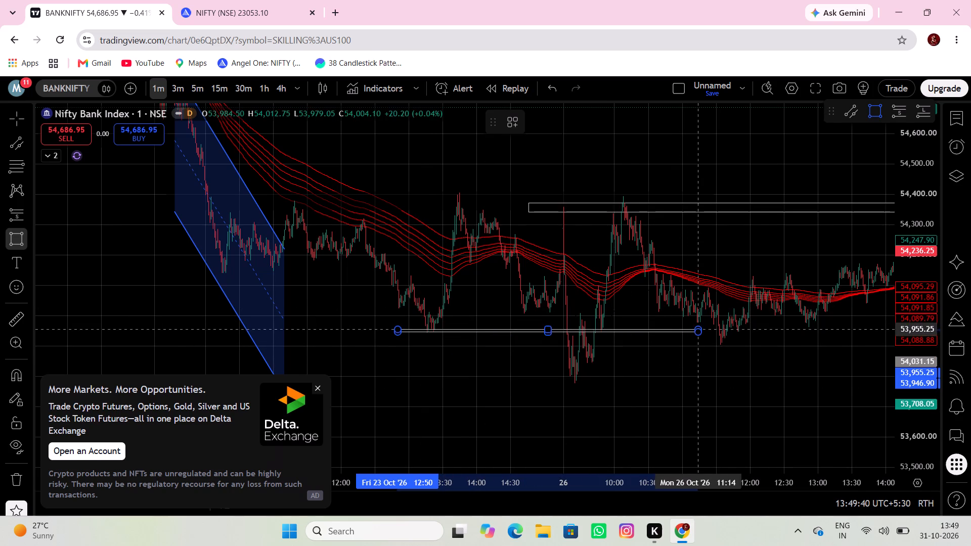
left_click(734, 322)
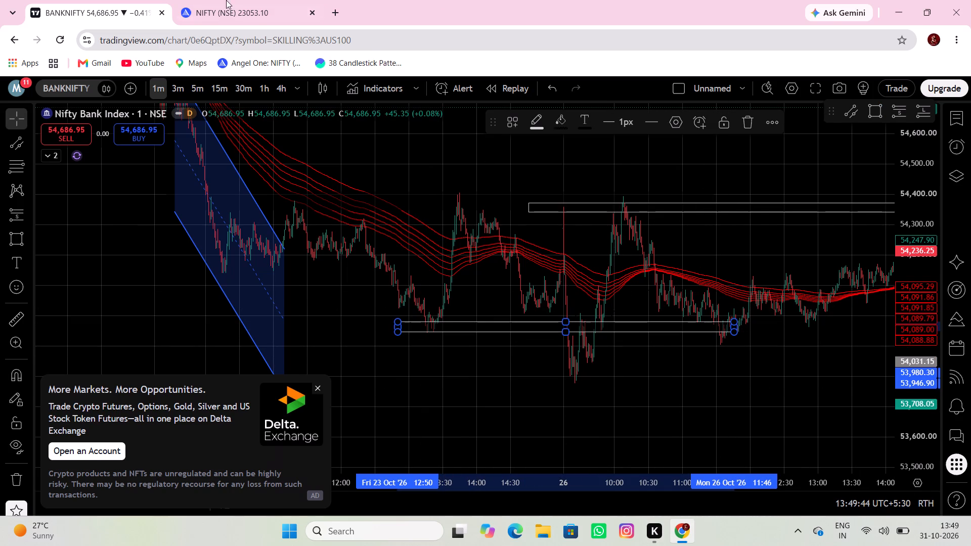
left_click_drag(340, 0, 223, 0)
Examine the BANKNIFTY price action and marked zones from 26 October forward to 28 October.
left_click_drag(656, 197, 614, 186)
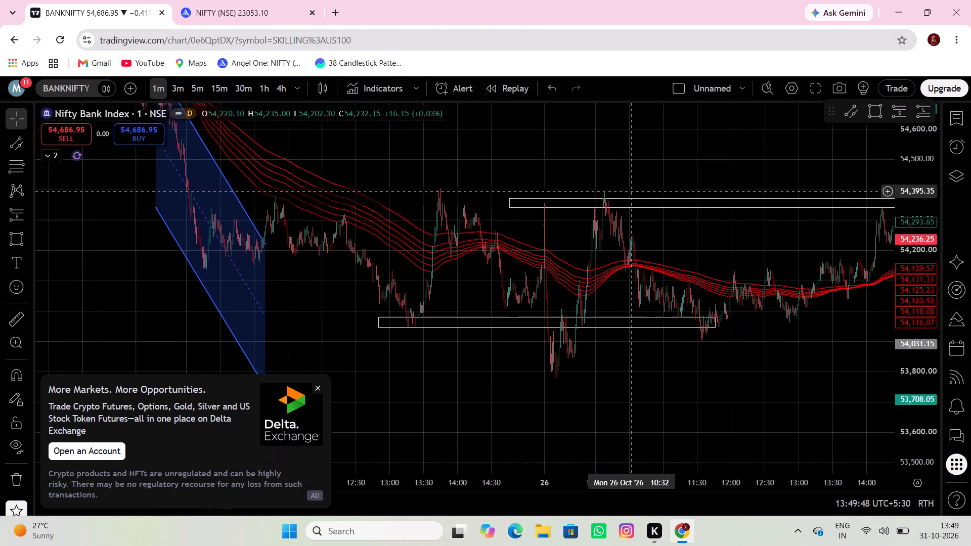
left_click_drag(614, 186, 456, 145)
left_click_drag(719, 266, 573, 264)
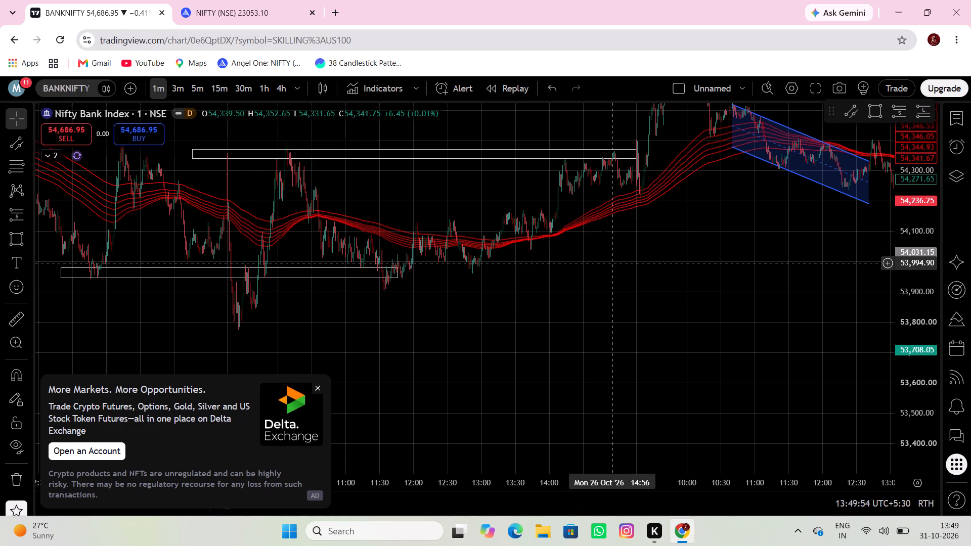
scroll(612, 263, "down", 3)
left_click_drag(618, 302, 606, 308)
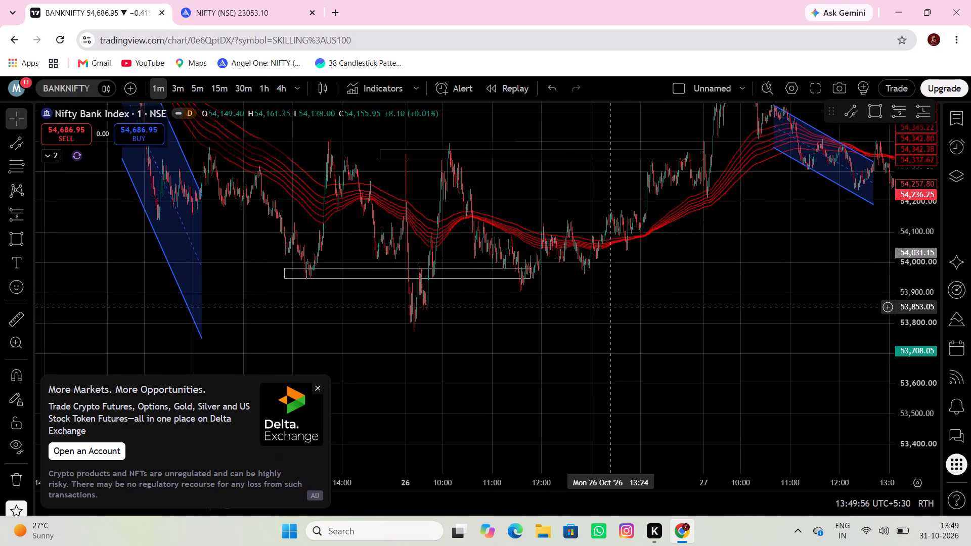
left_click_drag(606, 308, 559, 309)
left_click_drag(593, 309, 558, 317)
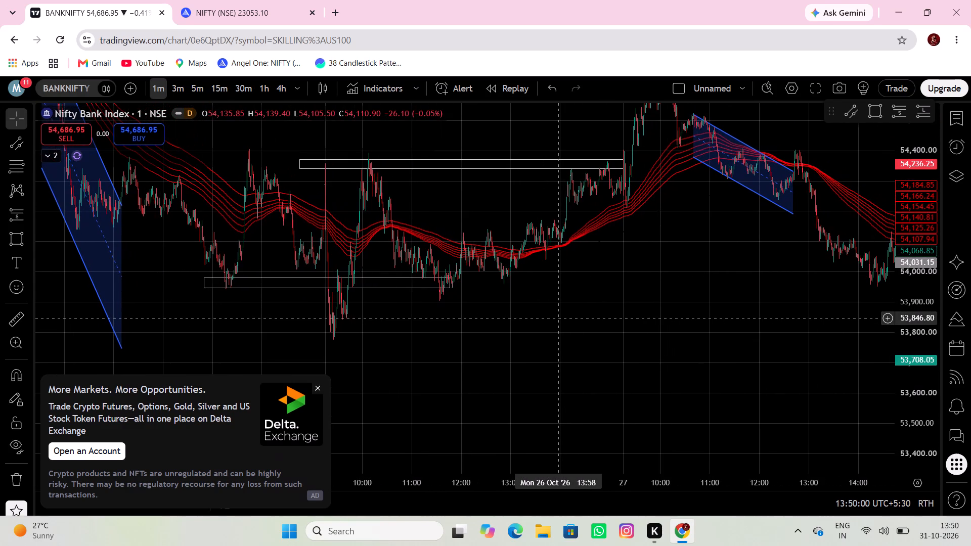
left_click_drag(612, 348, 549, 361)
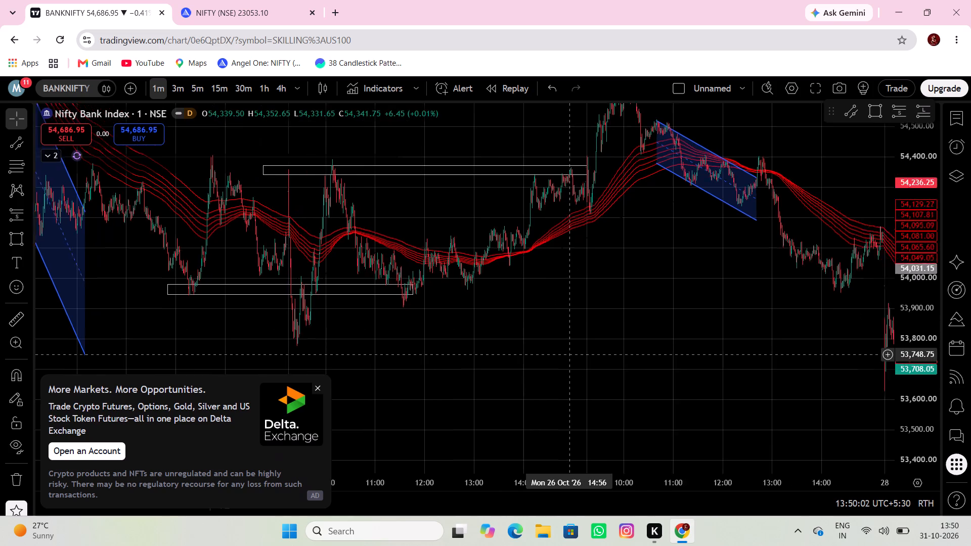
left_click_drag(549, 361, 493, 374)
left_click_drag(580, 341, 483, 311)
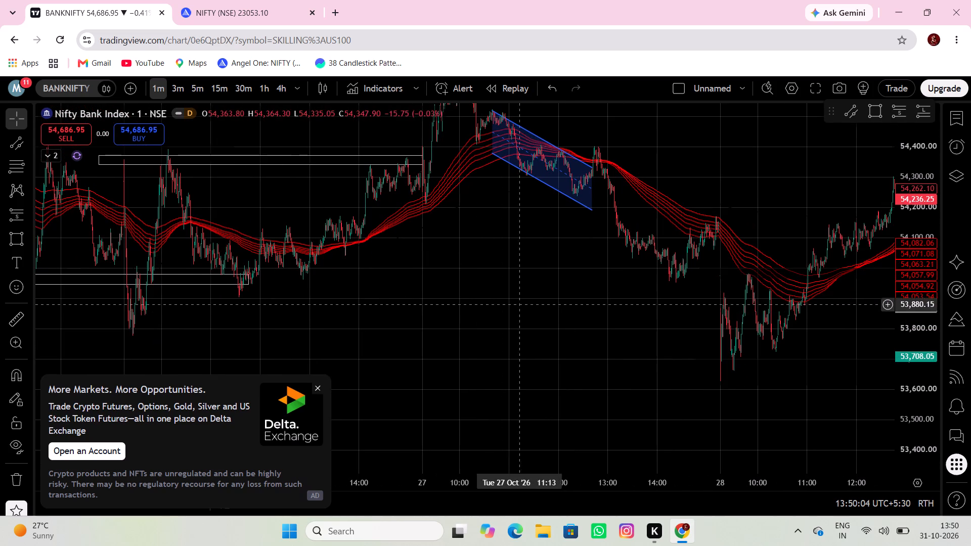
left_click_drag(520, 303, 414, 308)
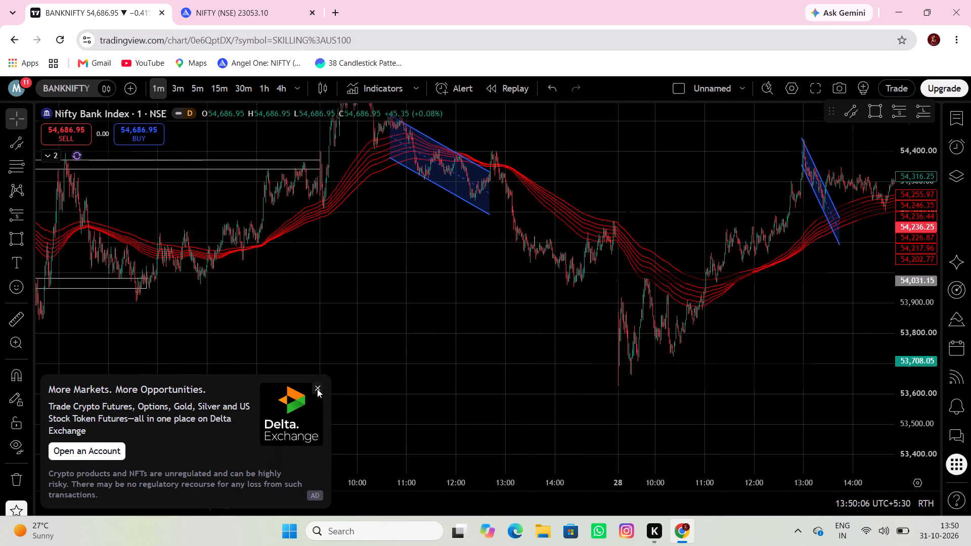
Dismiss the advertisement covering the chart.
left_click(317, 389)
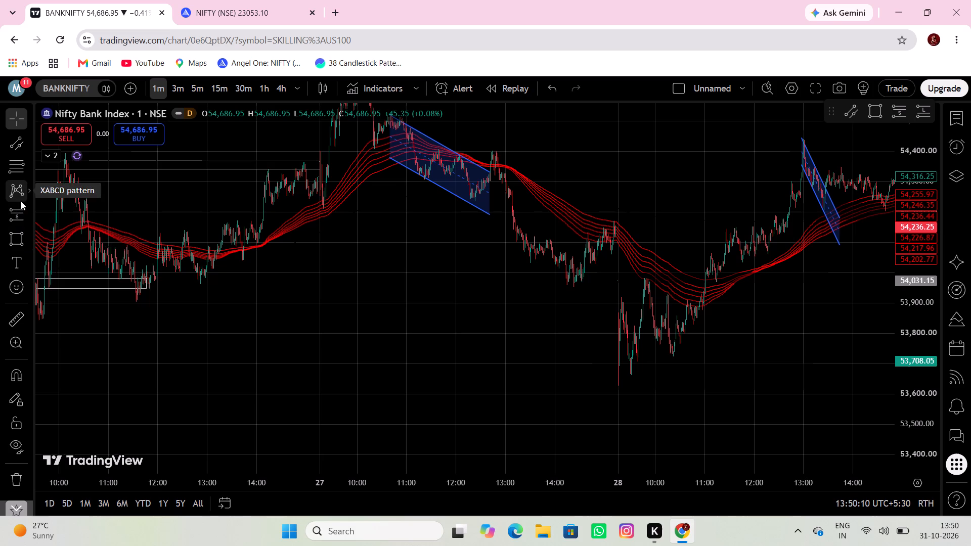
Draw a parallel channel at the 28 October open between 53,974.00 at 09:48 and the low at 53,631.95, its second line about 255 points higher.
left_click(18, 147)
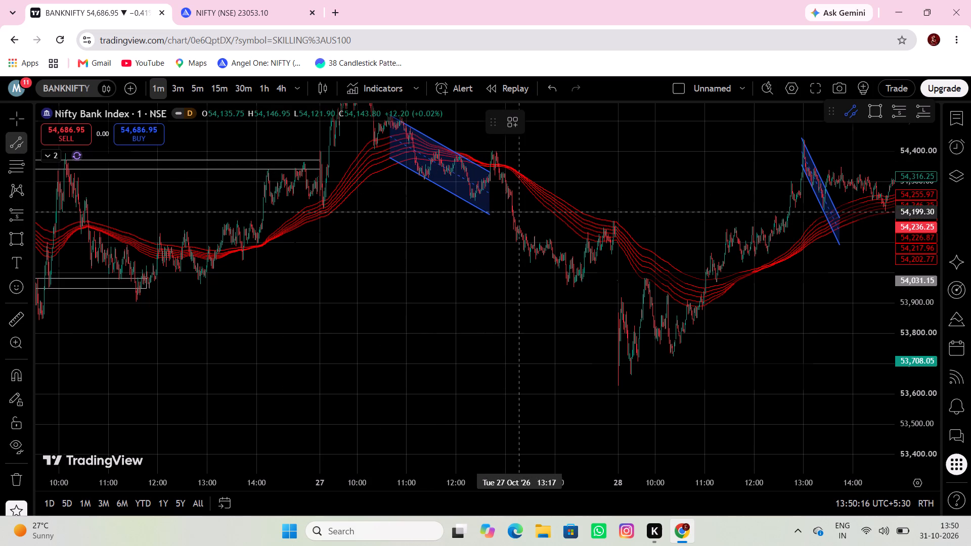
left_click(645, 280)
left_click(617, 384)
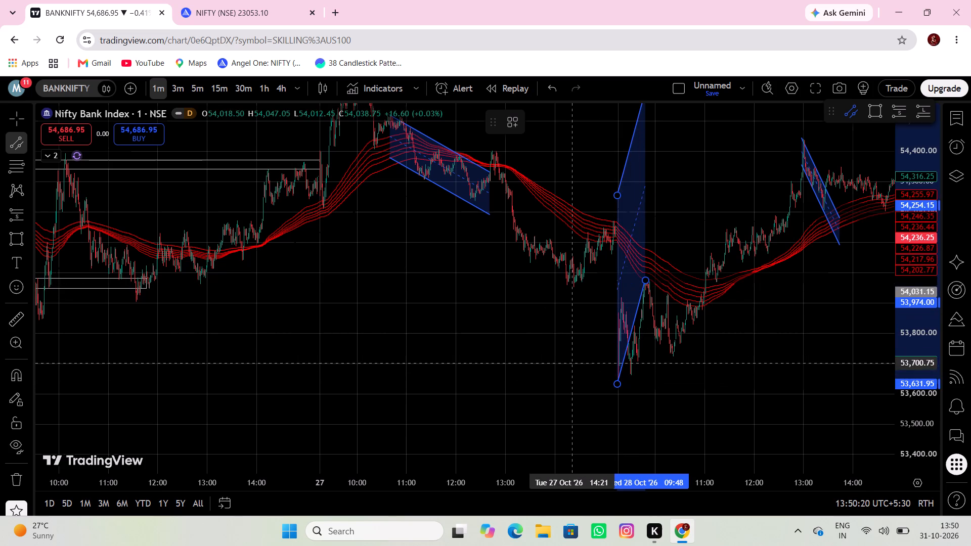
left_click(587, 419)
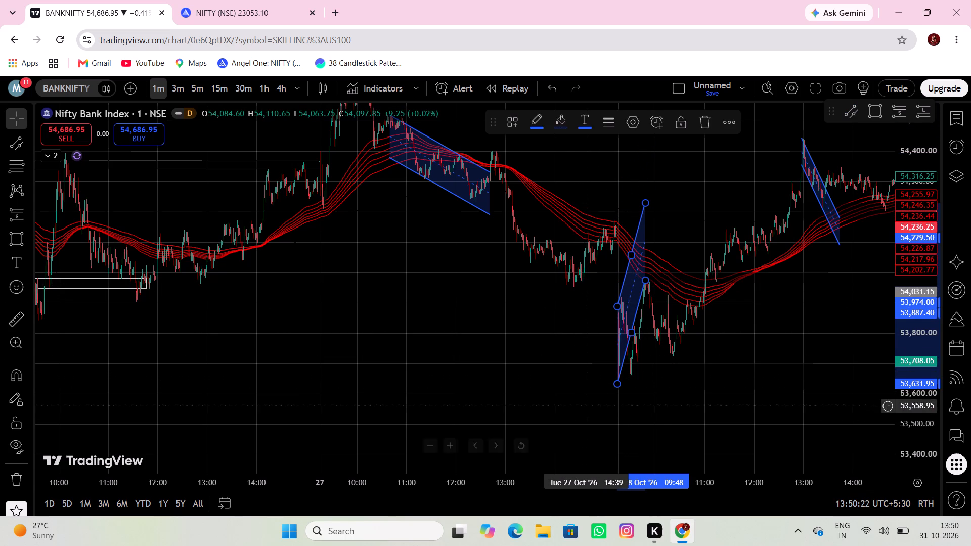
Examine the BANKNIFTY price action and channels from 27 October forward to 30 October.
left_click_drag(586, 374, 524, 378)
left_click(577, 333)
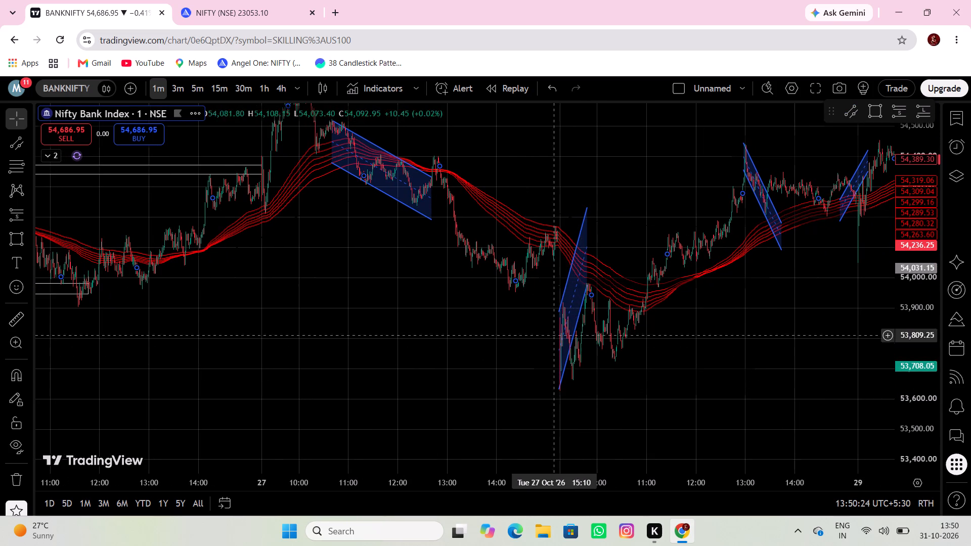
left_click_drag(380, 351, 539, 287)
left_click_drag(524, 296, 296, 329)
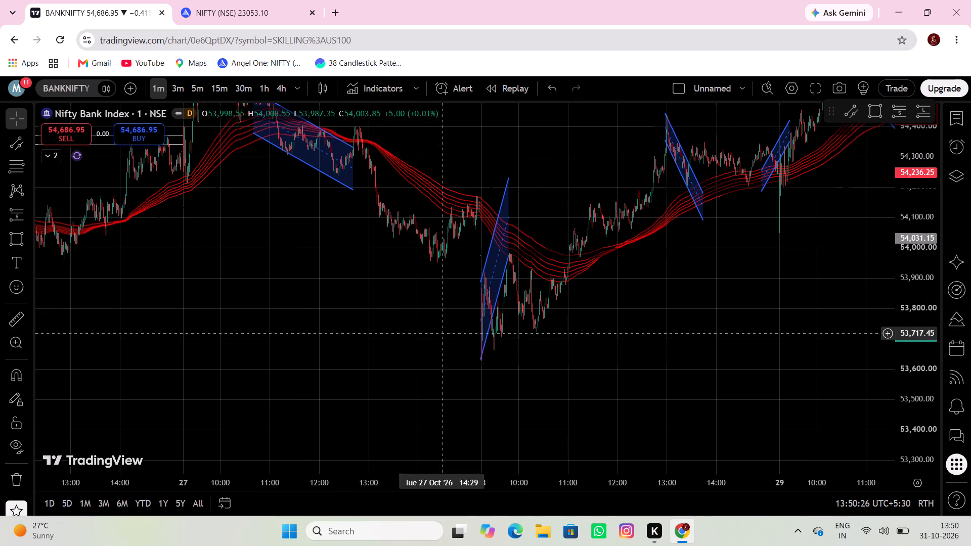
left_click_drag(712, 336, 424, 401)
left_click(545, 309)
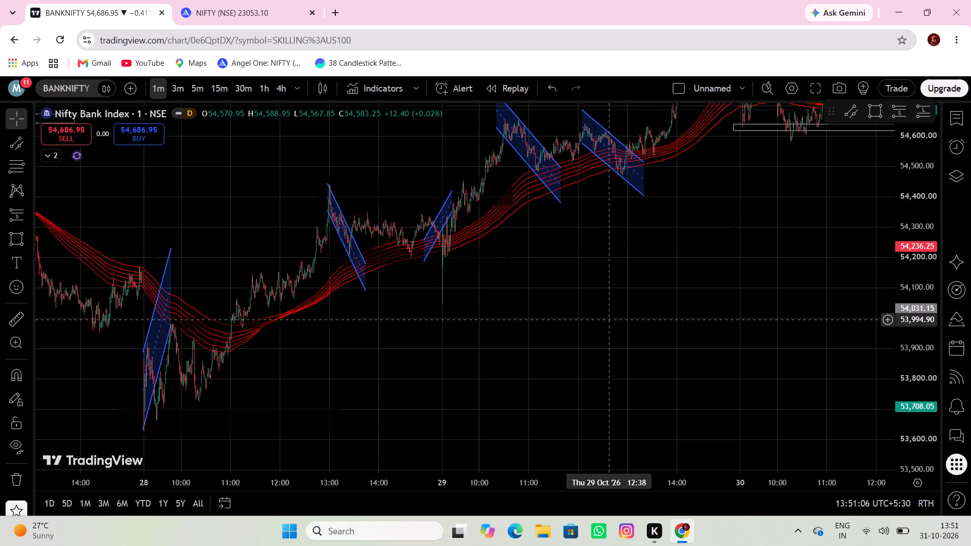
Measure the 30 October BANKNIFTY move from 54,664.45 at 10:10 up to about 54,985 shortly after 13:00.
left_click_drag(620, 370, 606, 390)
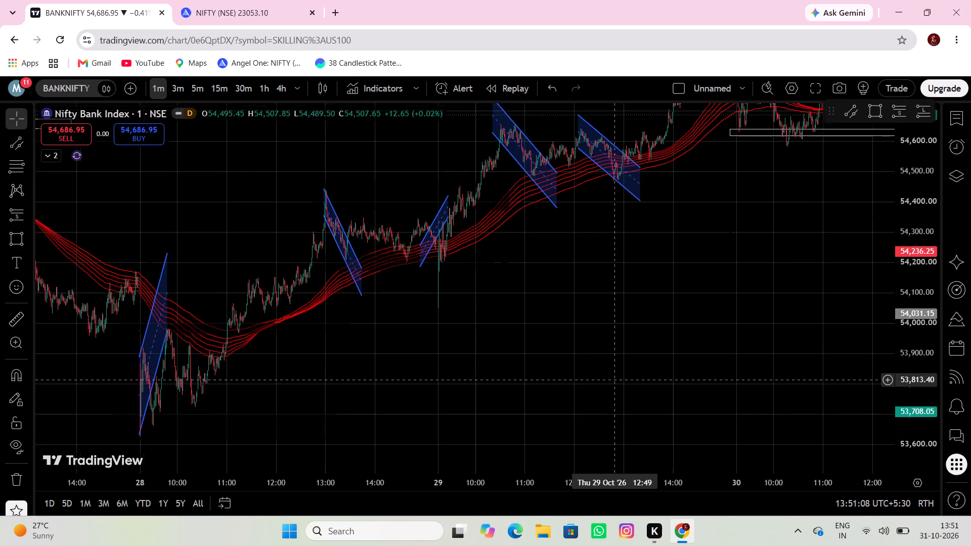
left_click_drag(606, 390, 558, 433)
left_click_drag(643, 348, 455, 420)
left_click_drag(606, 357, 511, 421)
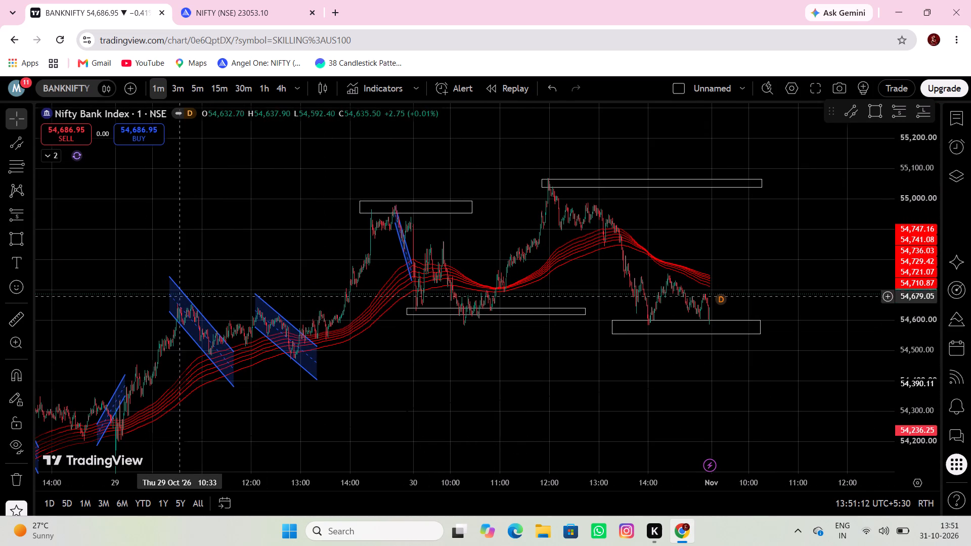
left_click(14, 321)
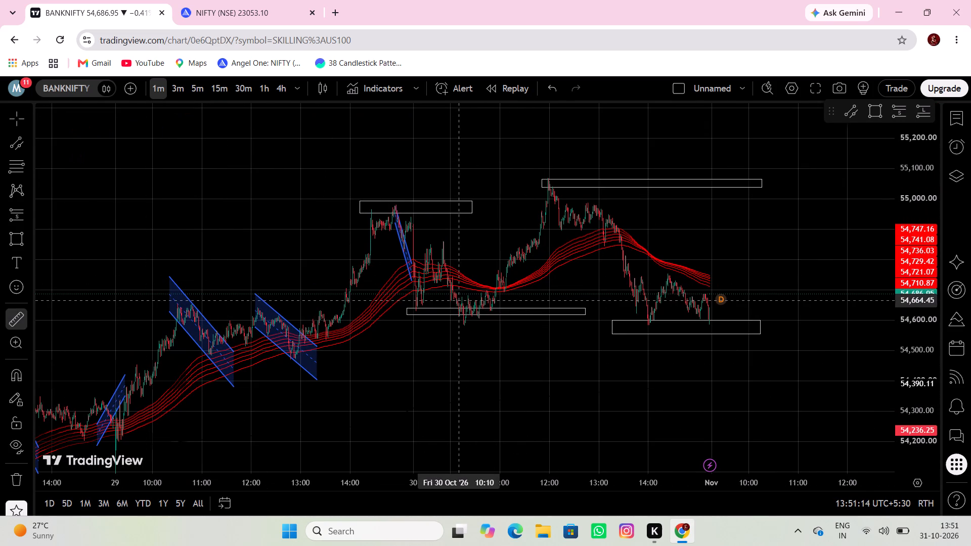
left_click(459, 300)
left_click(603, 203)
Examine the BANKNIFTY price action, zones and channels from 30 October back to 14 October.
left_click_drag(698, 204, 618, 236)
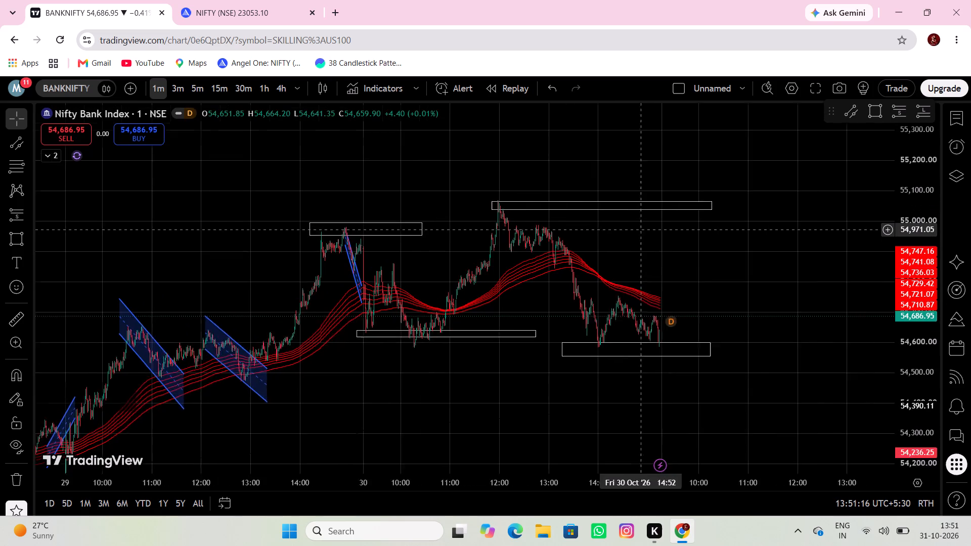
left_click_drag(618, 236, 596, 240)
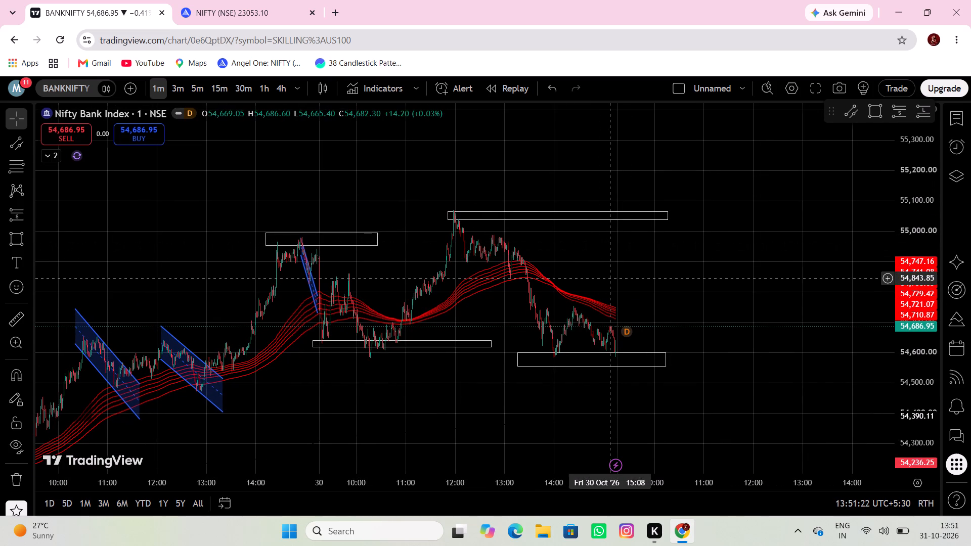
left_click_drag(681, 378, 760, 346)
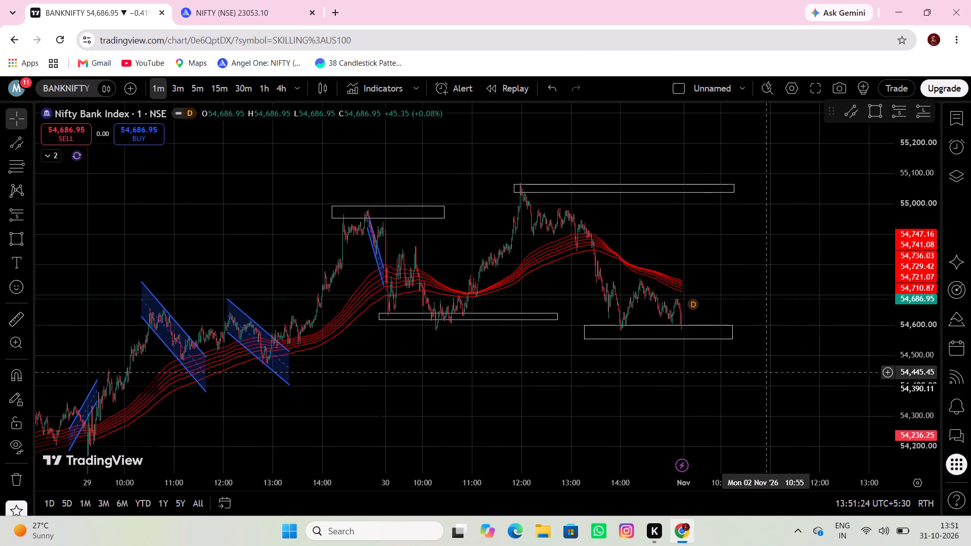
left_click_drag(644, 384, 789, 317)
left_click_drag(471, 386, 612, 337)
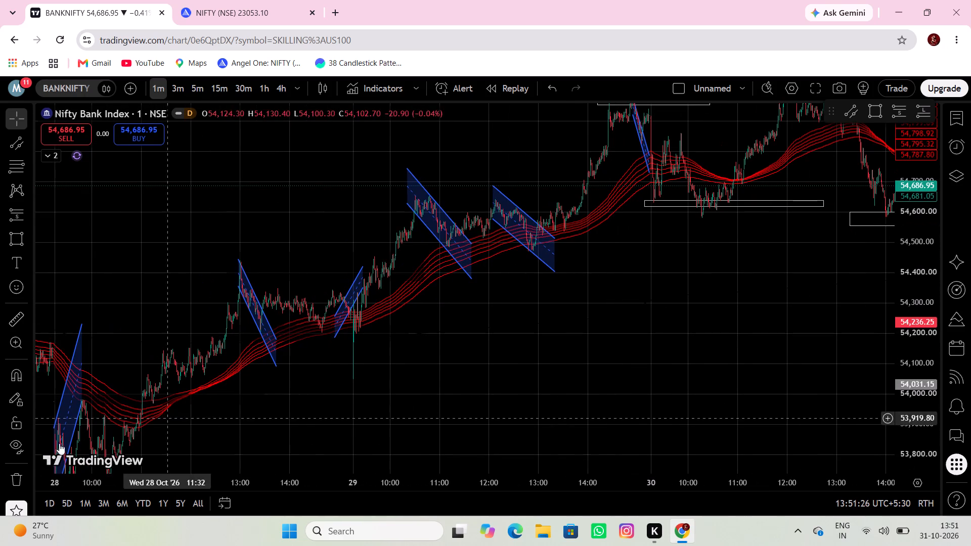
left_click_drag(159, 359, 467, 293)
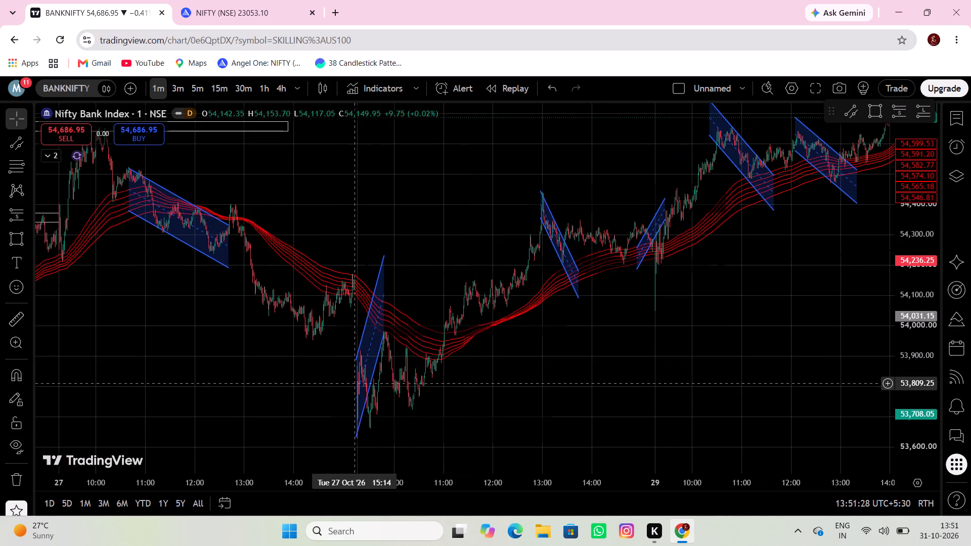
left_click_drag(339, 386, 590, 411)
left_click_drag(316, 428, 607, 335)
left_click_drag(324, 411, 708, 453)
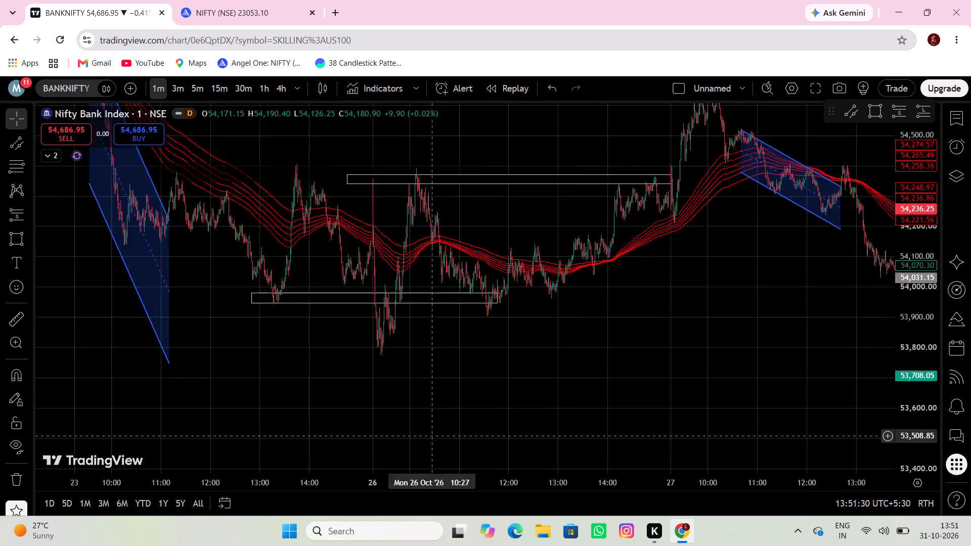
left_click_drag(708, 453, 730, 453)
left_click_drag(335, 413, 614, 544)
left_click_drag(521, 414, 691, 507)
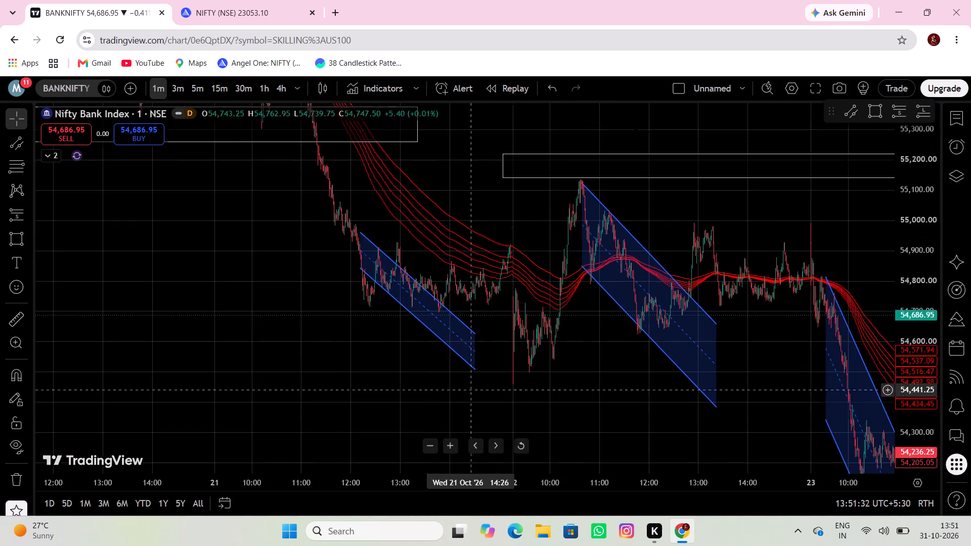
left_click_drag(452, 376, 636, 523)
left_click_drag(403, 376, 682, 449)
left_click_drag(528, 376, 653, 455)
left_click_drag(408, 356, 851, 339)
left_click_drag(477, 347, 764, 318)
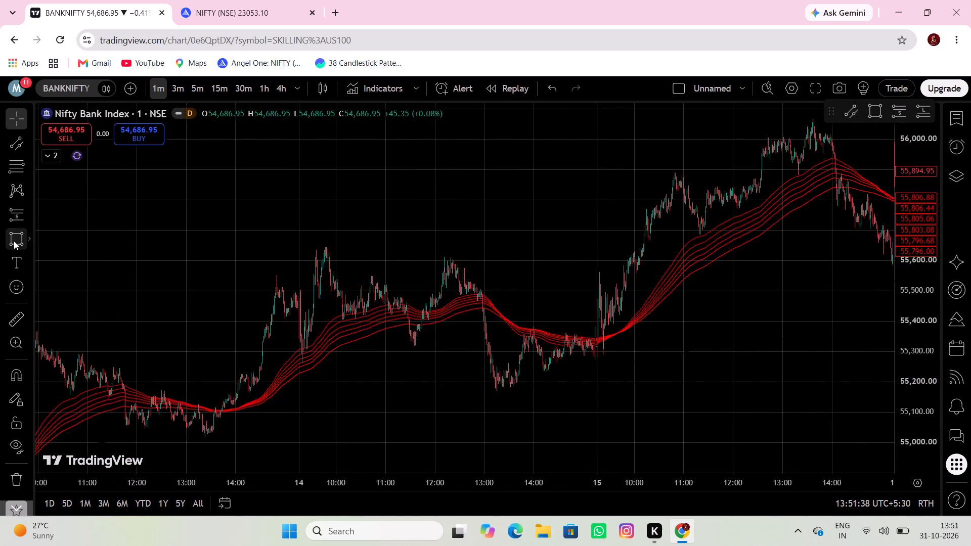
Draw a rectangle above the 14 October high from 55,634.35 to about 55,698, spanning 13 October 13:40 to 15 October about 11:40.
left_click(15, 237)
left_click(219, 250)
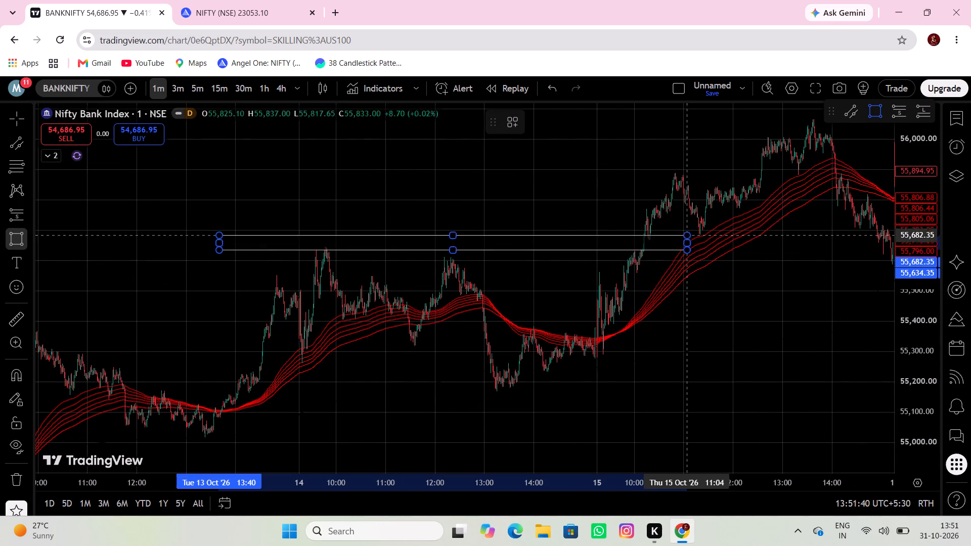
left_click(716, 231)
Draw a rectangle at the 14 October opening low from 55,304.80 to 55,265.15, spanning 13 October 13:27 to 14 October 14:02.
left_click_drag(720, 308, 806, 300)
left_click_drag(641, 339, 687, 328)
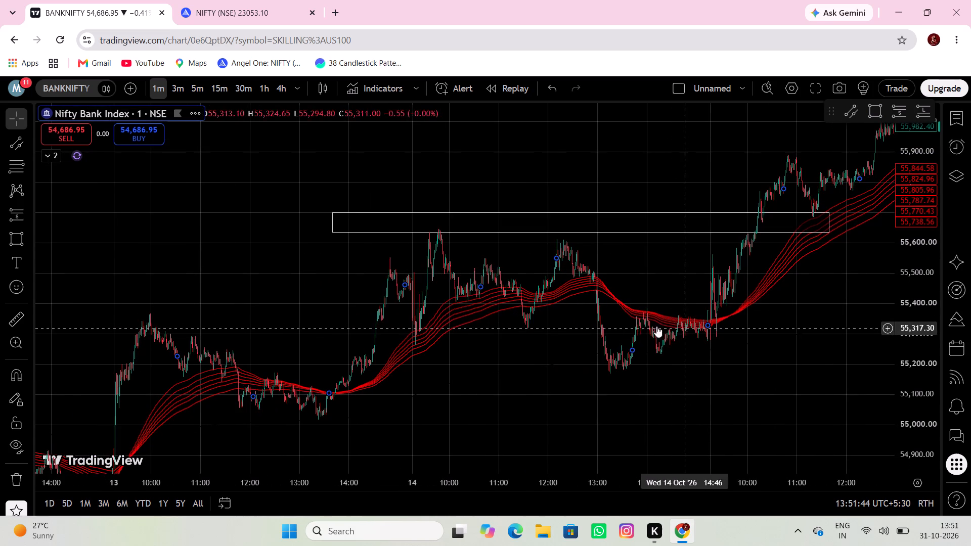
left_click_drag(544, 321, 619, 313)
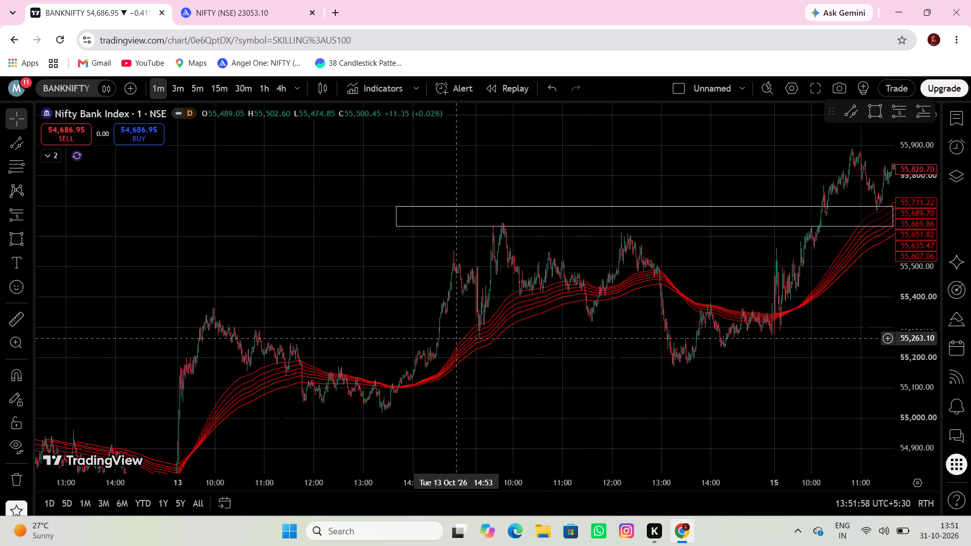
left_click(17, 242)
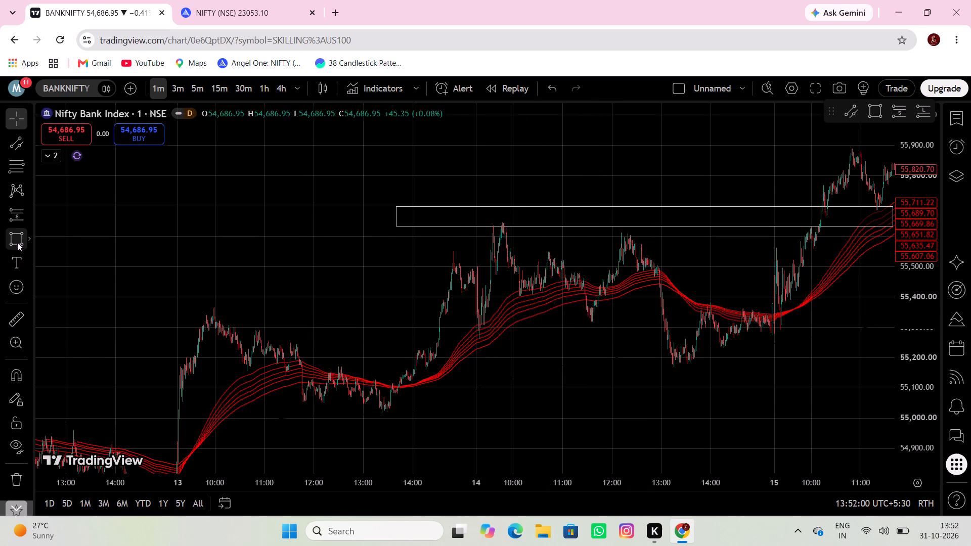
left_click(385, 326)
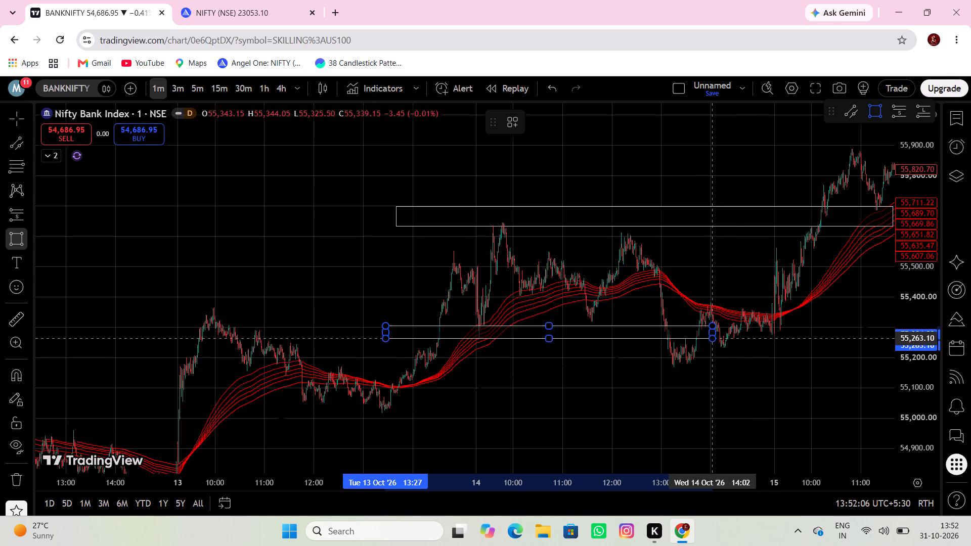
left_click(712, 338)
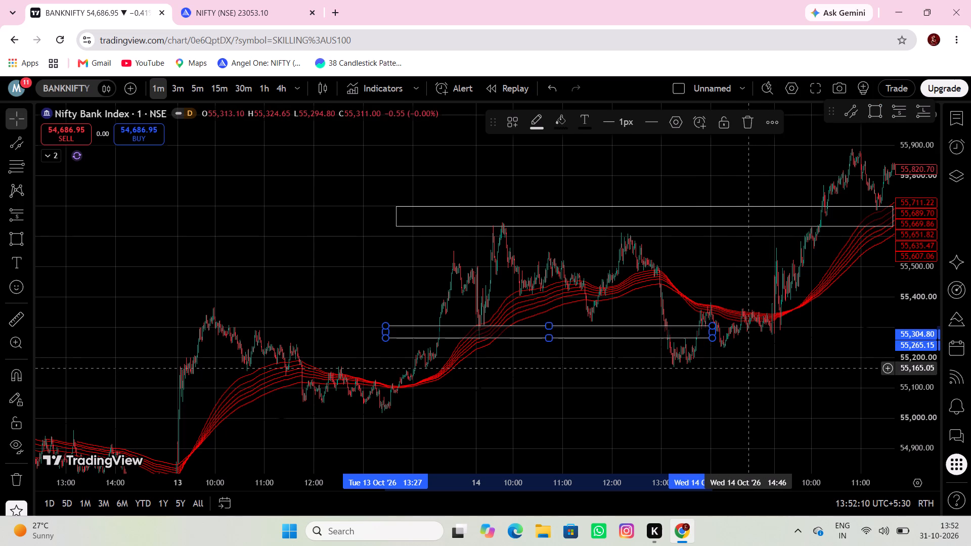
Examine the BANKNIFTY price action and zones back to 12 October and forward to 21 October.
left_click_drag(579, 379, 638, 360)
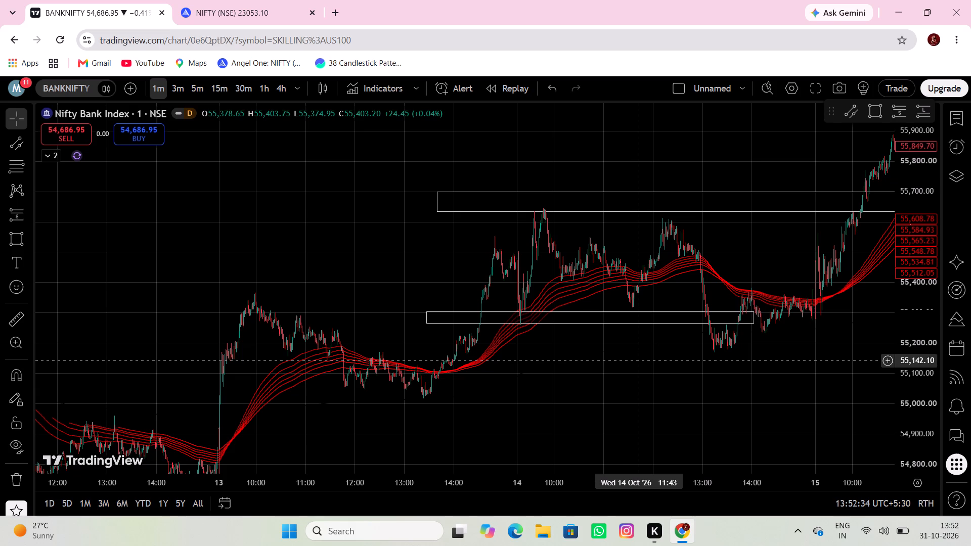
left_click_drag(609, 371, 668, 381)
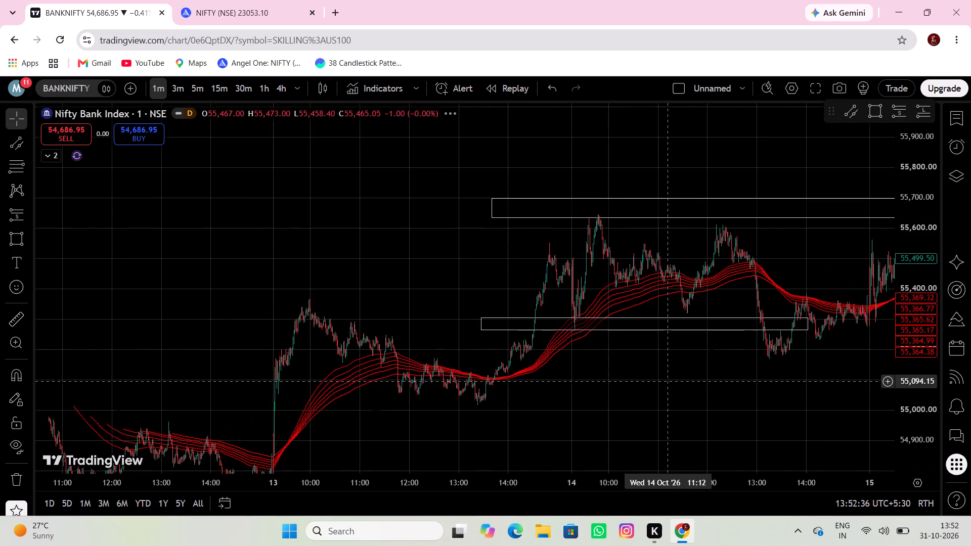
scroll(597, 397, "down", 3)
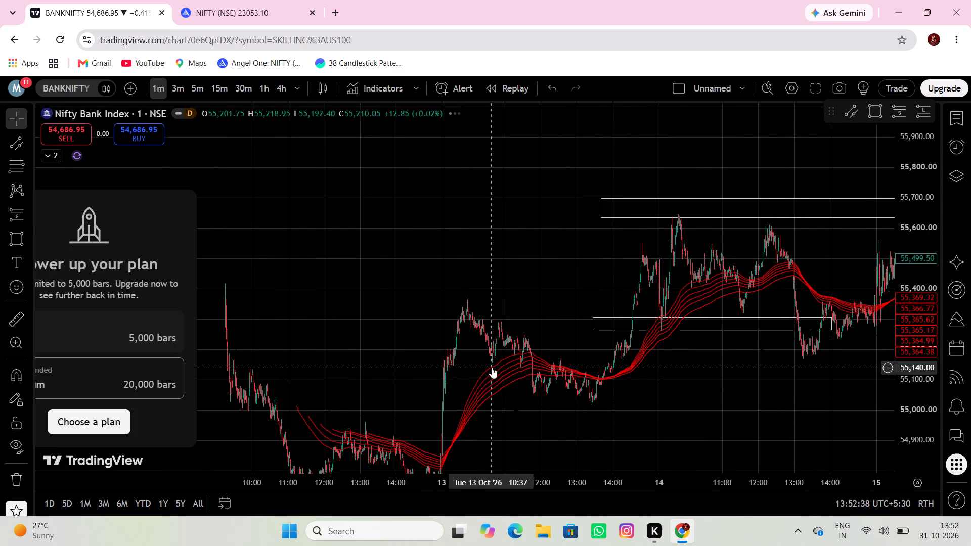
left_click_drag(564, 358, 583, 354)
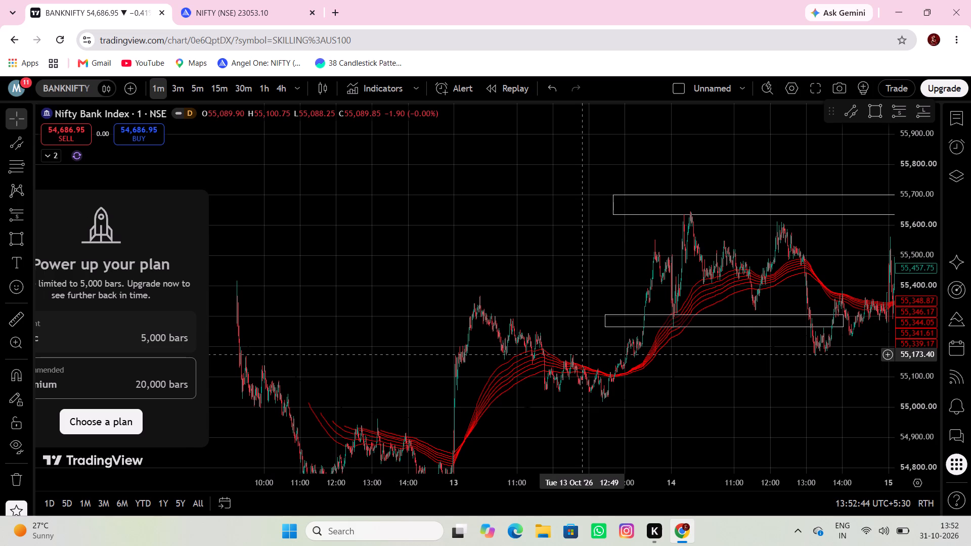
left_click(328, 344)
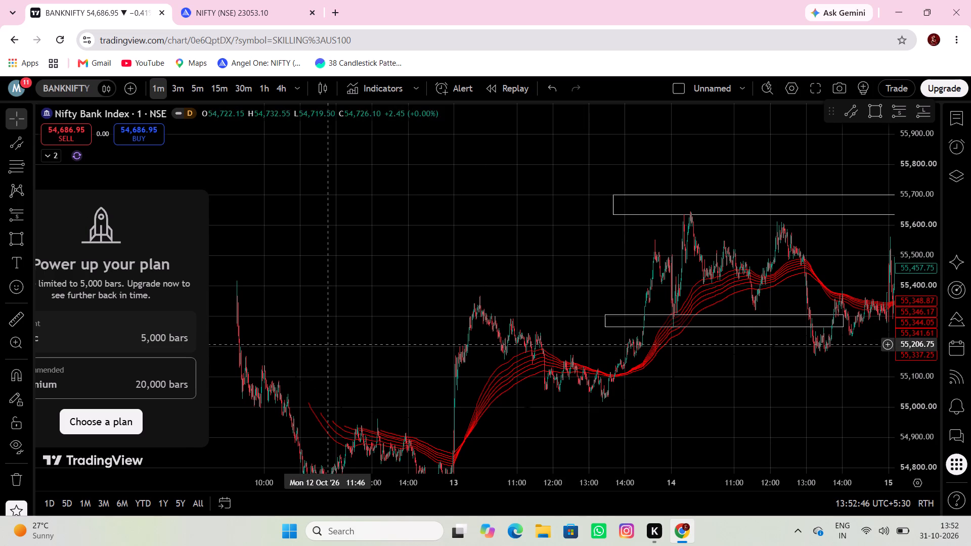
left_click_drag(395, 335, 499, 272)
left_click_drag(480, 293, 258, 328)
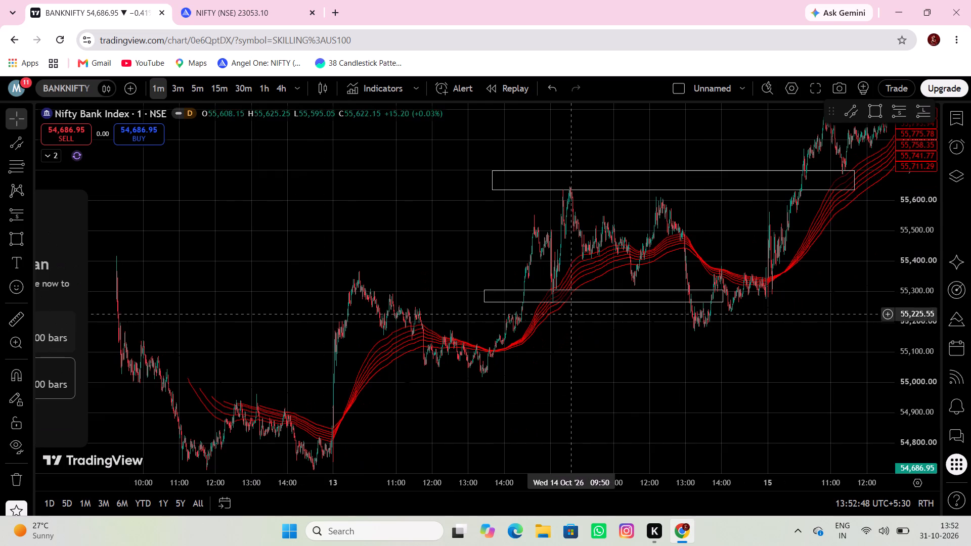
left_click_drag(563, 320, 438, 326)
left_click_drag(840, 337, 678, 357)
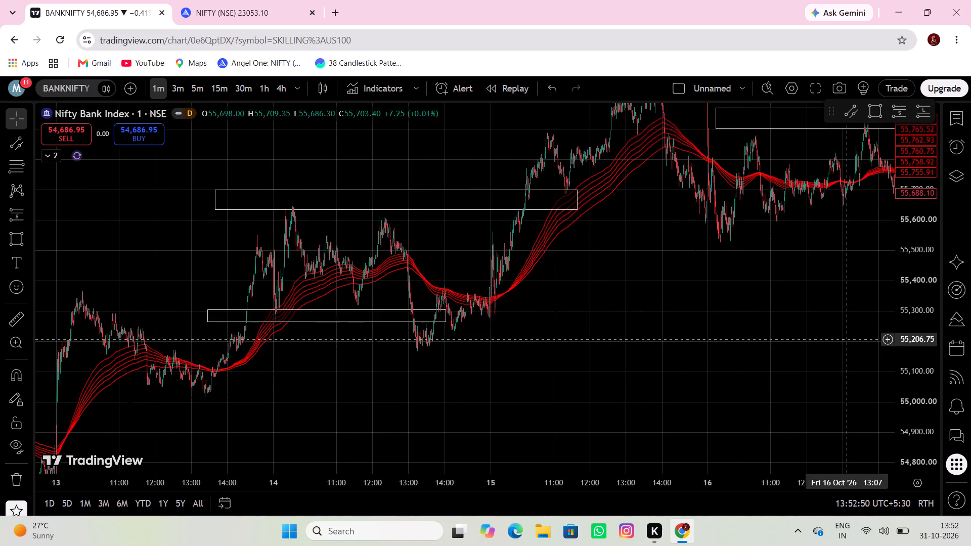
left_click_drag(842, 343, 638, 368)
left_click_drag(686, 354, 525, 378)
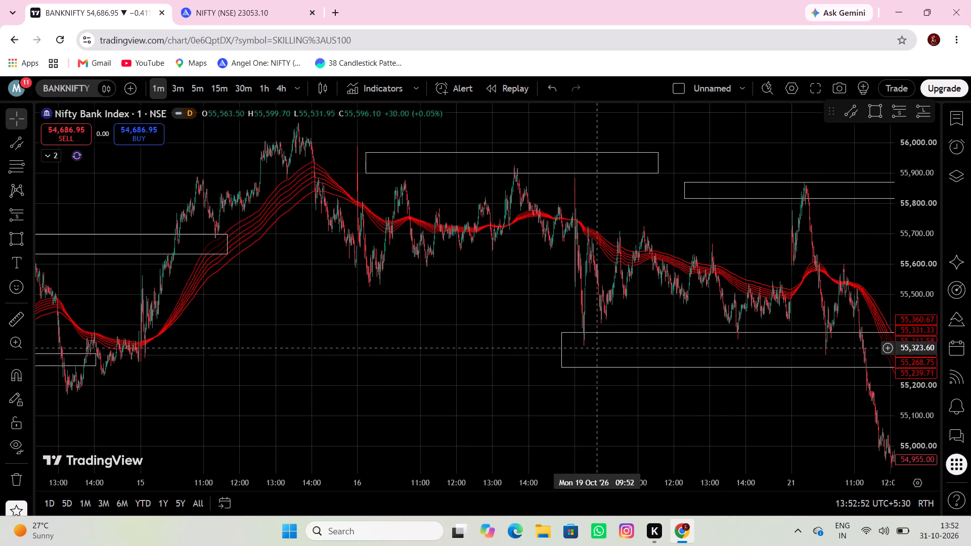
left_click_drag(681, 296, 506, 313)
left_click_drag(684, 272, 563, 240)
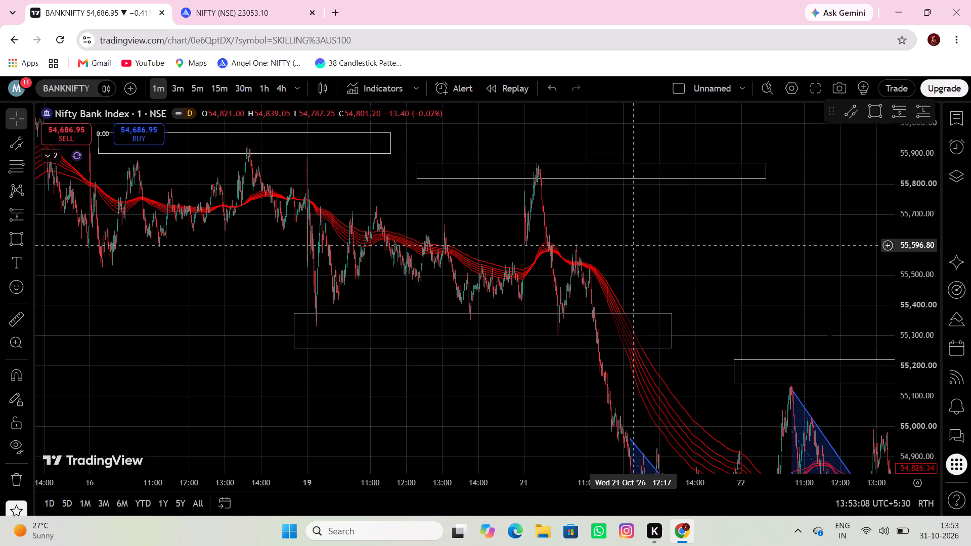
left_click(700, 279)
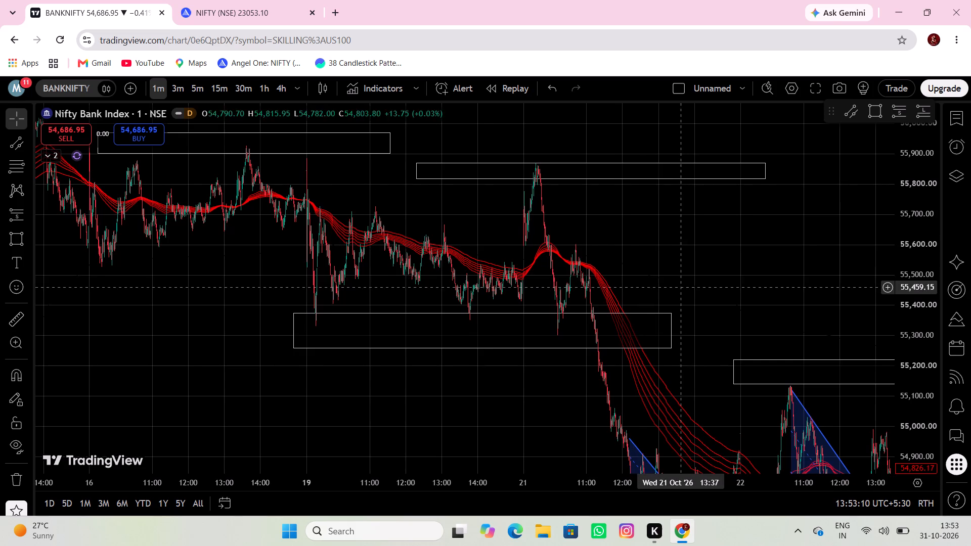
Remove all drawings from the BANKNIFTY chart, keeping the indicators.
left_click(15, 479)
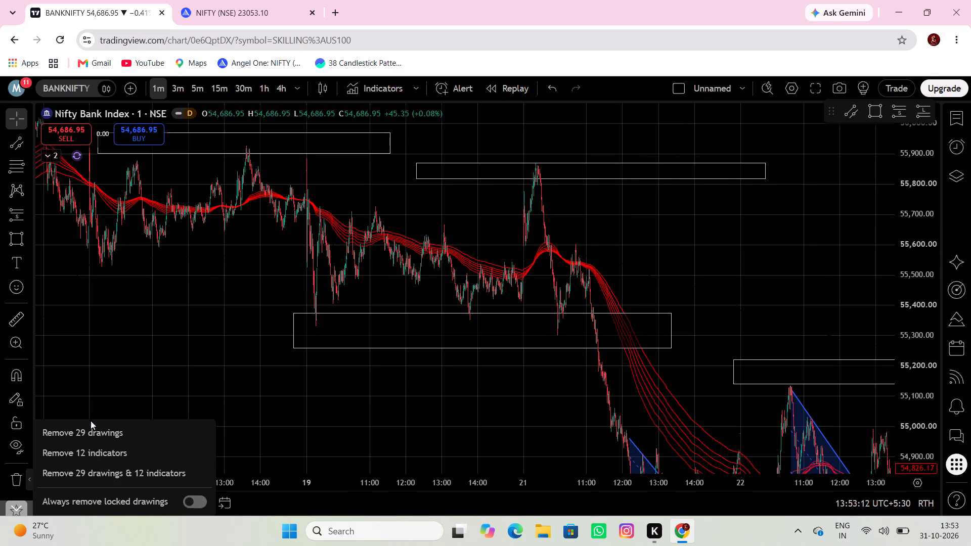
left_click(99, 430)
Switch the chart symbol to the US100 index CFD from Skilling.
left_click(74, 90)
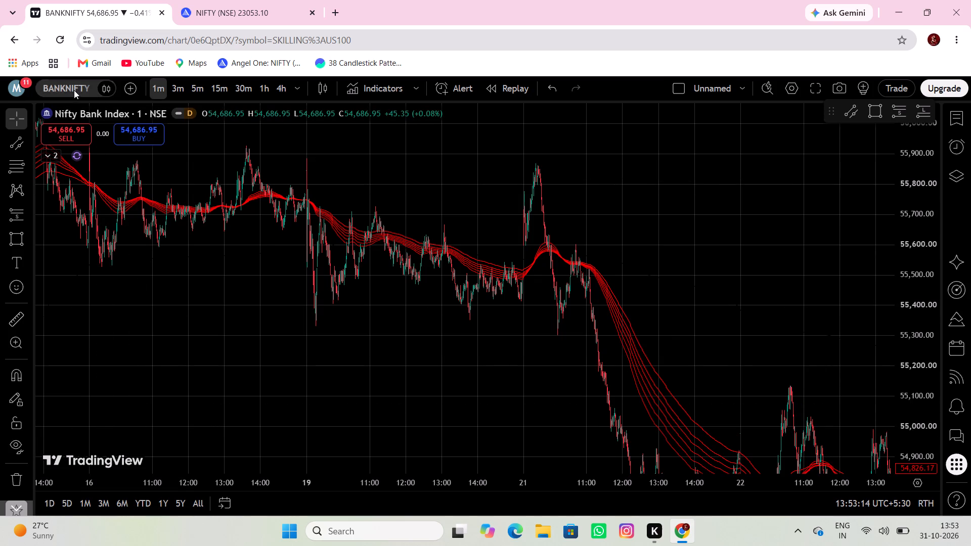
key("BackSpace")
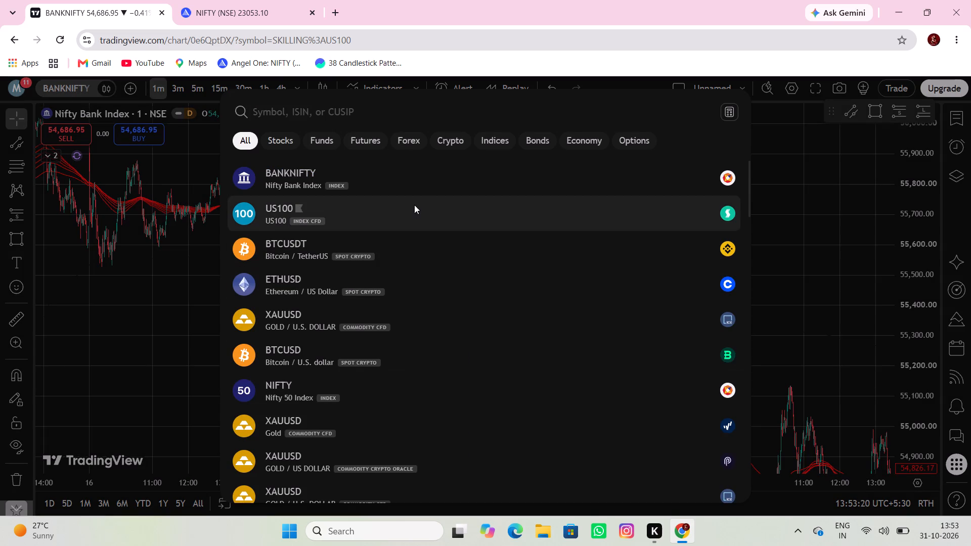
left_click(437, 212)
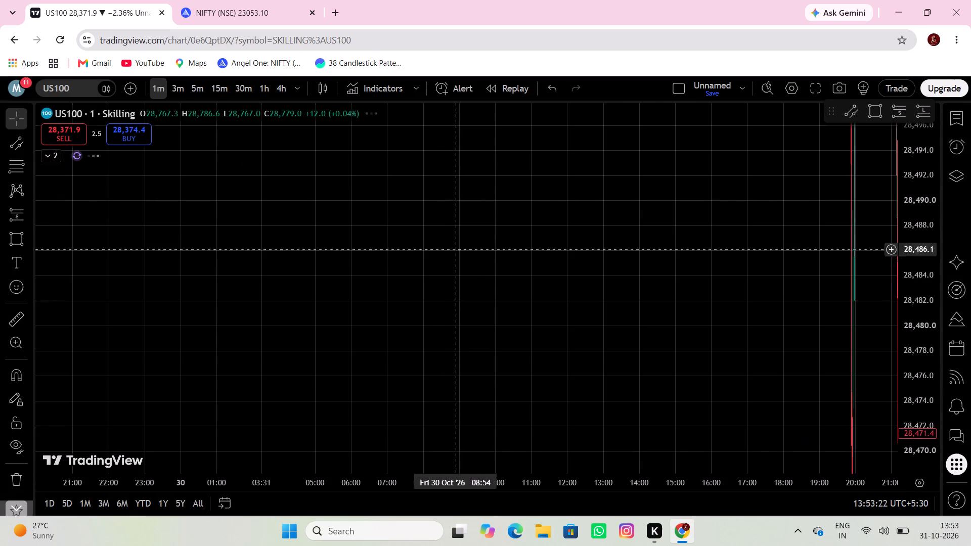
Draw a rectangle below the 30 October swing low near 19:05, from 28,518.0 to about 28,508, spanning 18:48 to about 20:20.
scroll(470, 261, "down", 4)
scroll(499, 257, "up", 13)
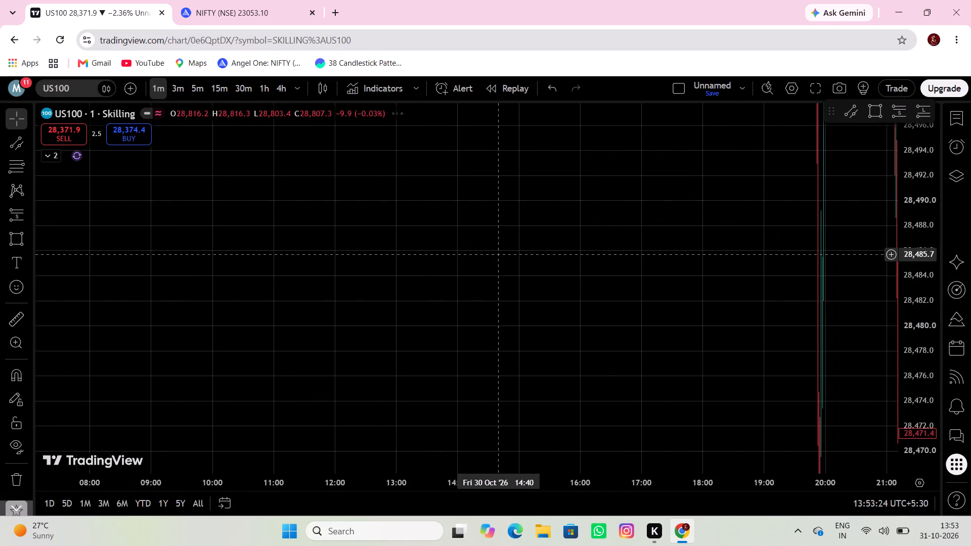
scroll(498, 254, "up", 9)
scroll(921, 273, "down", 6)
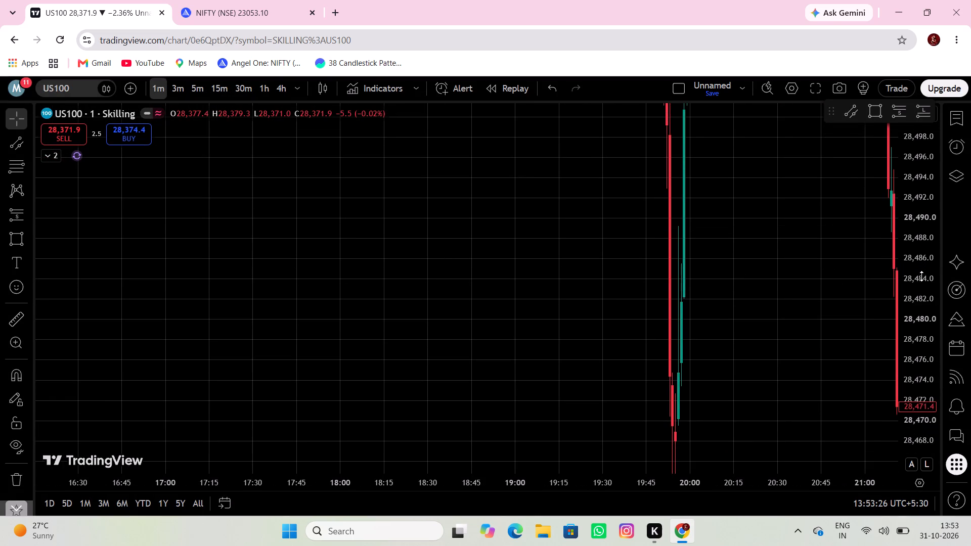
scroll(921, 276, "down", 20)
scroll(931, 276, "down", 10)
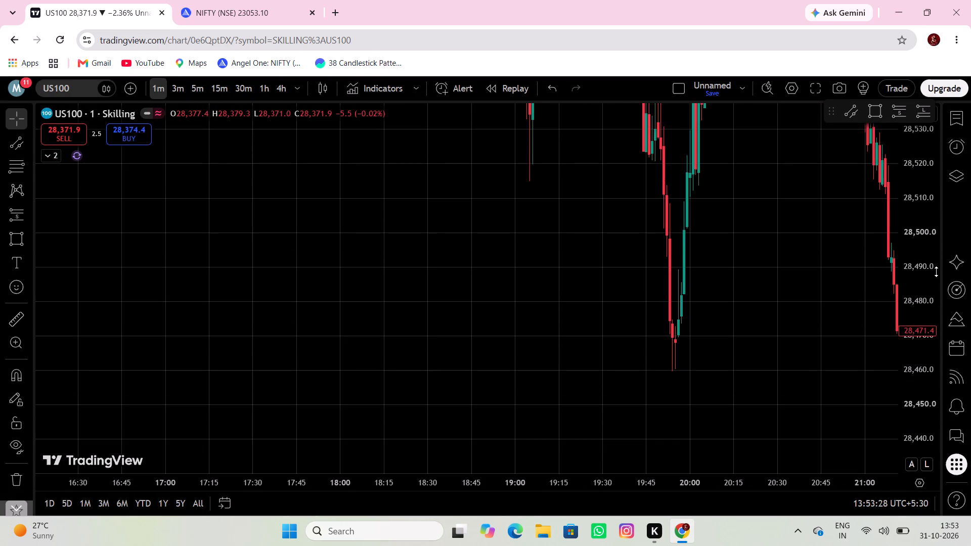
scroll(938, 270, "down", 10)
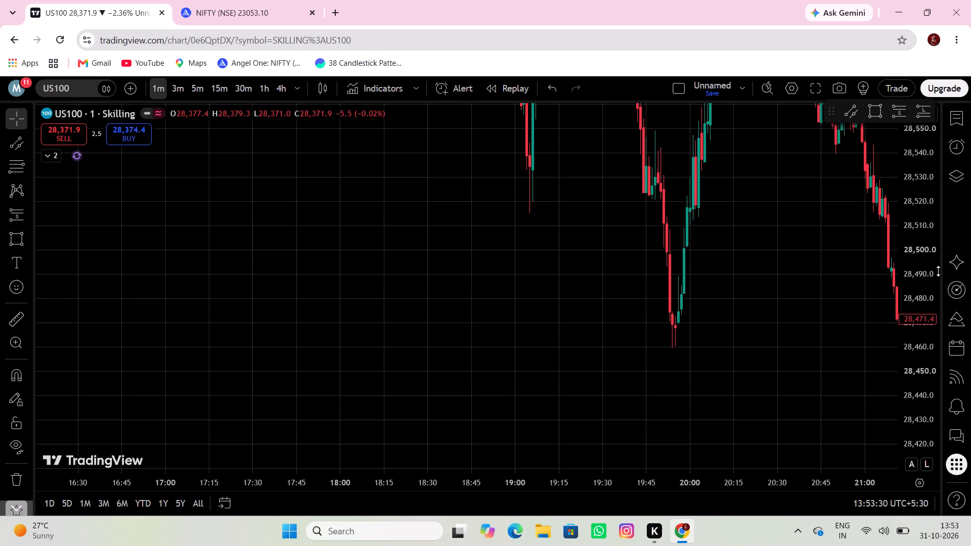
scroll(938, 271, "down", 11)
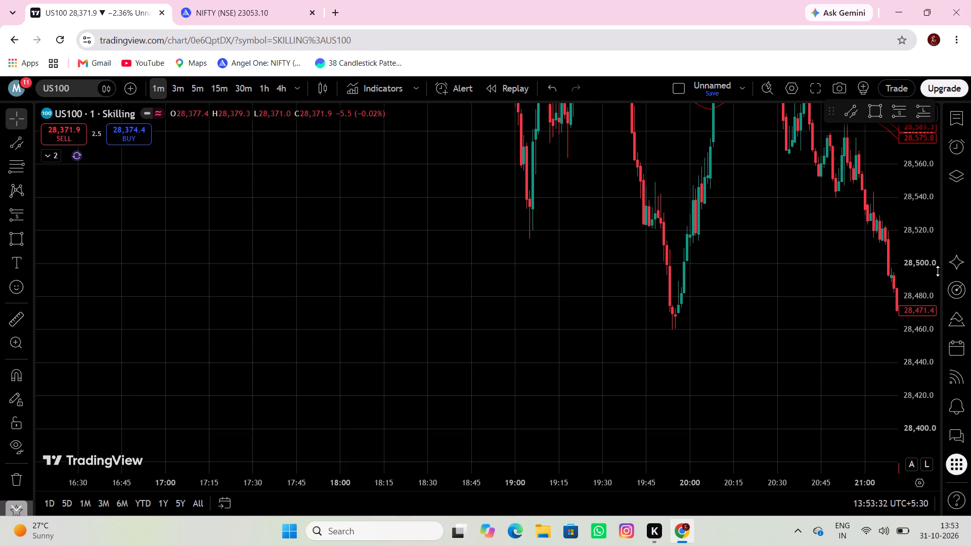
scroll(938, 270, "down", 9)
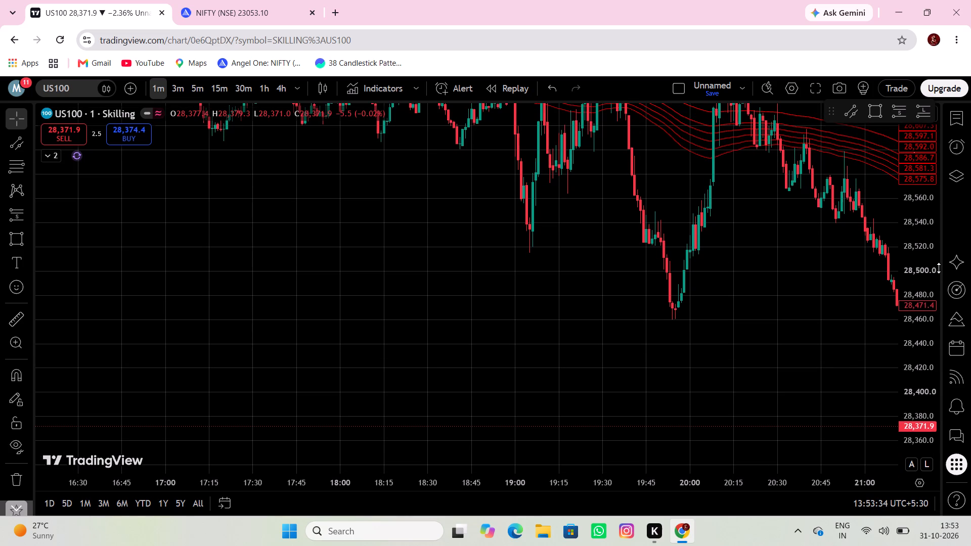
scroll(939, 268, "down", 8)
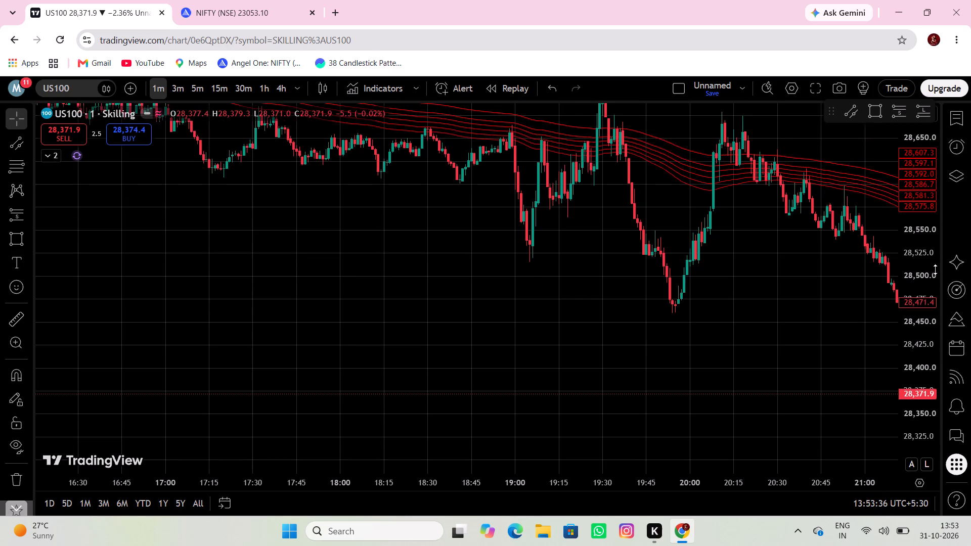
left_click_drag(862, 287, 643, 357)
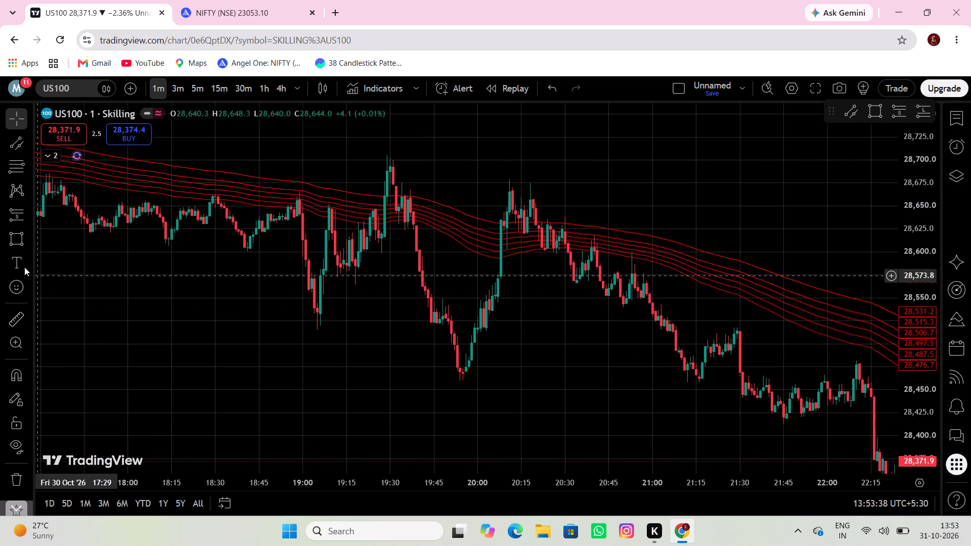
left_click(13, 242)
left_click(269, 327)
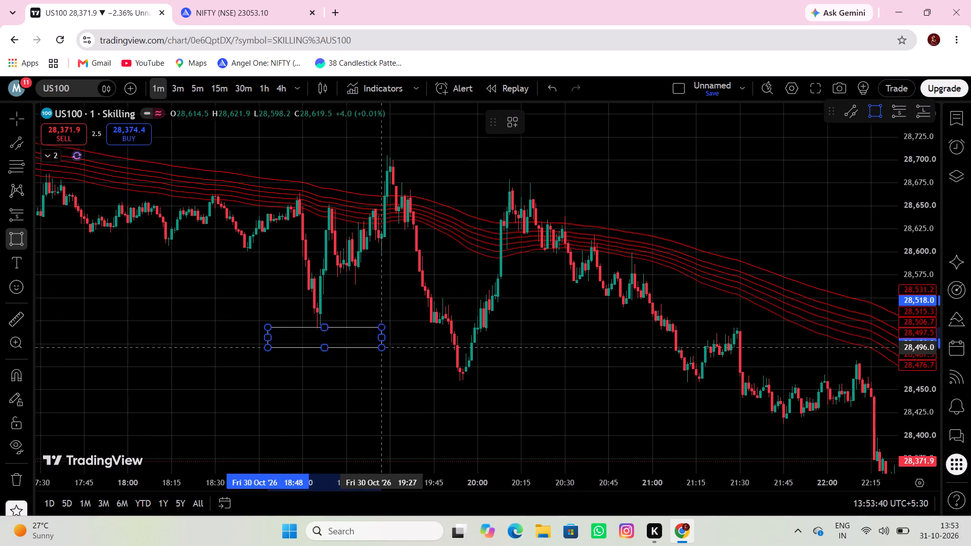
left_click(536, 337)
Draw a rectangle at the 30 October swing high near 19:30, from 28,712.8 to 28,695.6, spanning 18:54 to 21:09.
left_click_drag(563, 365, 552, 371)
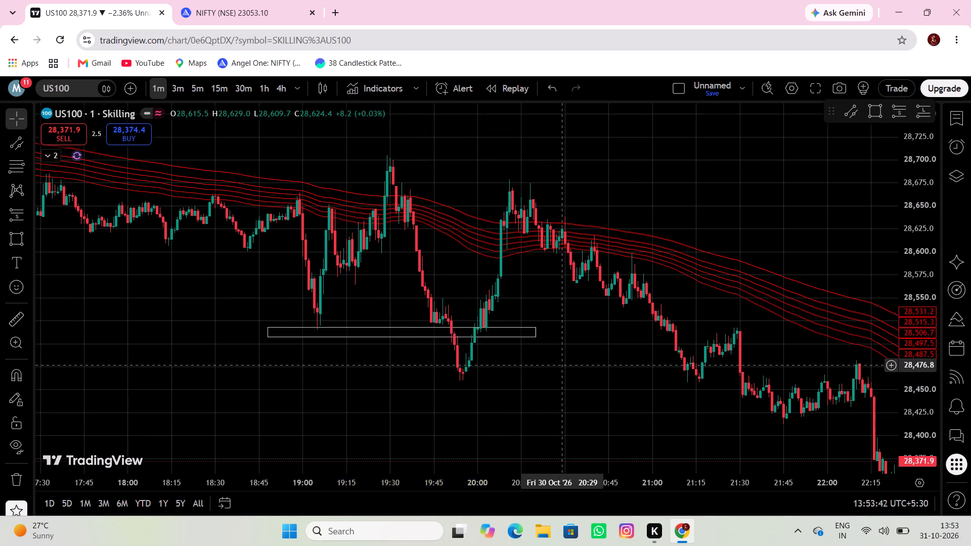
left_click_drag(552, 371, 502, 386)
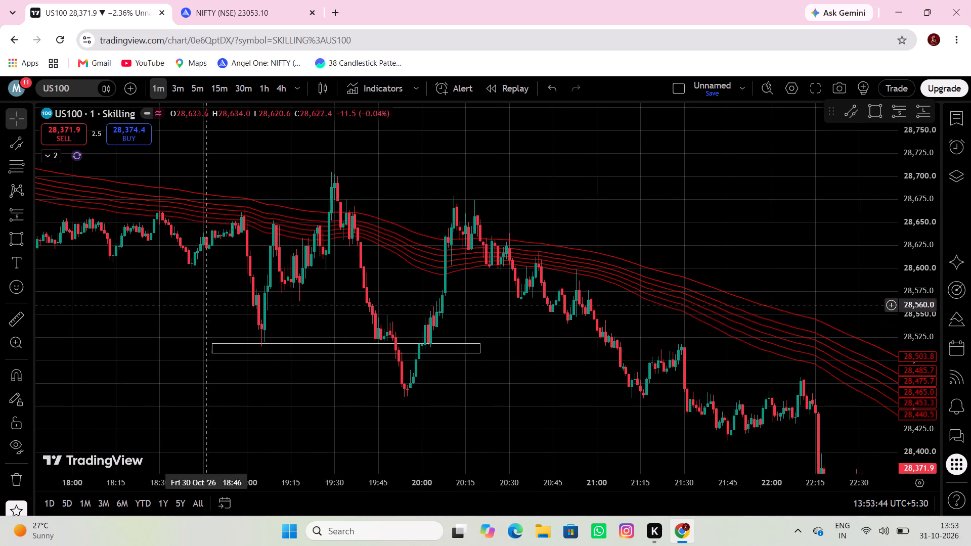
left_click(18, 231)
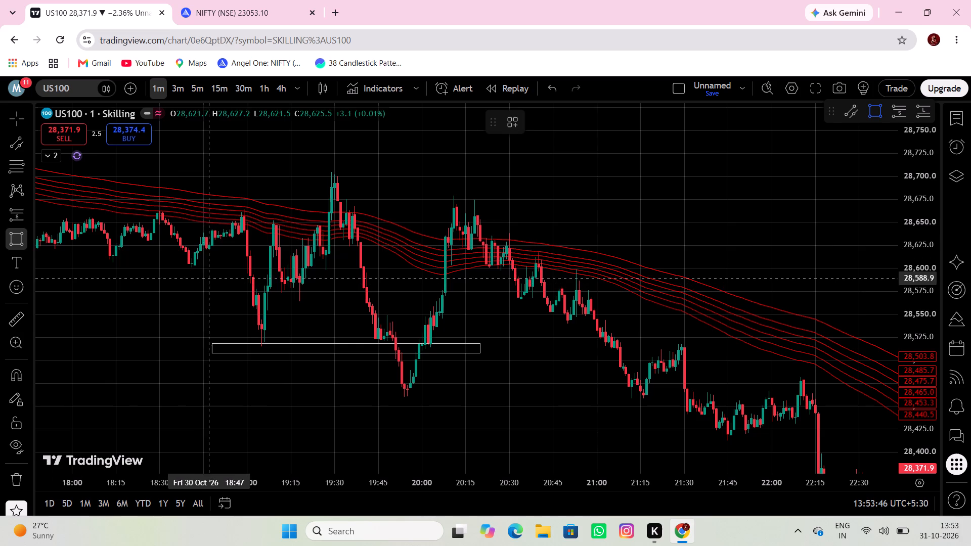
left_click(230, 165)
left_click(624, 180)
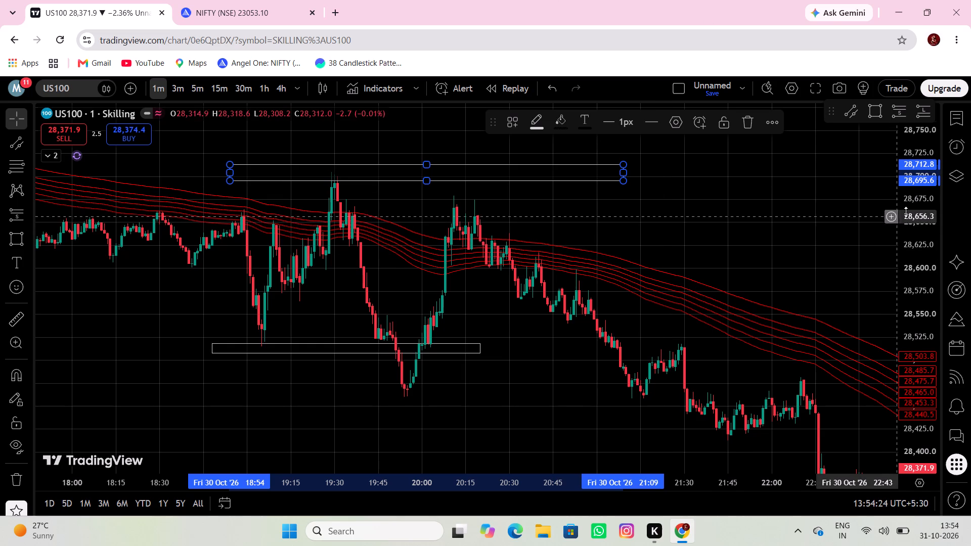
Draw a rectangle at the 30 October swing low near 19:55, from 28,466.4 to about 28,453, spanning 19:38 to about 22:15.
left_click_drag(716, 224, 532, 210)
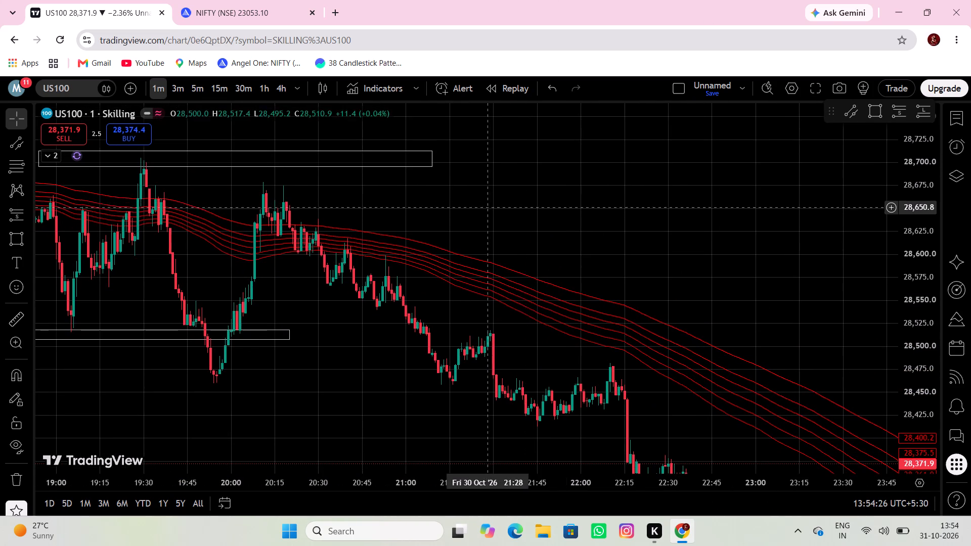
left_click_drag(566, 219, 614, 171)
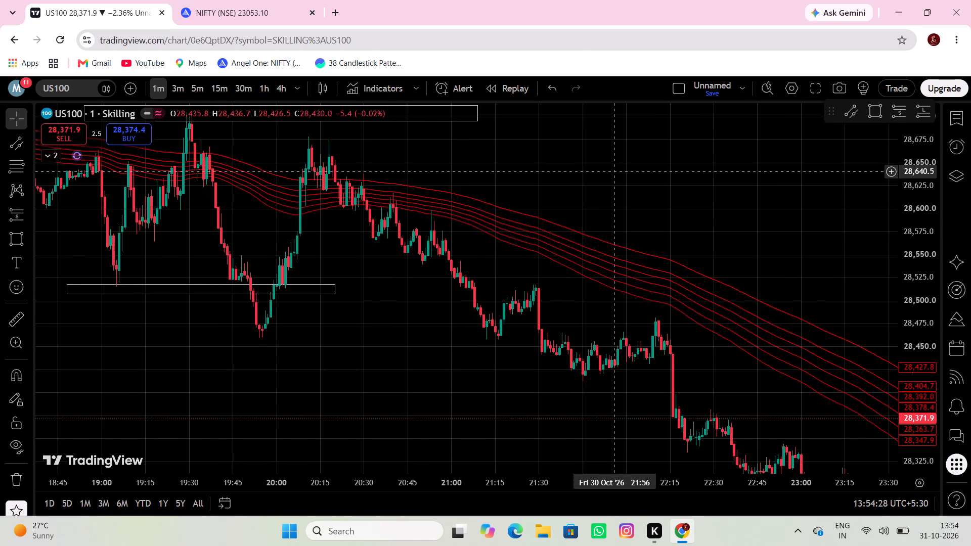
left_click_drag(614, 171, 615, 171)
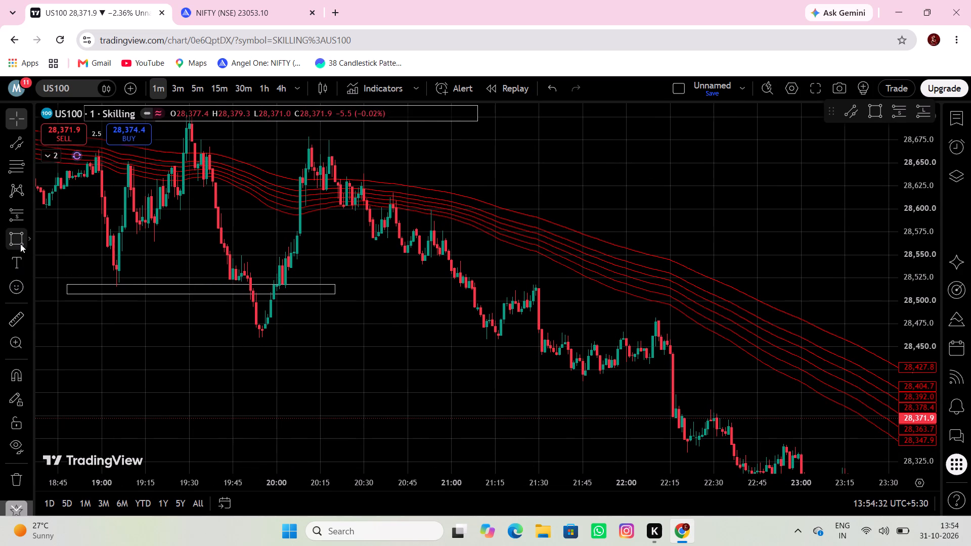
left_click(19, 243)
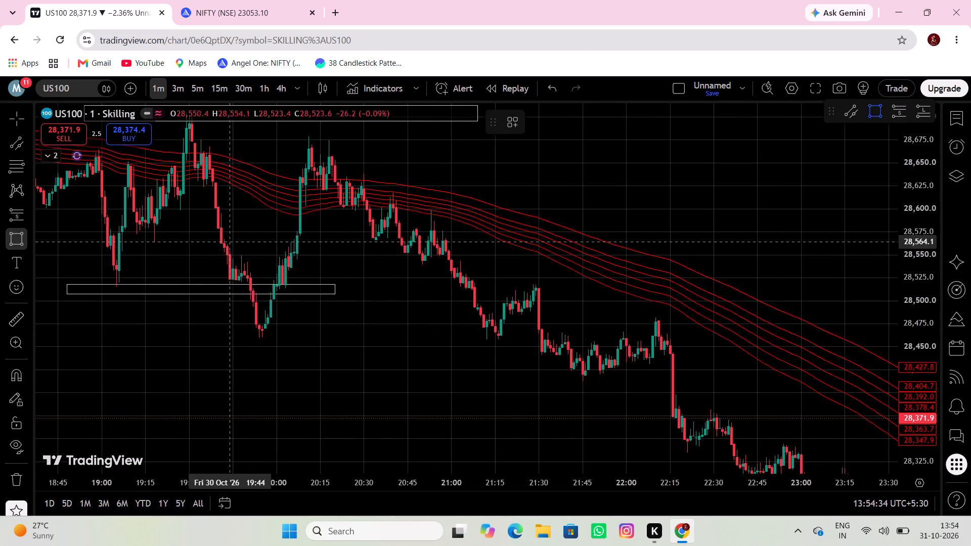
left_click(213, 331)
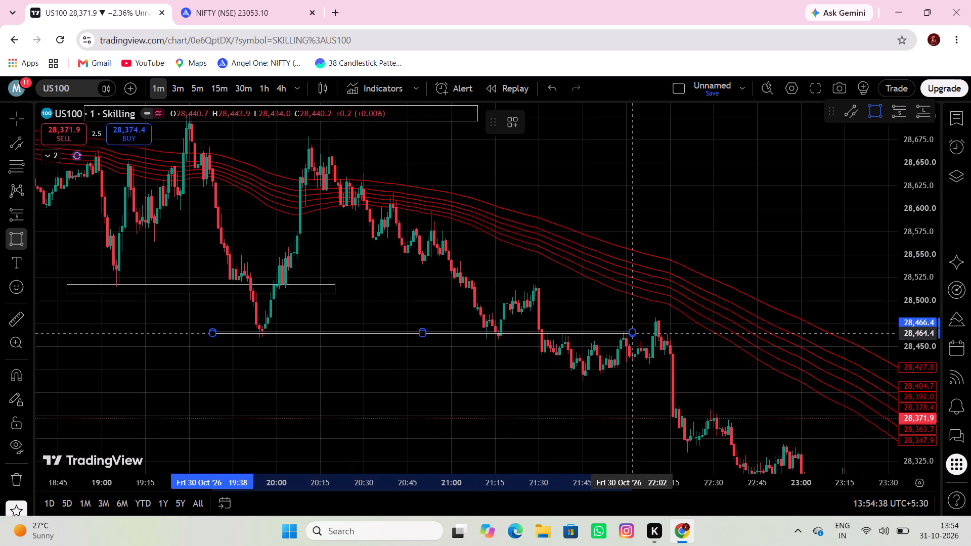
left_click(671, 344)
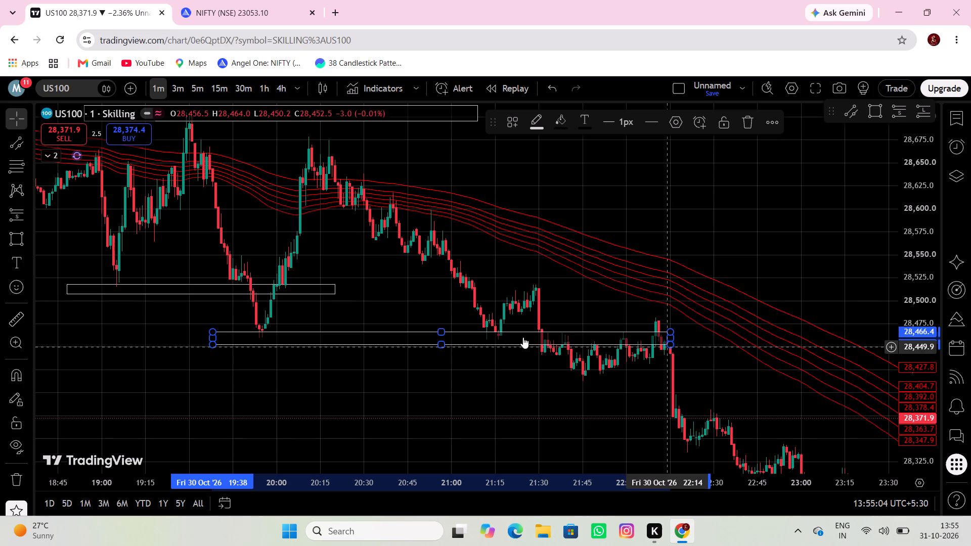
Draw a rectangle after the 22:15 drop, from 28,377.0 to 28,359.8, spanning 30 October 20:34 to 22:58.
left_click_drag(370, 256, 452, 247)
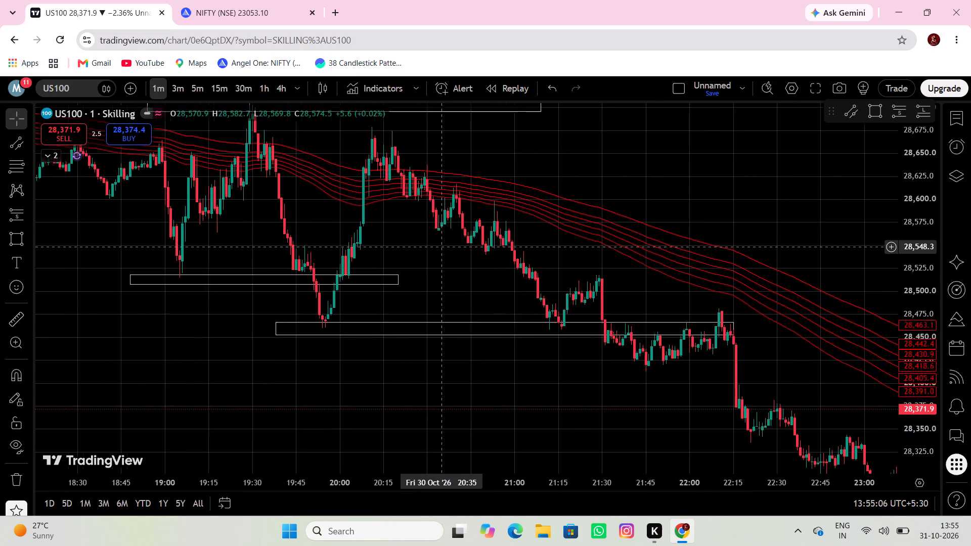
left_click_drag(452, 247, 331, 230)
left_click(10, 236)
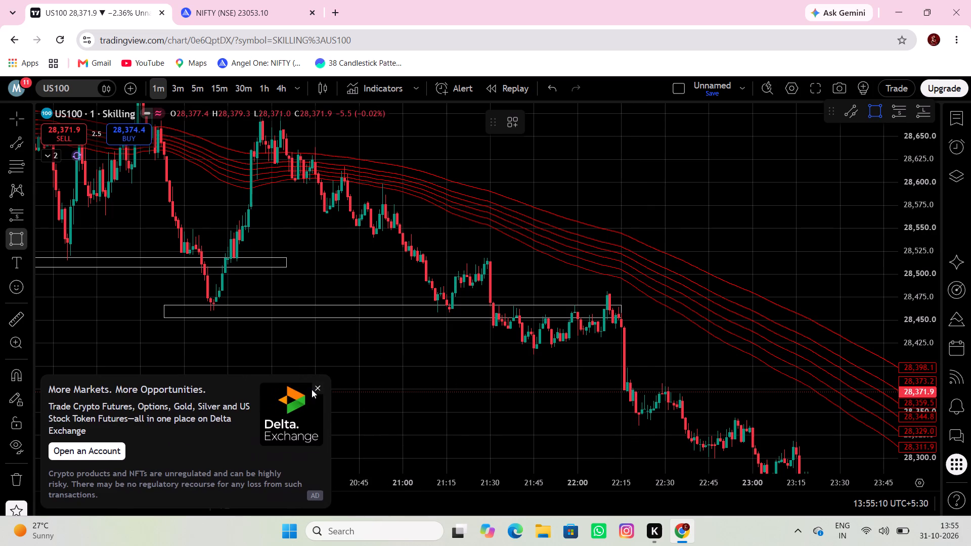
left_click(316, 385)
left_click(326, 387)
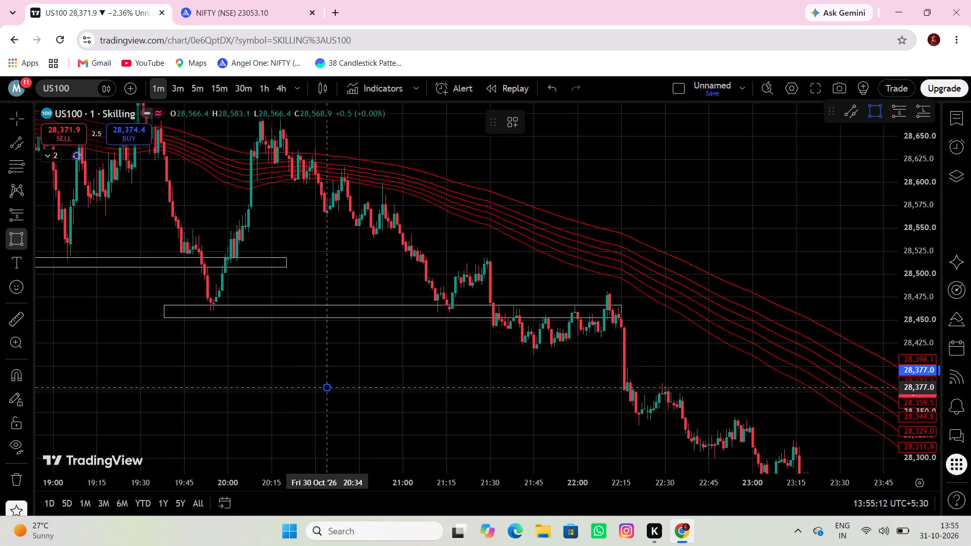
left_click(746, 403)
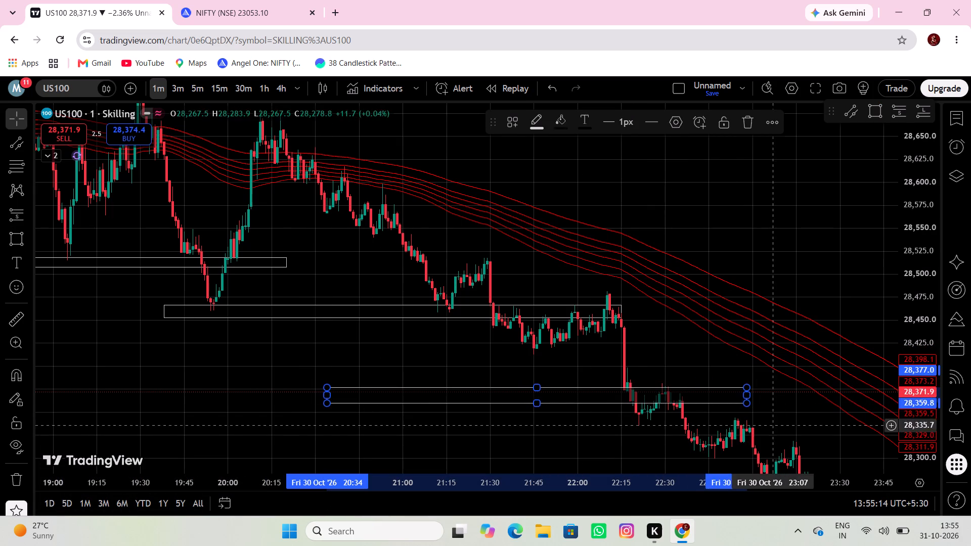
Extend the rectangle that starts at 20:34 to 31 October 01:42 and raise its upper edge to 28,390.7.
left_click_drag(778, 431, 246, 302)
left_click_drag(418, 369, 420, 348)
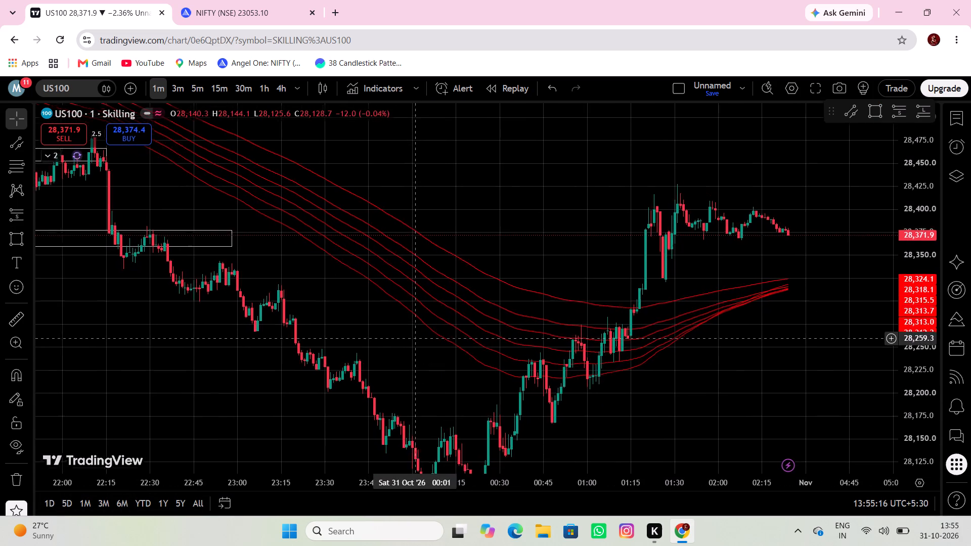
left_click_drag(420, 348, 420, 351)
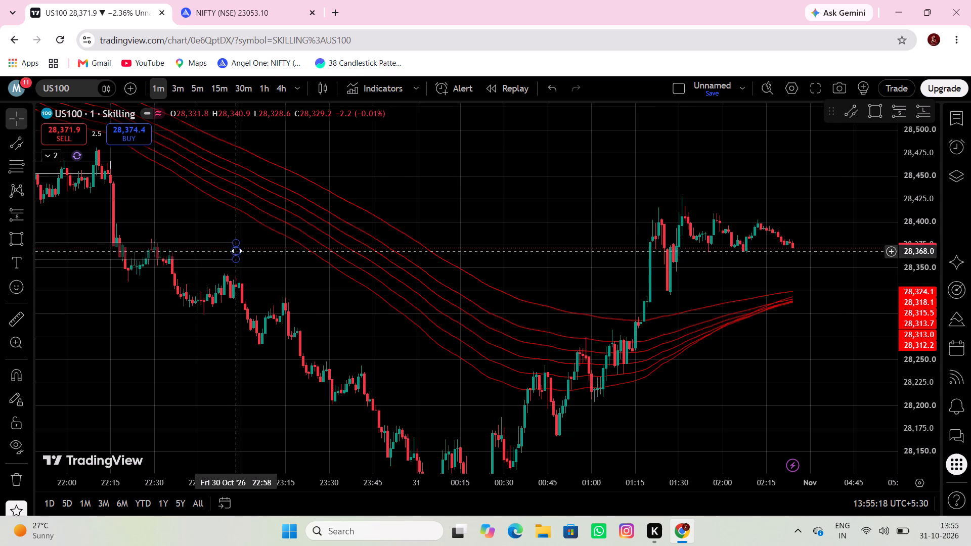
left_click(238, 250)
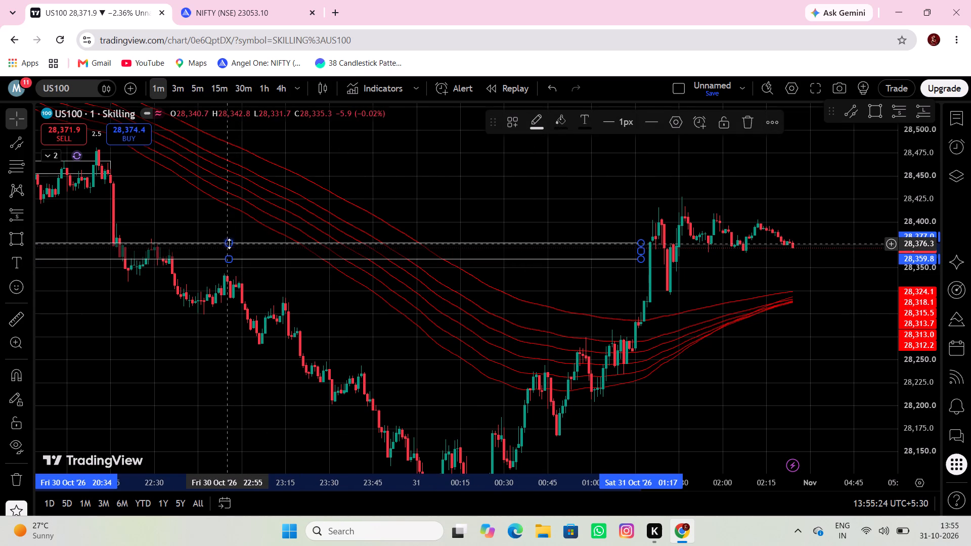
left_click_drag(230, 244, 252, 231)
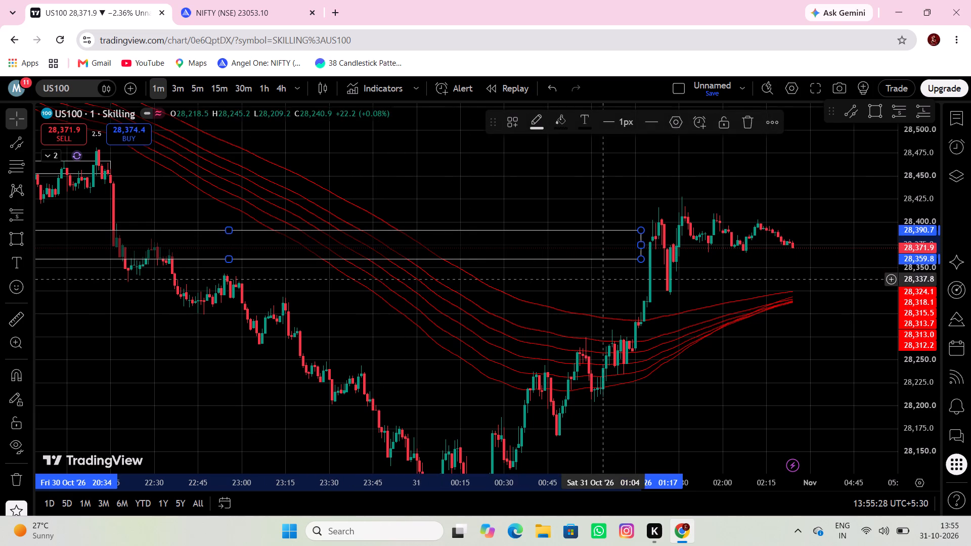
left_click_drag(644, 243, 713, 245)
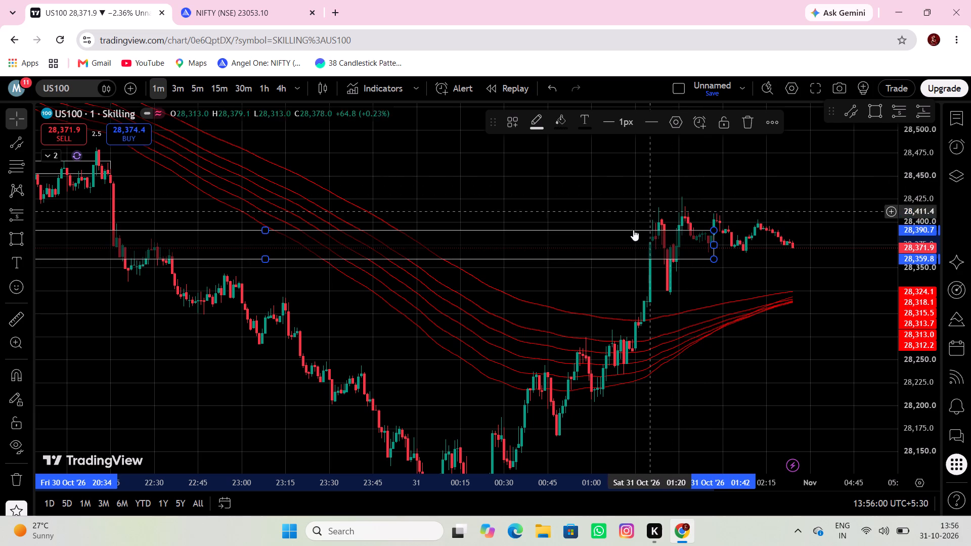
Draw a rectangle at the swing low near 23:05, from about 28,271 to about 28,259, spanning 30 October 22:32 to 31 October 01:28.
left_click_drag(635, 210, 604, 209)
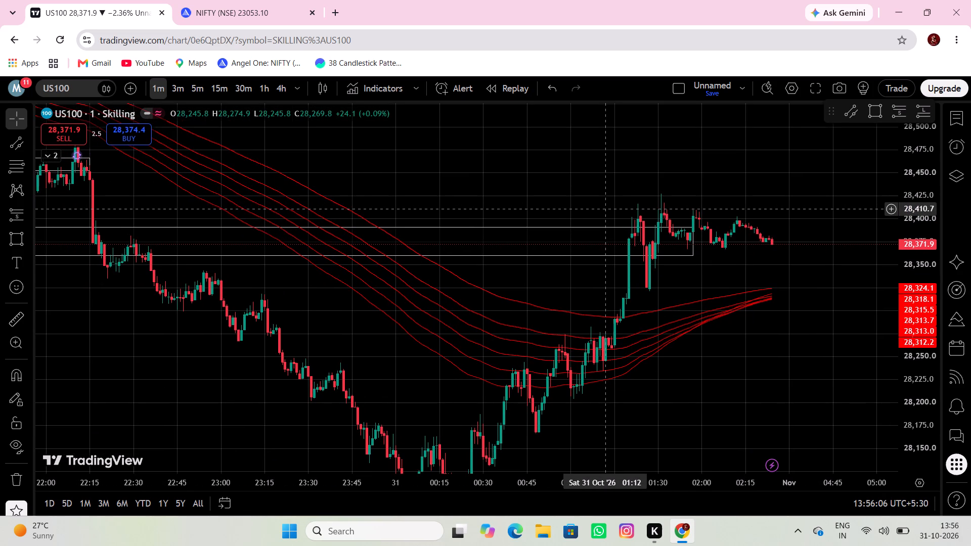
left_click_drag(605, 211, 630, 206)
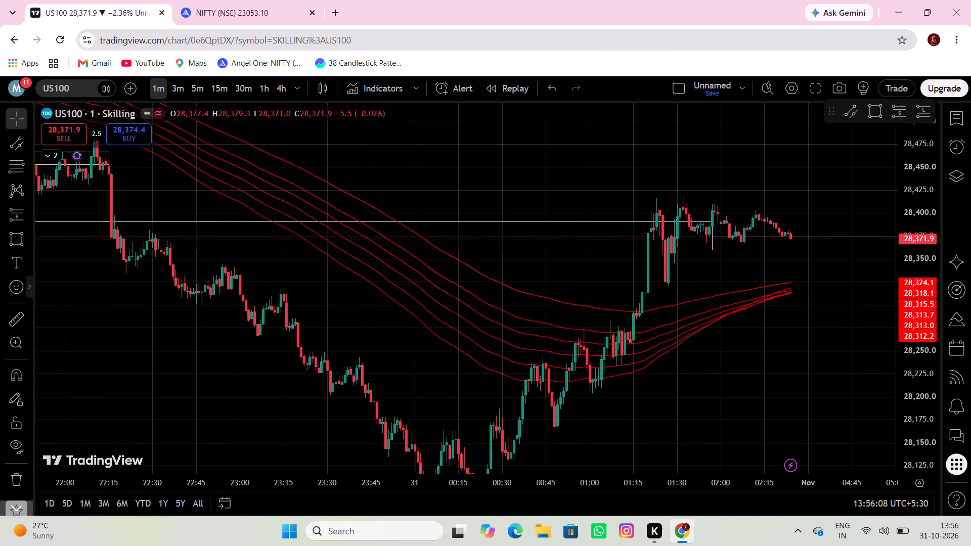
left_click(18, 236)
left_click(159, 331)
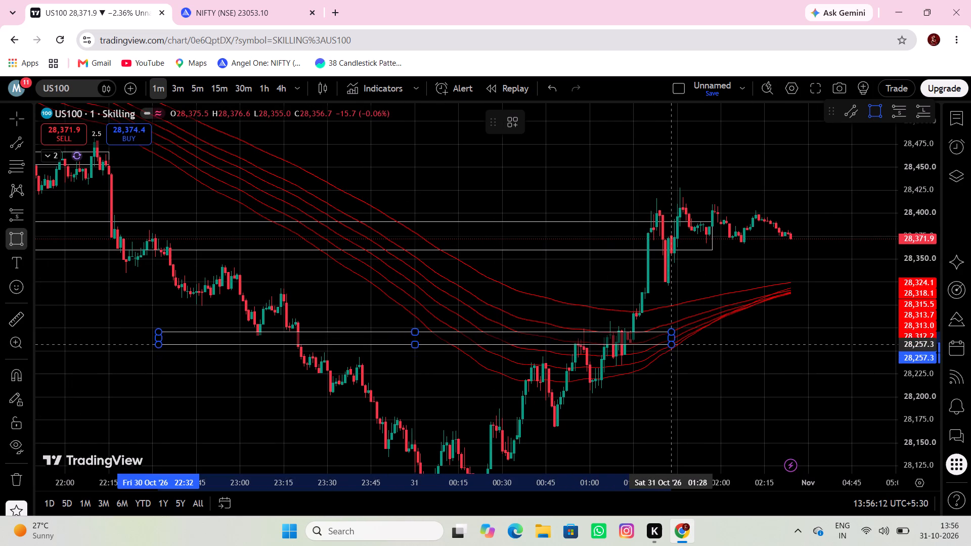
left_click(670, 342)
left_click_drag(766, 369, 661, 265)
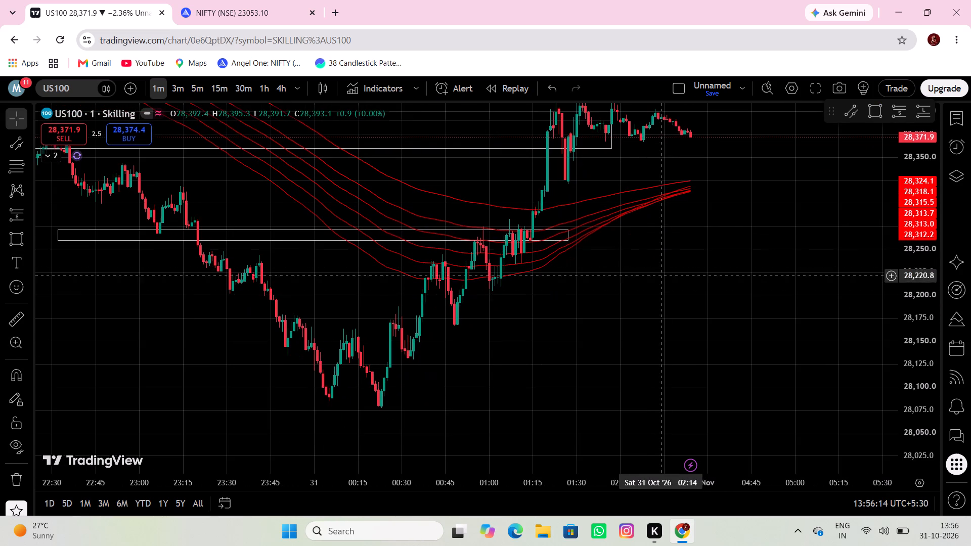
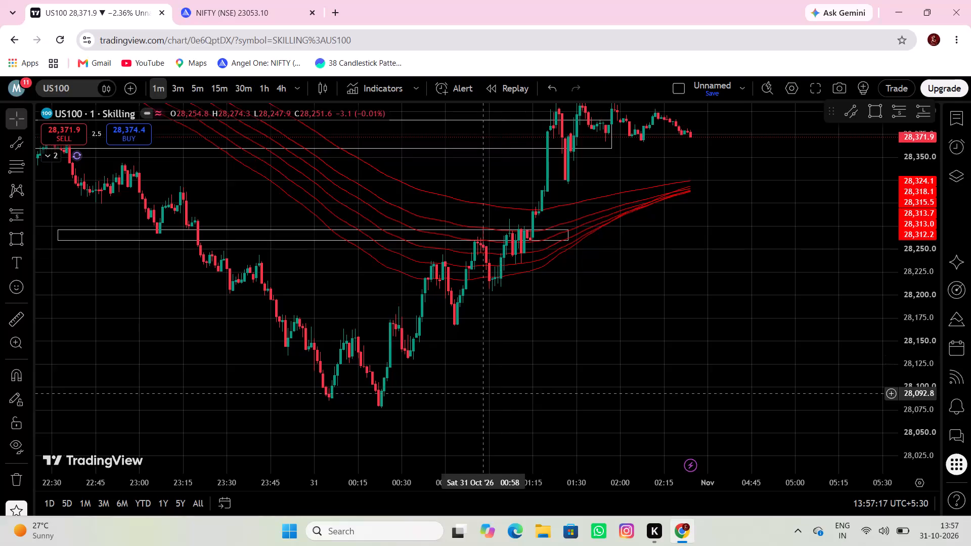
Mark the price zone from about 28,676 to 28,682 with a rectangle spanning about 15:25 to 18:11 on 30 Oct.
left_click_drag(576, 370, 452, 425)
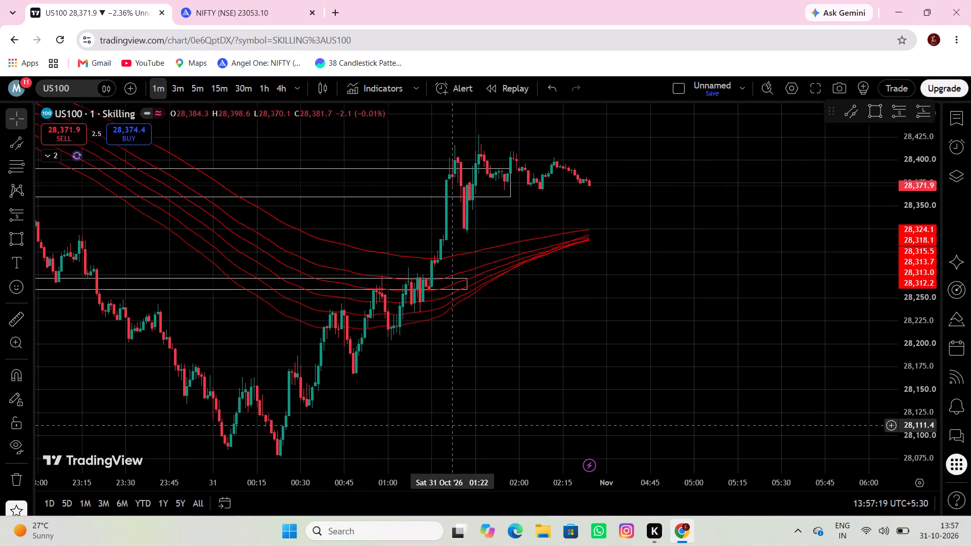
left_click_drag(514, 353, 727, 404)
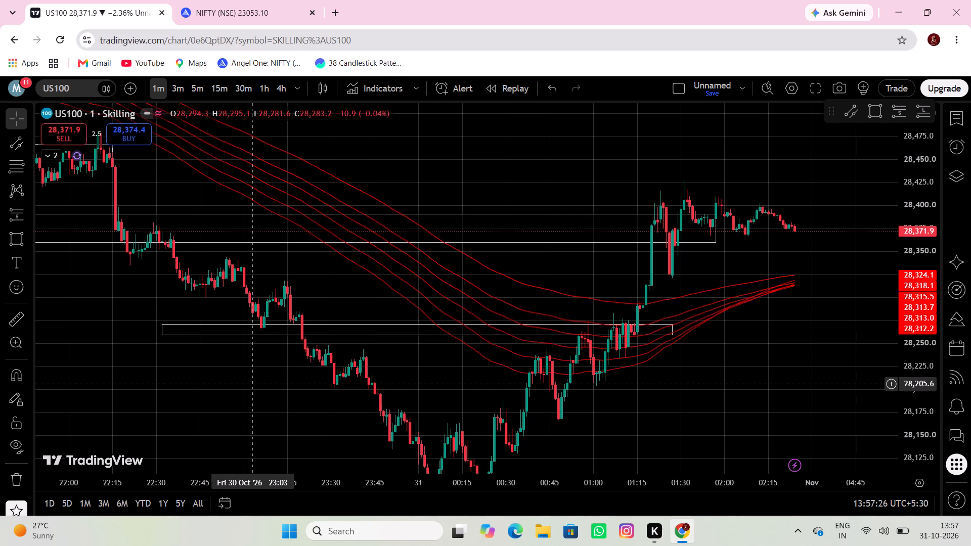
left_click_drag(147, 294, 670, 388)
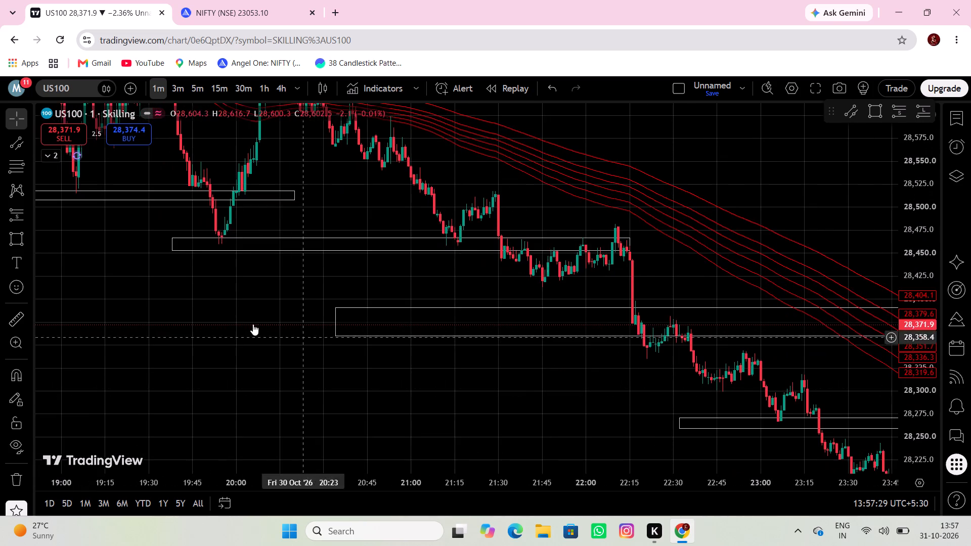
left_click_drag(219, 325, 448, 419)
left_click_drag(268, 354, 449, 444)
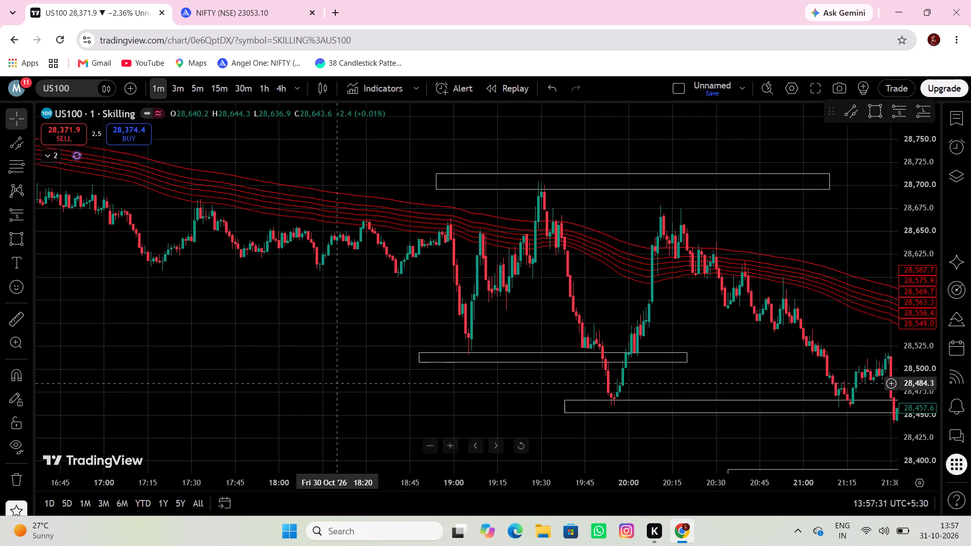
left_click_drag(325, 380, 496, 406)
left_click_drag(280, 373, 540, 440)
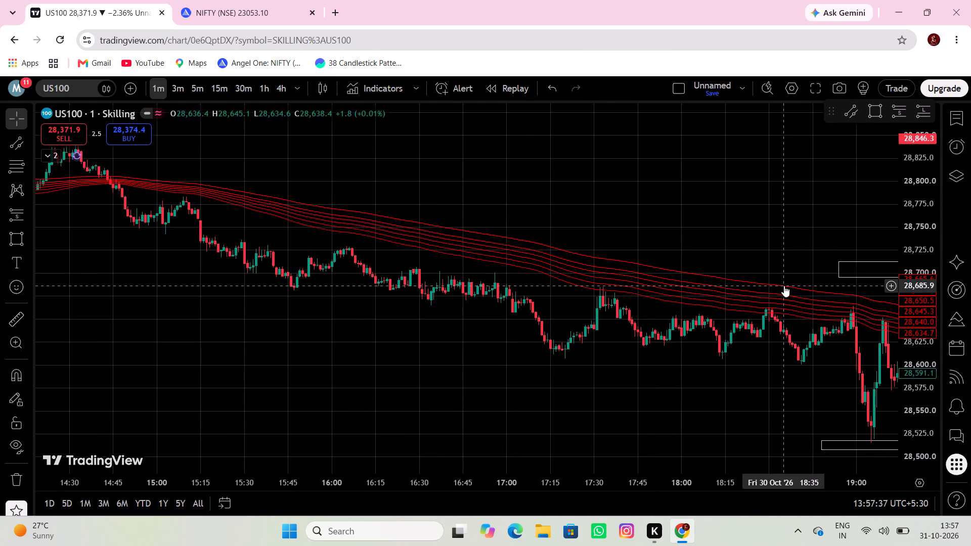
scroll(910, 342, "up", 3)
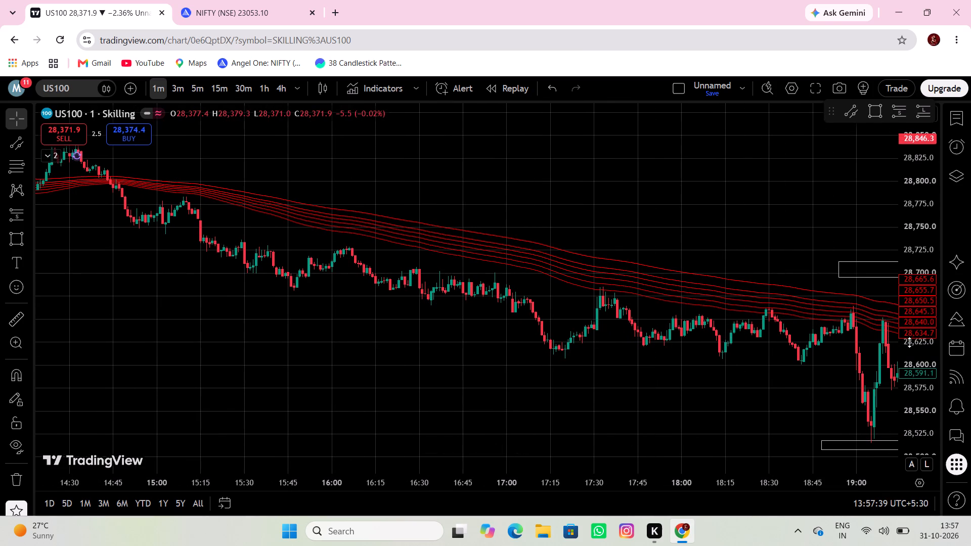
scroll(909, 342, "up", 8)
left_click_drag(654, 322, 720, 316)
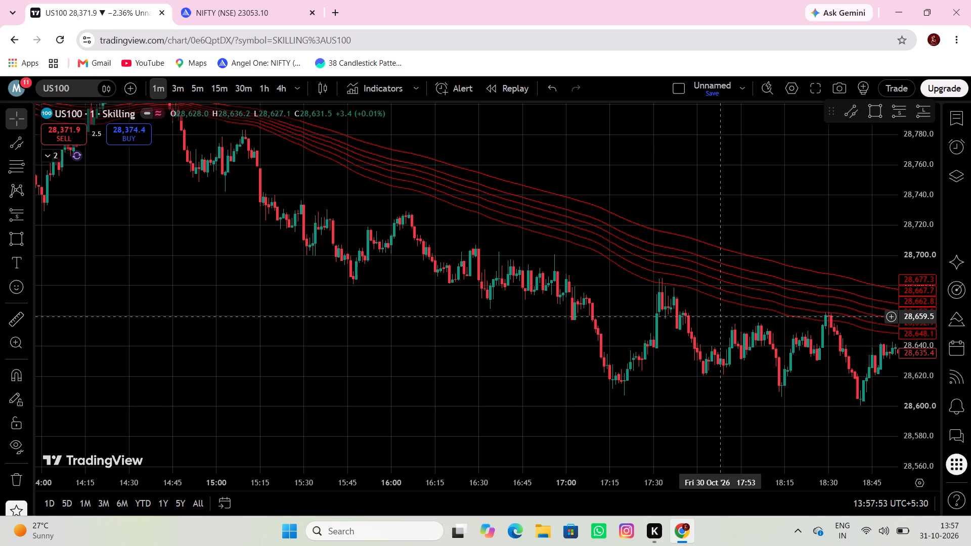
left_click_drag(461, 345, 430, 383)
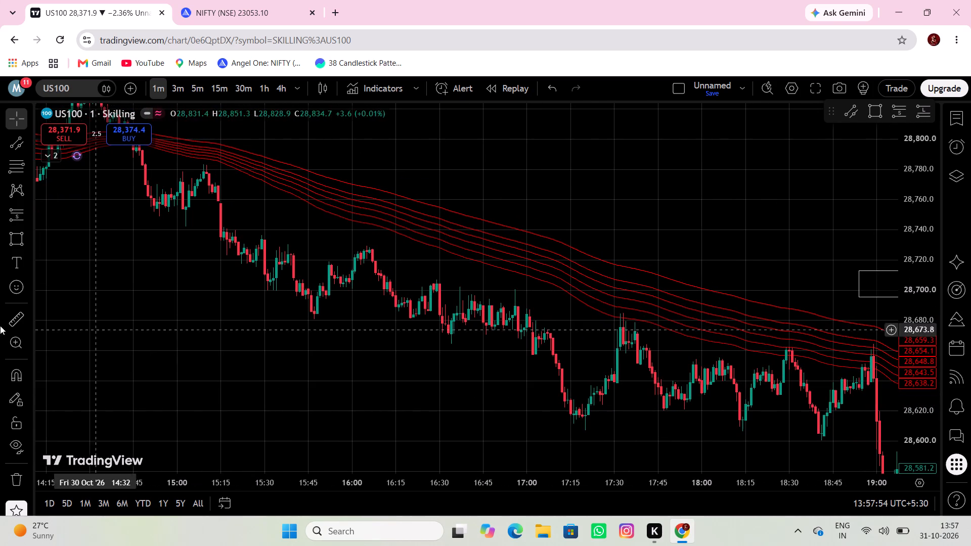
left_click(22, 242)
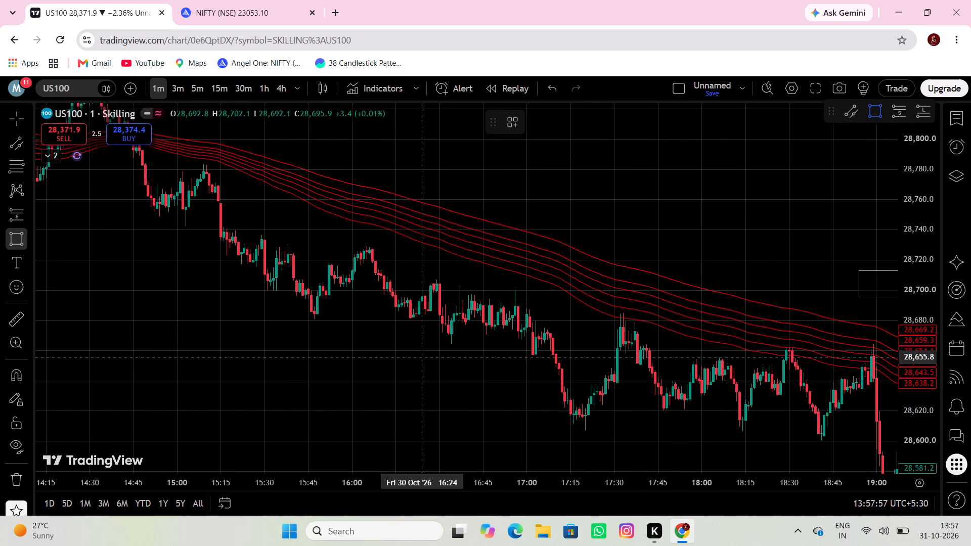
left_click(230, 310)
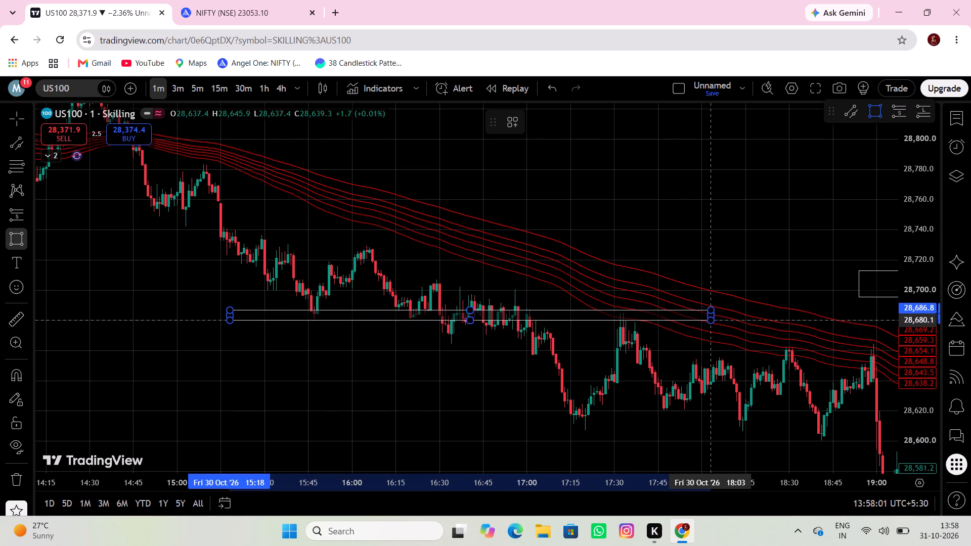
left_click(713, 320)
left_click_drag(534, 317, 550, 328)
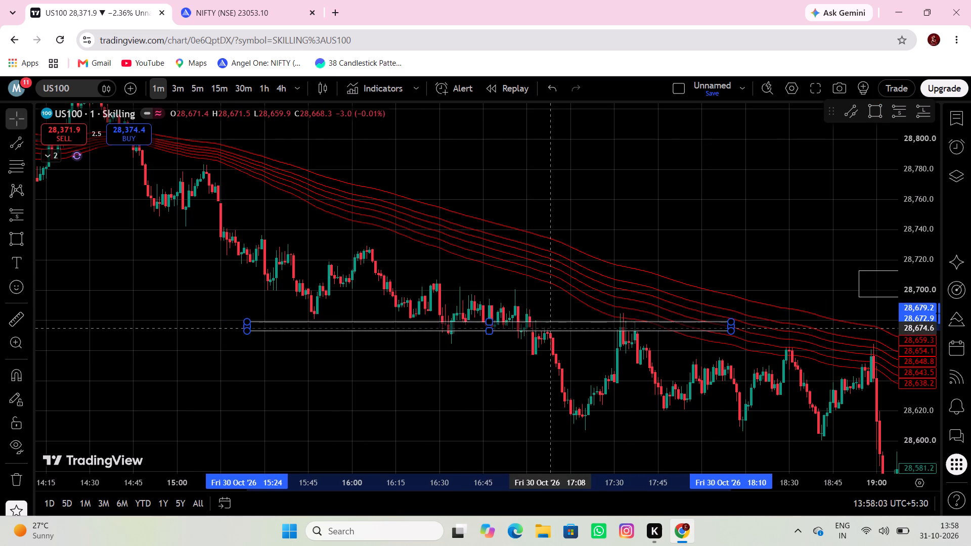
left_click_drag(550, 328, 555, 324)
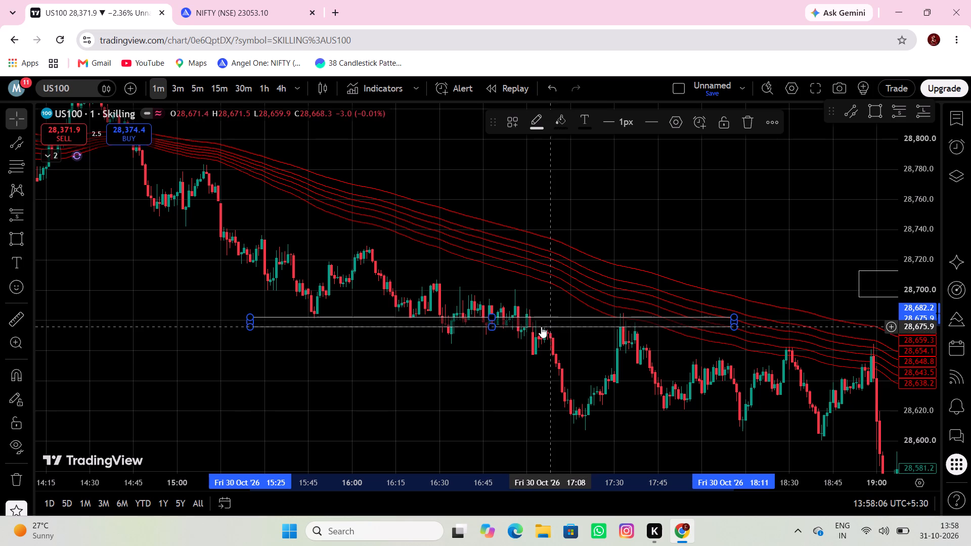
Examine the earlier US100 price action on 30 Oct, back to about 13:30, for further zones.
left_click_drag(418, 277, 475, 316)
left_click_drag(411, 315, 426, 315)
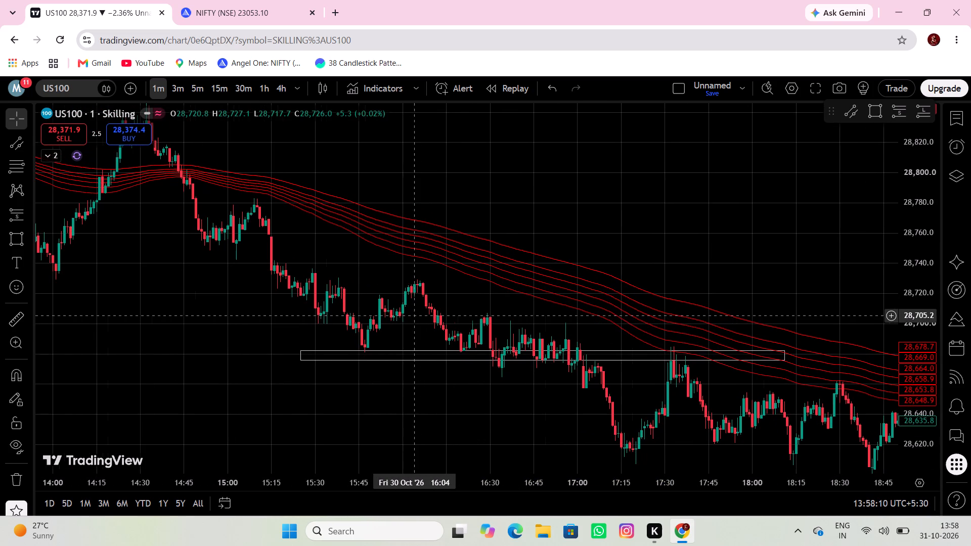
left_click_drag(426, 315, 485, 345)
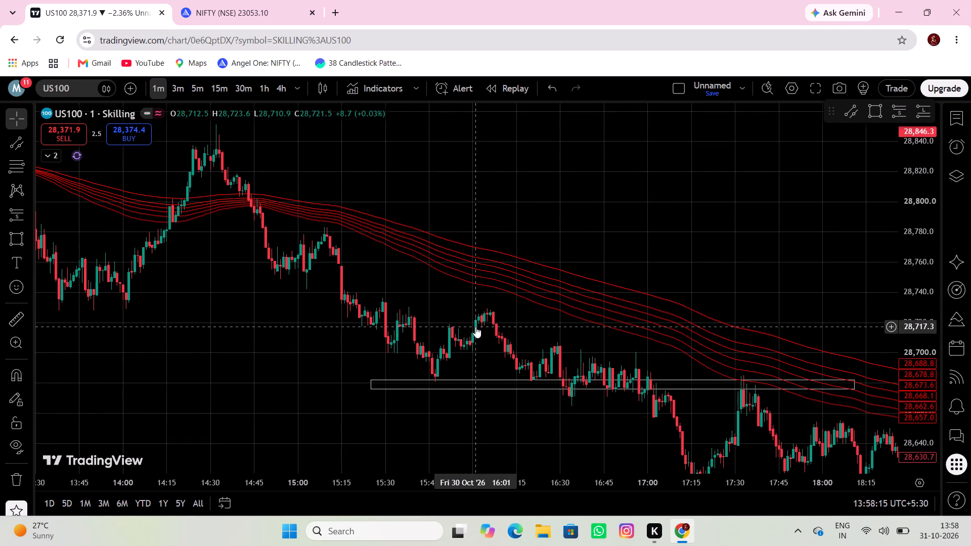
left_click_drag(398, 312, 449, 315)
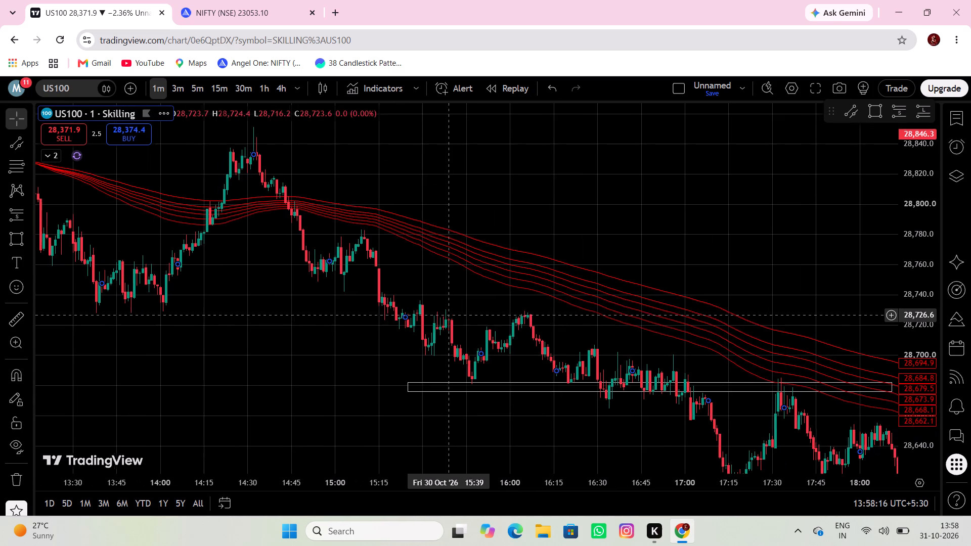
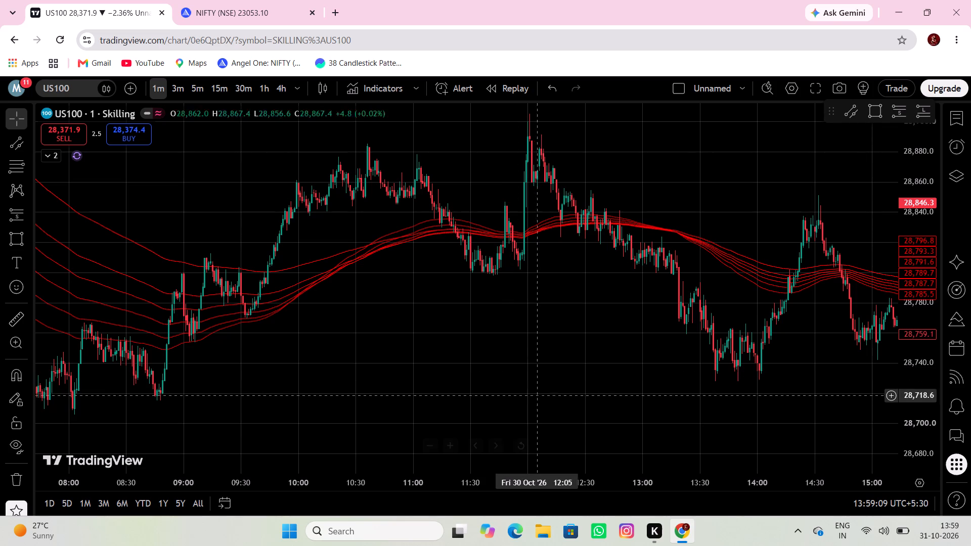
Remove all 29 drawings, and only the drawings, from the US100 one-minute chart.
left_click_drag(508, 390, 590, 390)
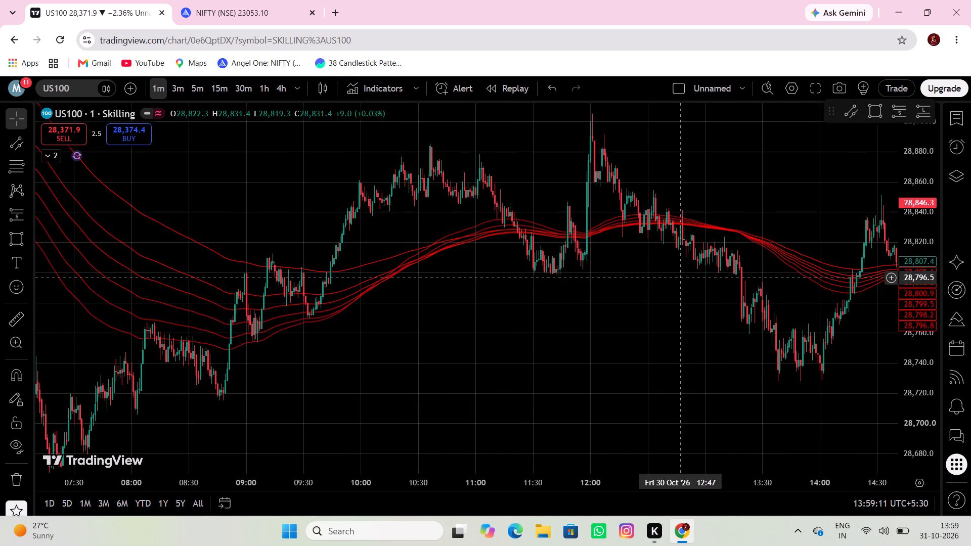
left_click_drag(643, 314, 735, 308)
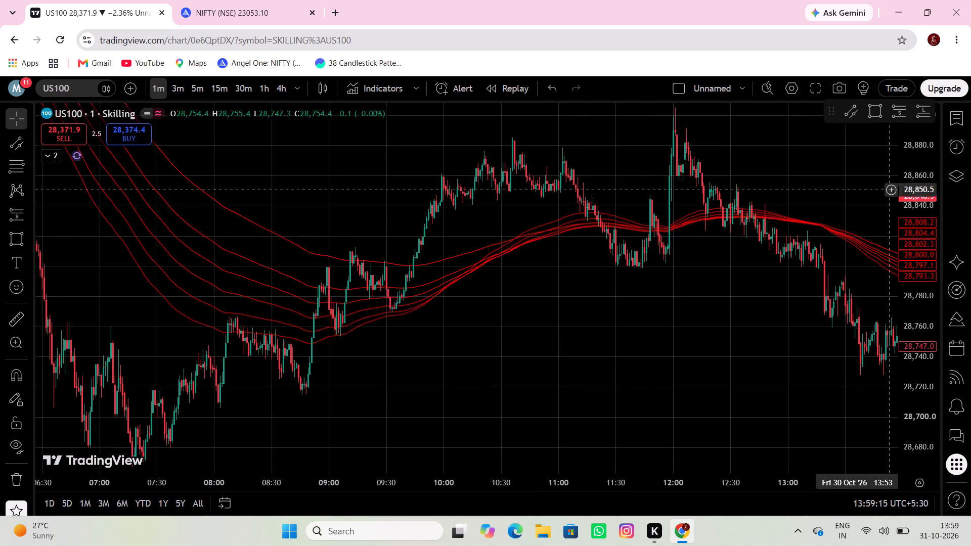
left_click(15, 478)
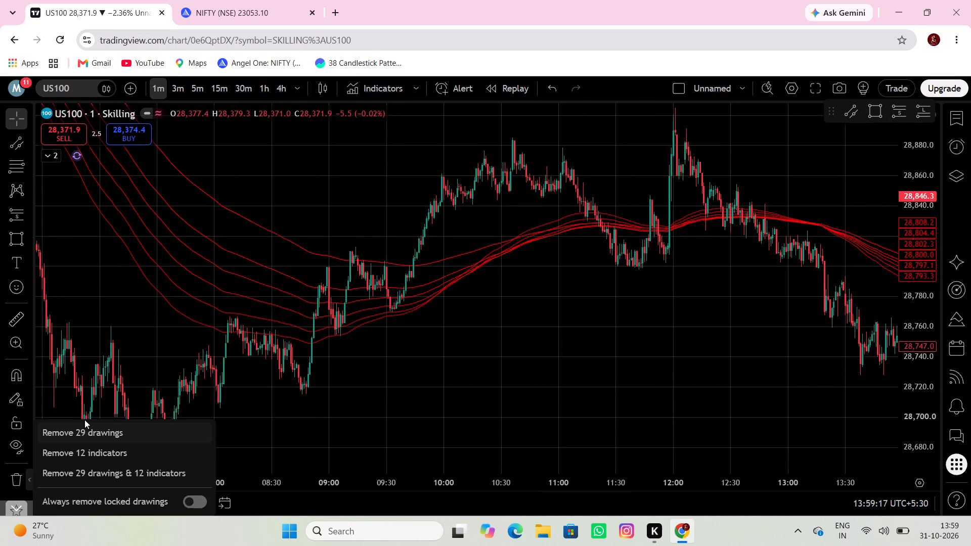
left_click(100, 429)
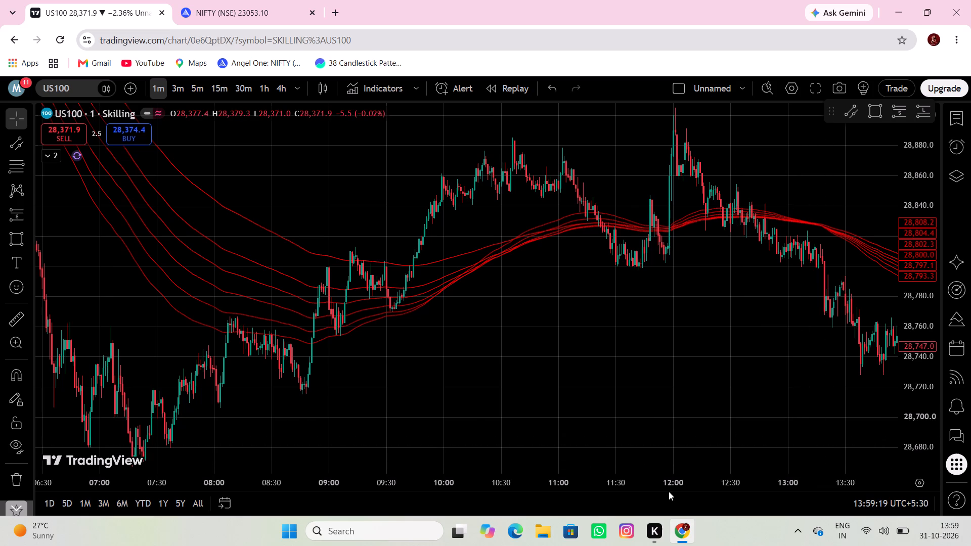